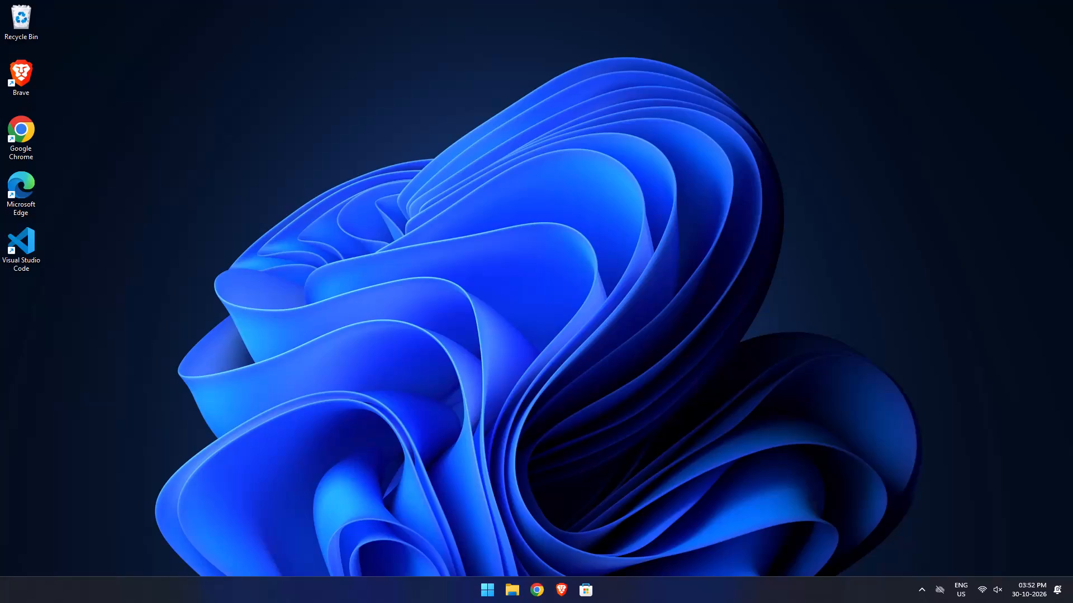
Open the KDE Connect window from the hidden background apps.
right_click(536, 301)
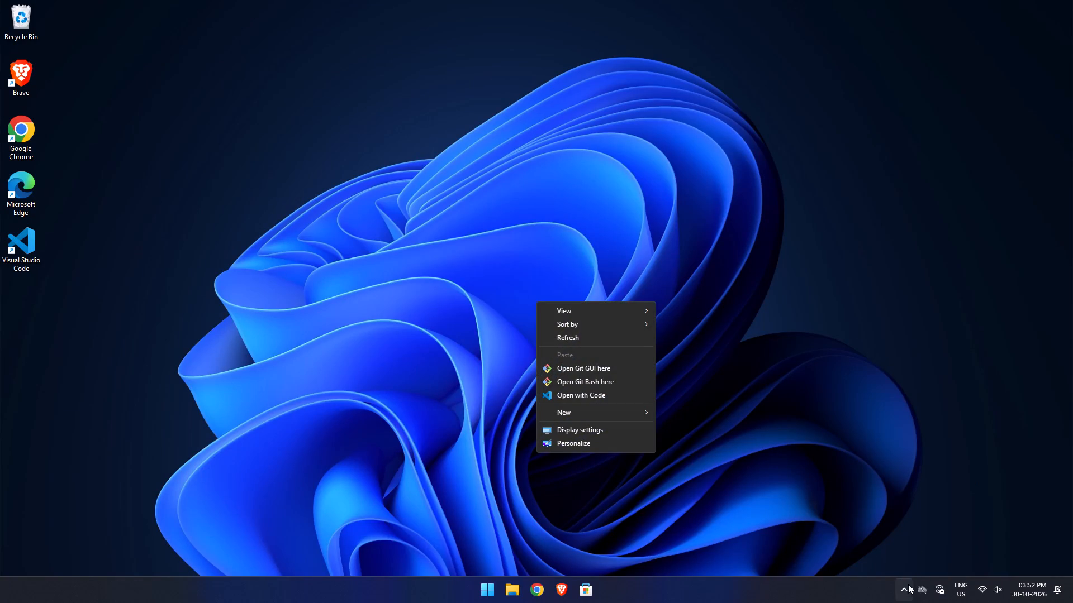
left_click(887, 510)
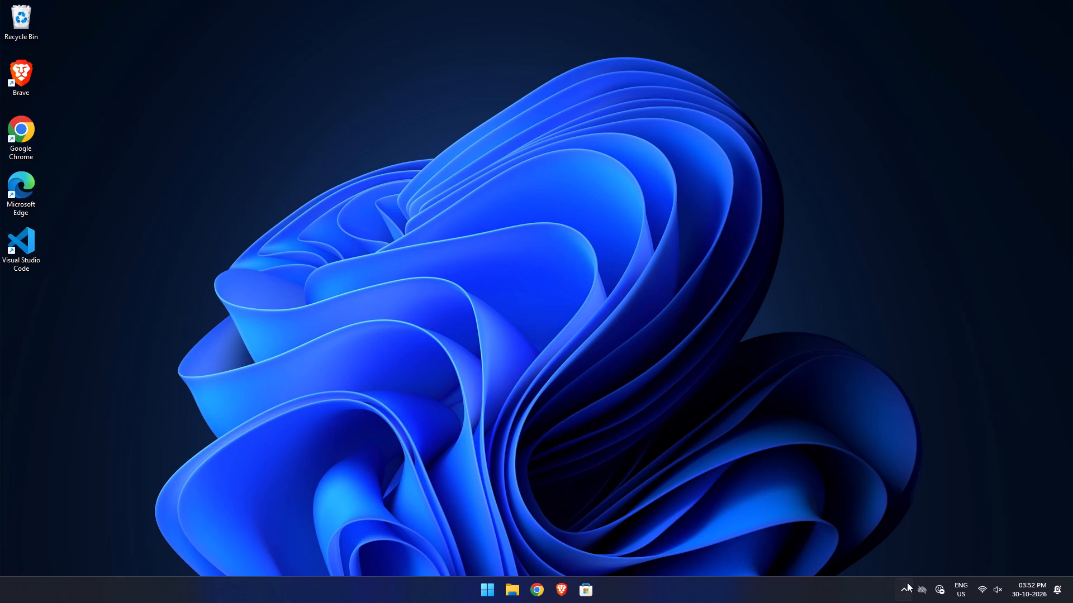
left_click(906, 595)
left_click(890, 558)
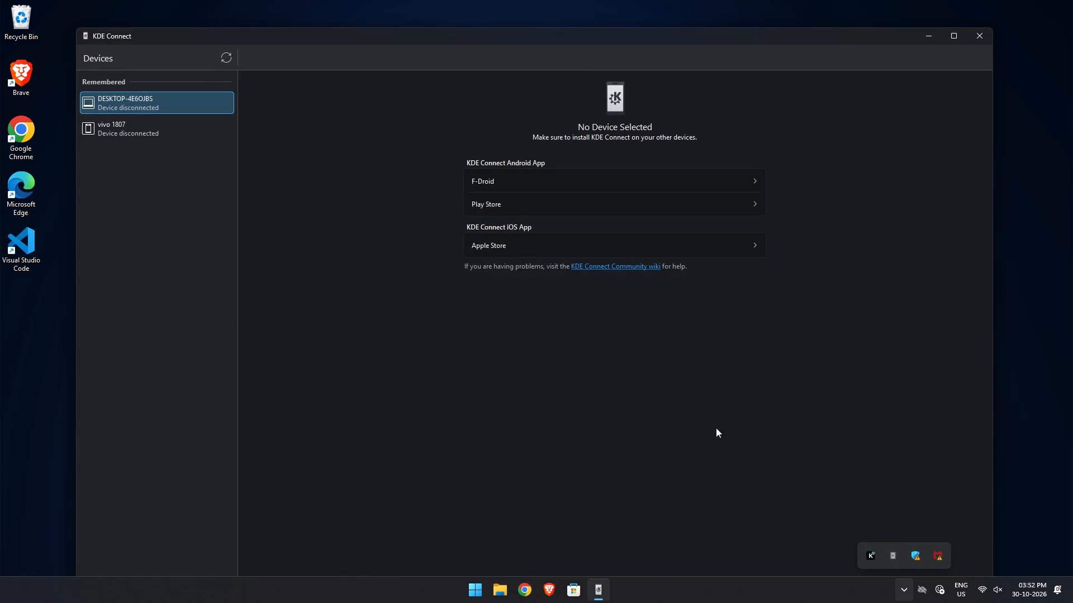
Select the vivo 1807 phone and refresh the device list repeatedly to reconnect it, then minimize KDE Connect.
triple_click(222, 58)
triple_click(222, 58)
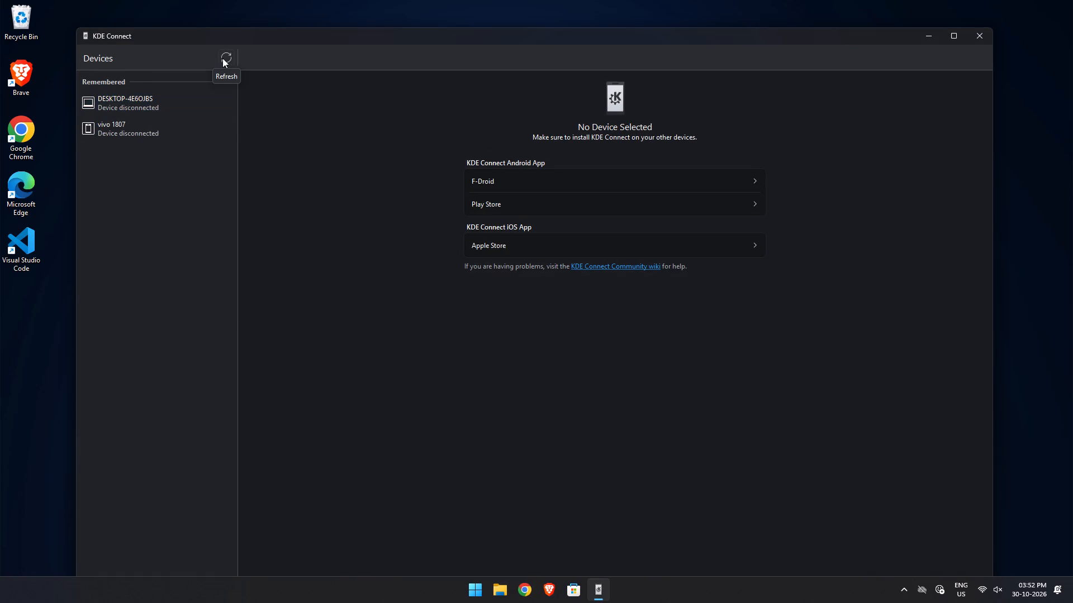
triple_click(225, 58)
triple_click(225, 58)
double_click(225, 58)
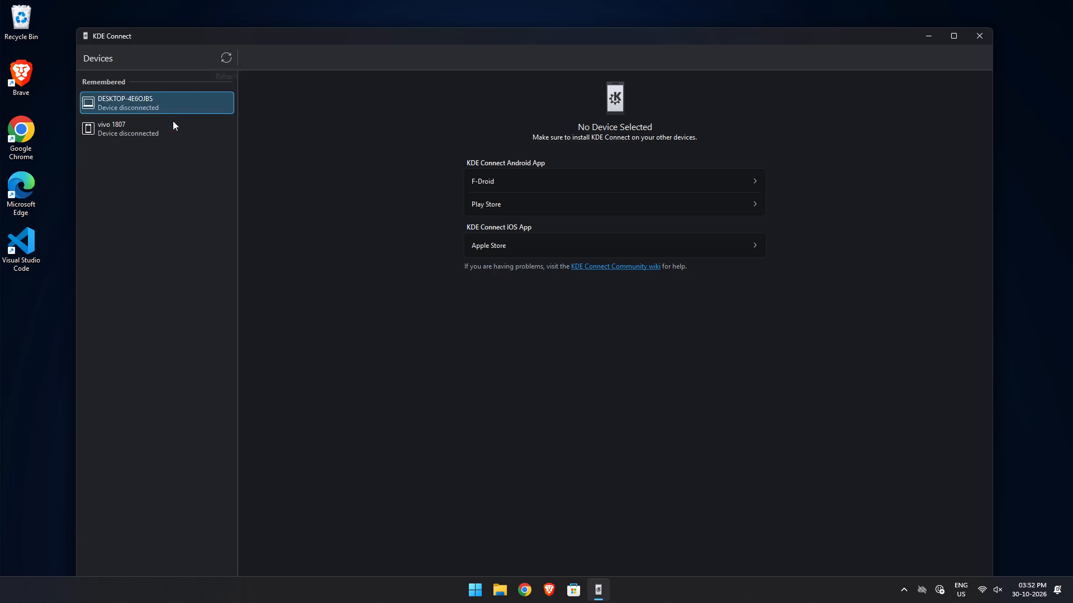
left_click(172, 122)
triple_click(226, 58)
triple_click(225, 58)
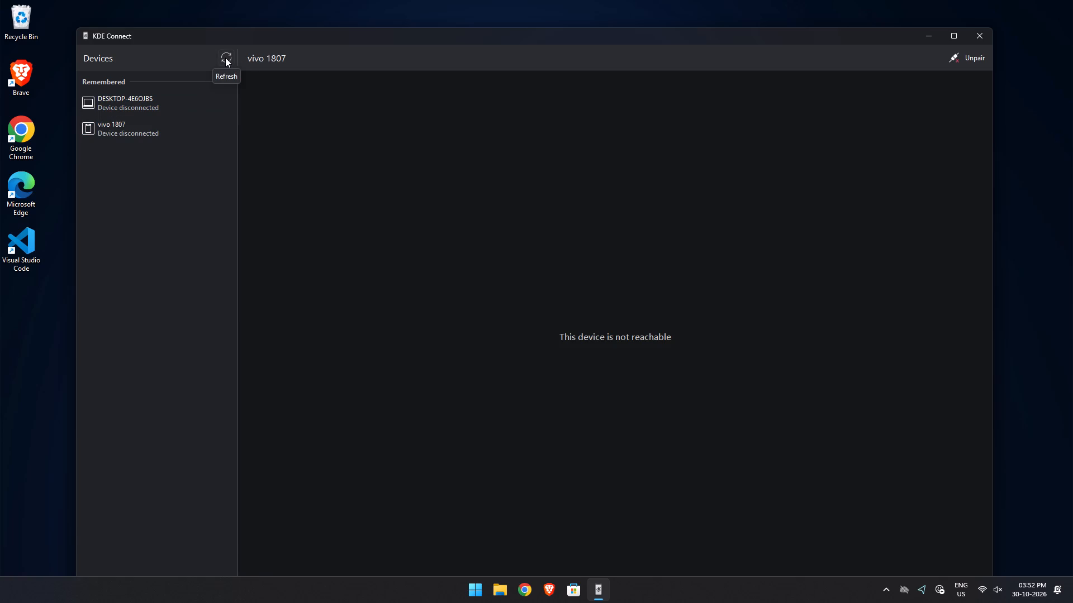
triple_click(225, 58)
triple_click(225, 58)
triple_click(225, 58)
triple_click(225, 58)
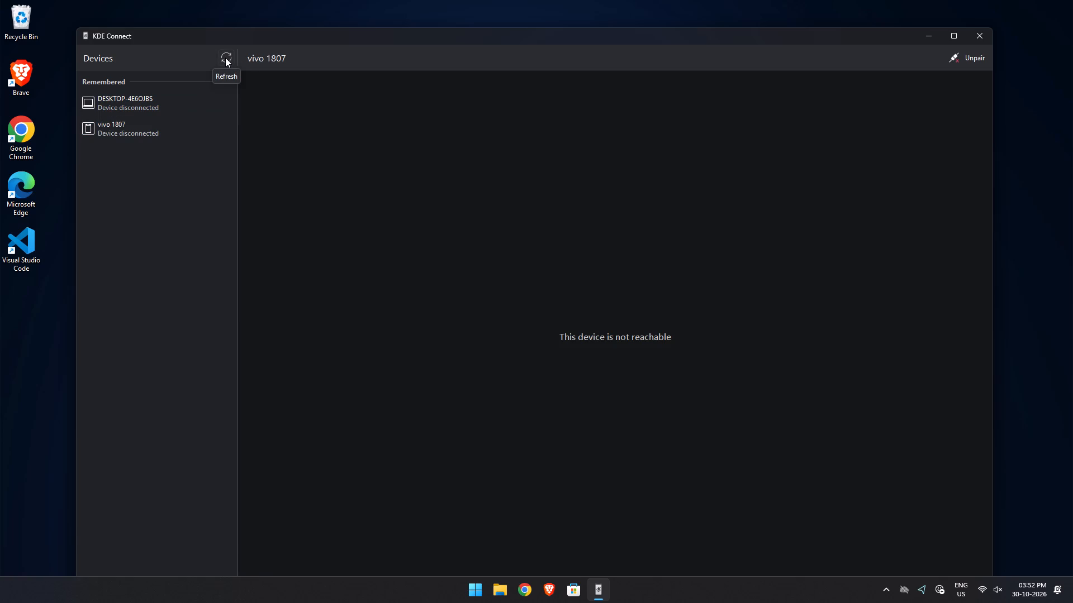
triple_click(225, 58)
left_click(225, 58)
triple_click(224, 53)
triple_click(224, 53)
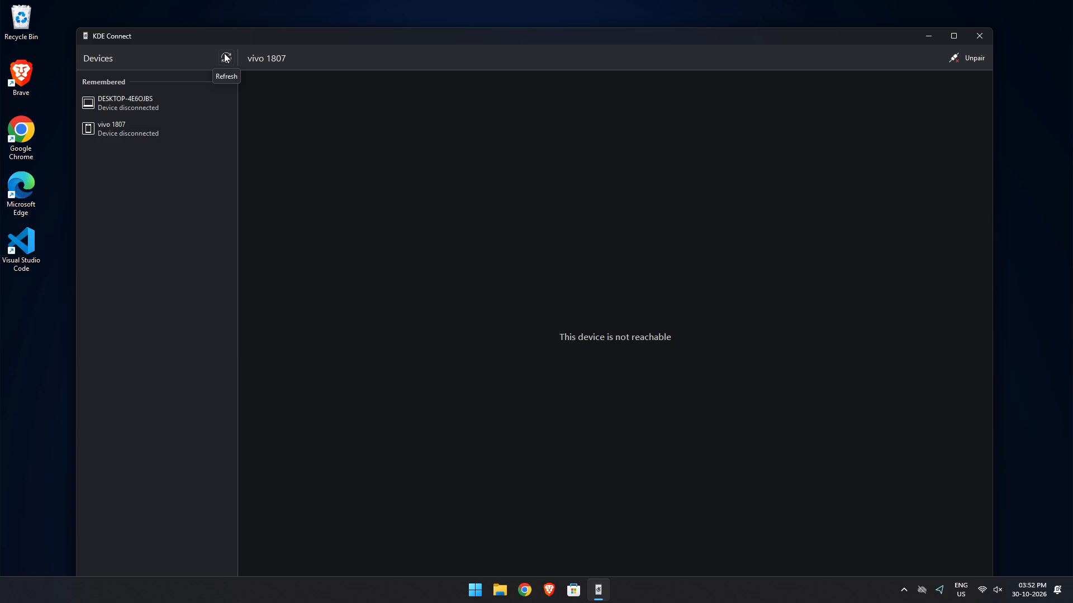
triple_click(224, 53)
triple_click(224, 53)
triple_click(224, 53)
triple_click(224, 53)
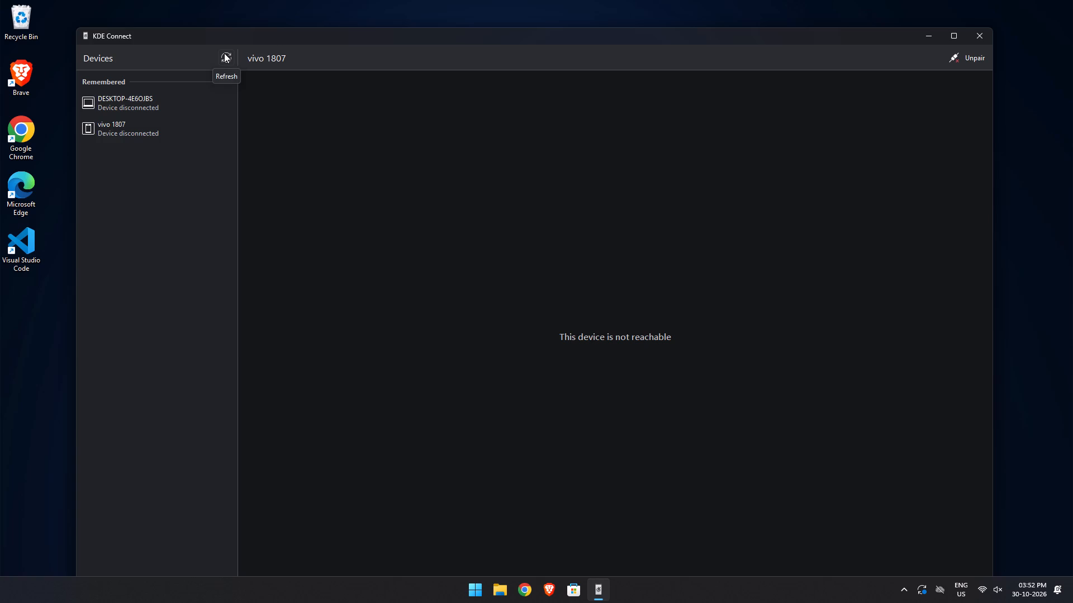
triple_click(224, 53)
triple_click(239, 58)
triple_click(240, 58)
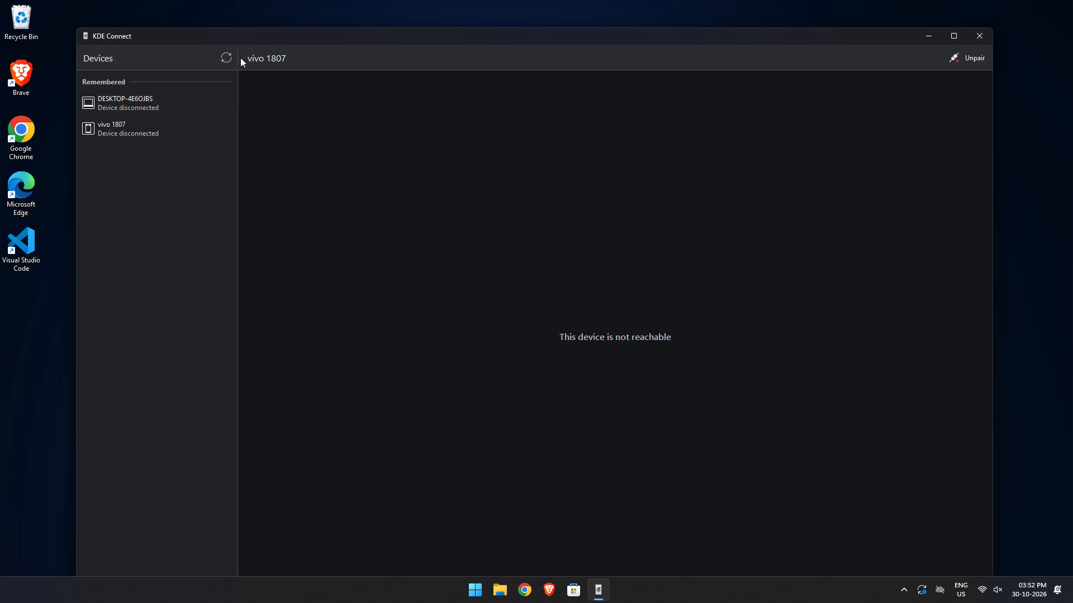
triple_click(241, 58)
left_click(244, 56)
left_click_drag(244, 56, 249, 54)
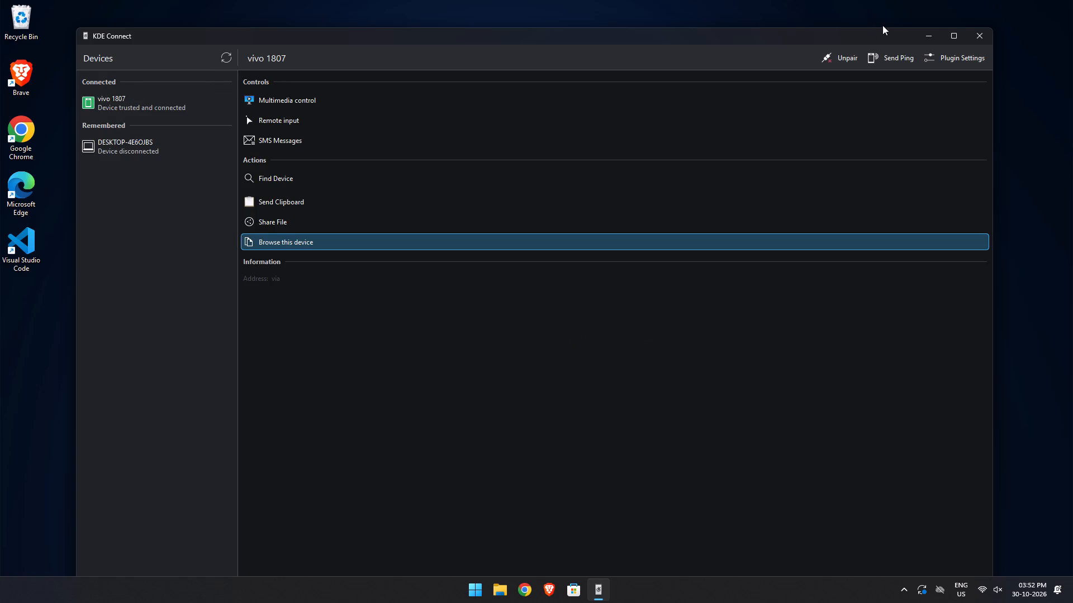
left_click(925, 34)
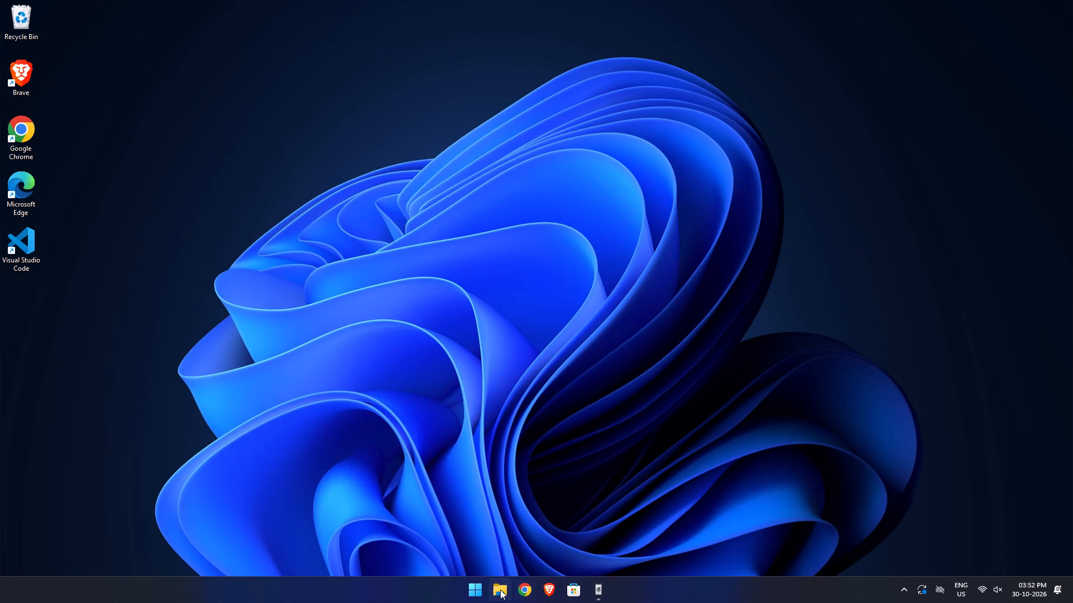
Open the Rakshak_Connect_Justified_Formatted_Report Word document from the Downloads folder.
left_click(500, 590)
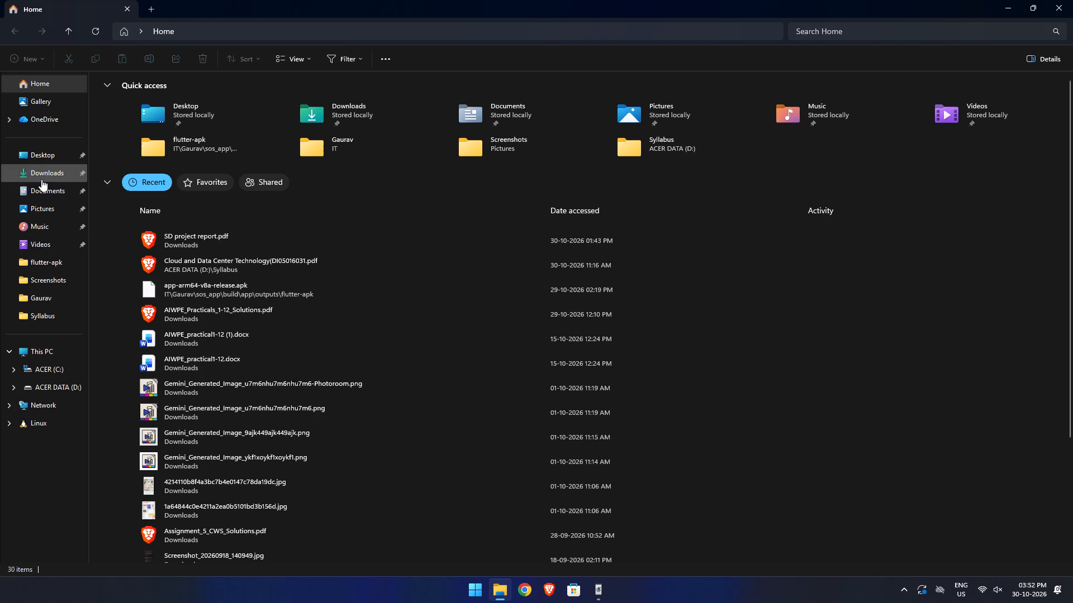
left_click(41, 177)
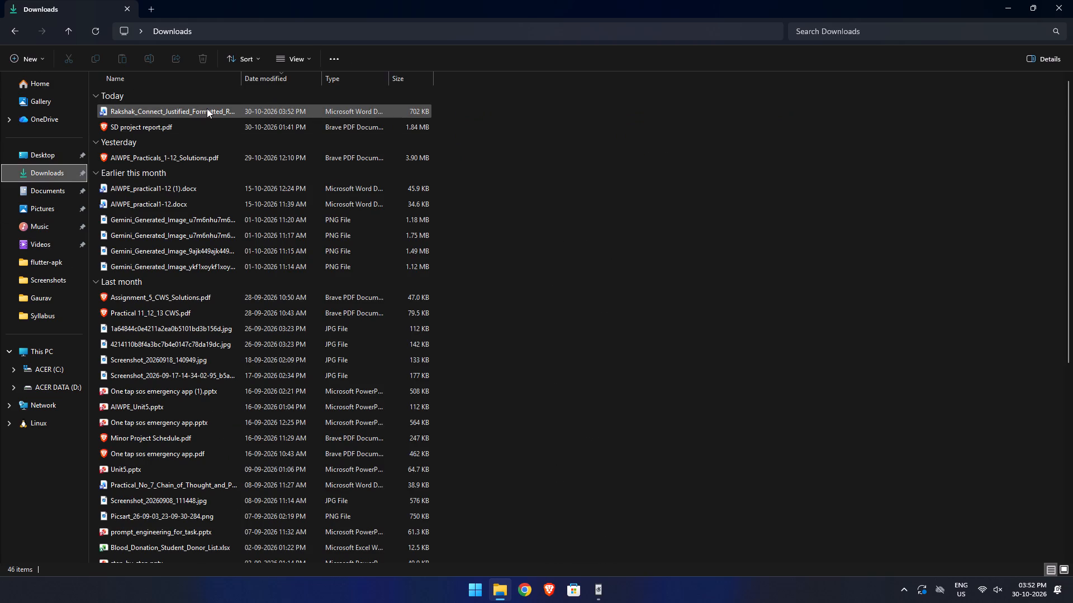
double_click(207, 108)
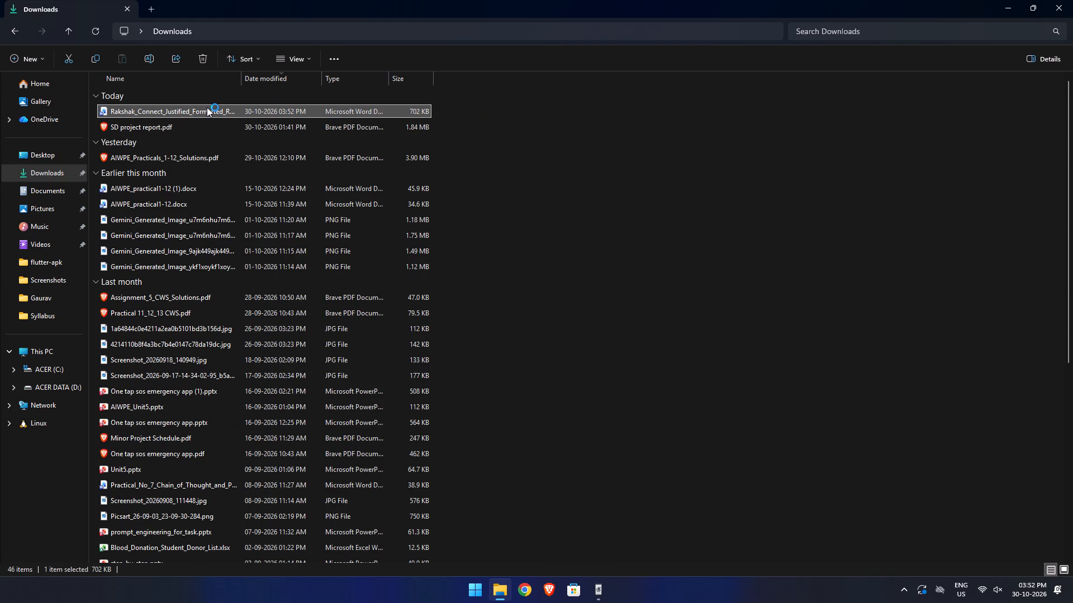
Review the report's front matter, from the cover page and certificates through the acknowledgement to the table of contents.
scroll(469, 205, "down", 2)
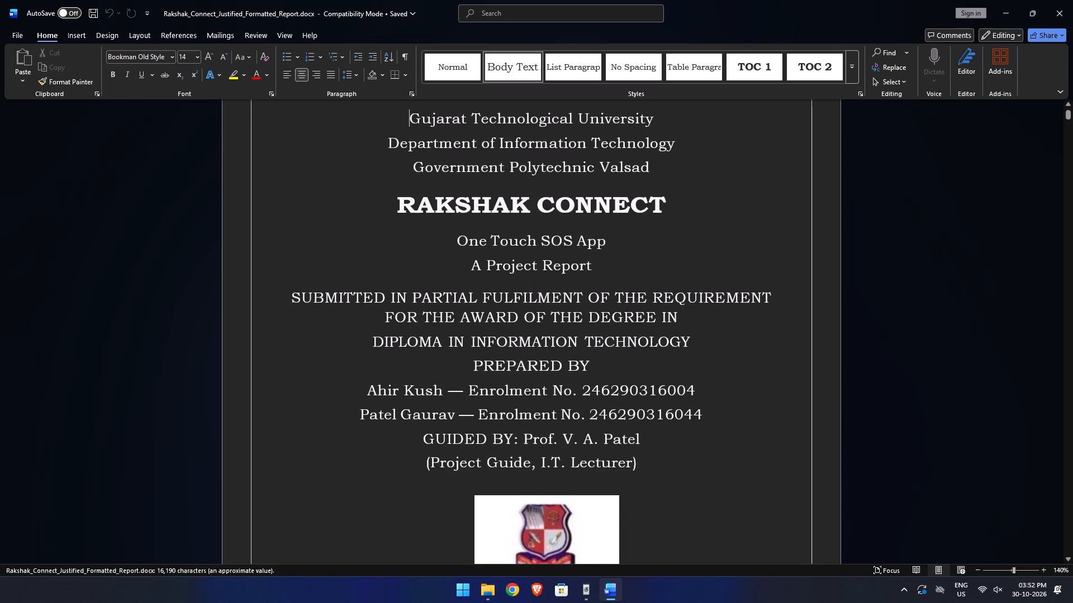
scroll(468, 206, "down", 13)
scroll(463, 203, "up", 3)
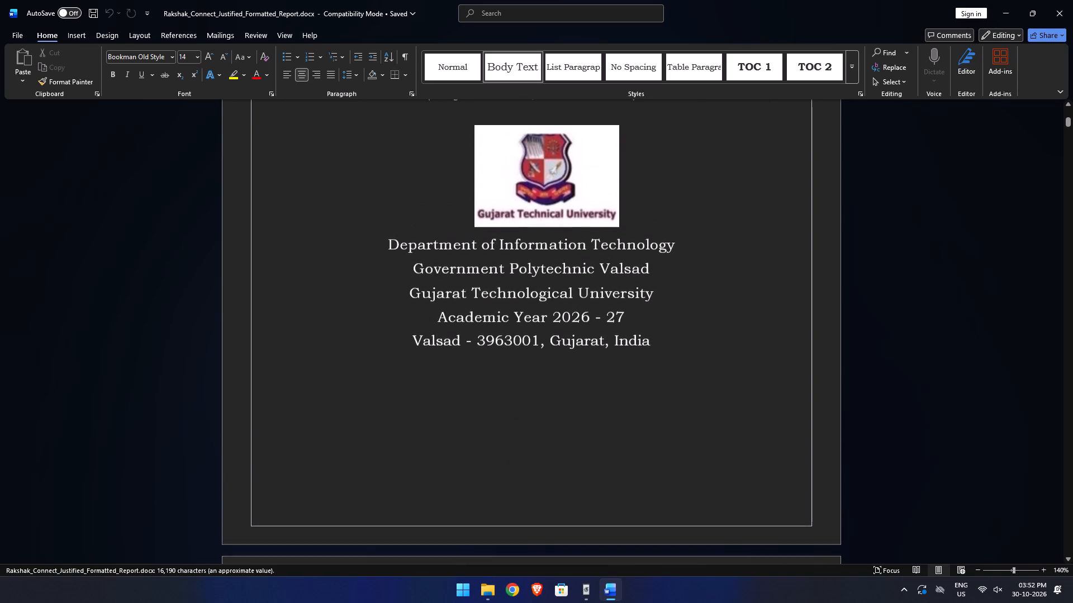
scroll(464, 202, "up", 1)
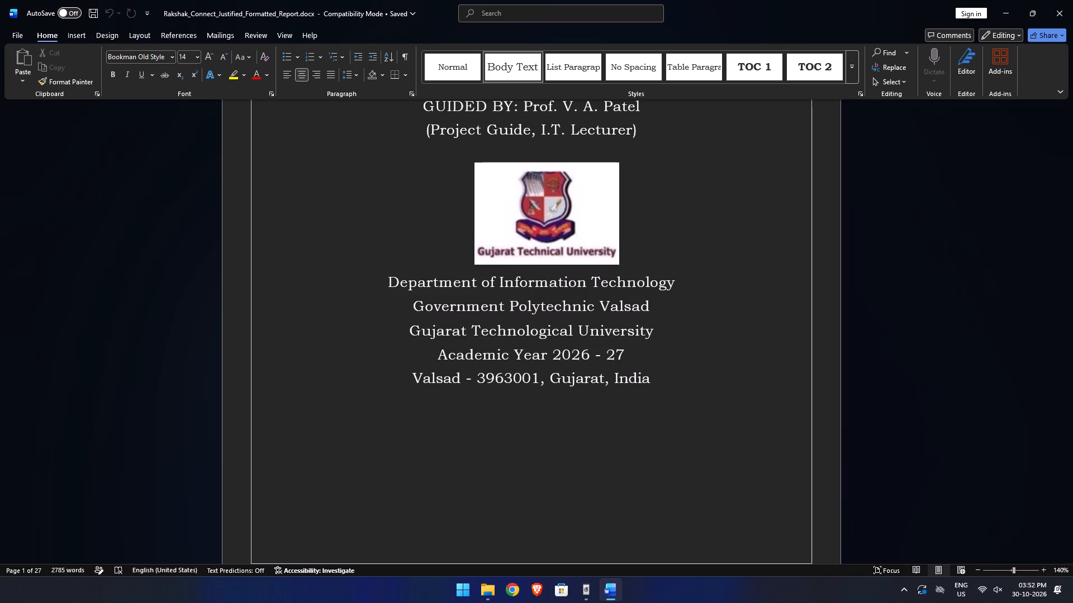
scroll(474, 205, "down", 7)
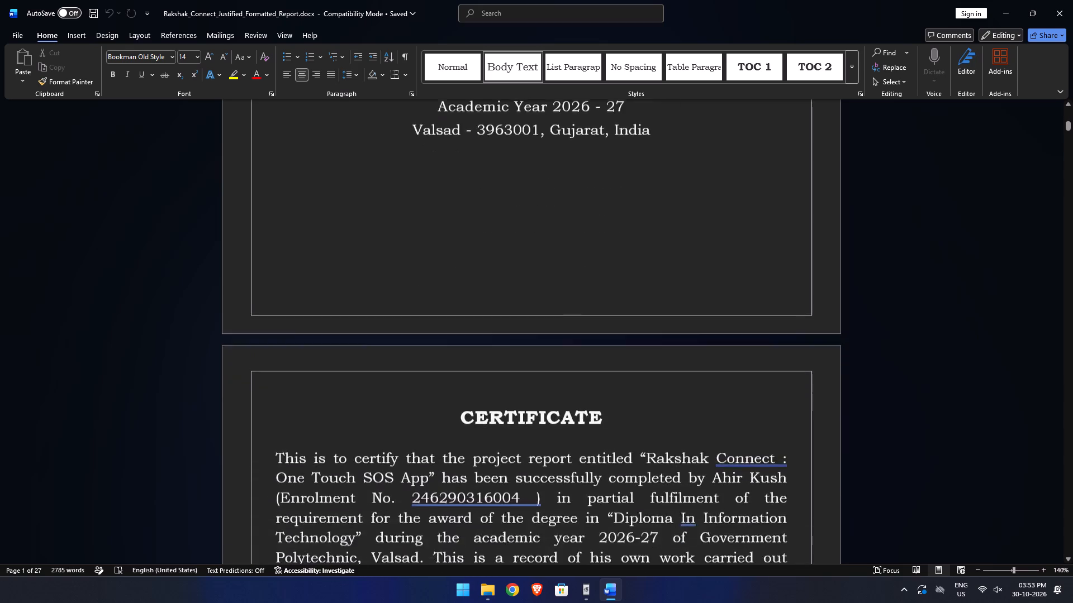
scroll(474, 205, "down", 16)
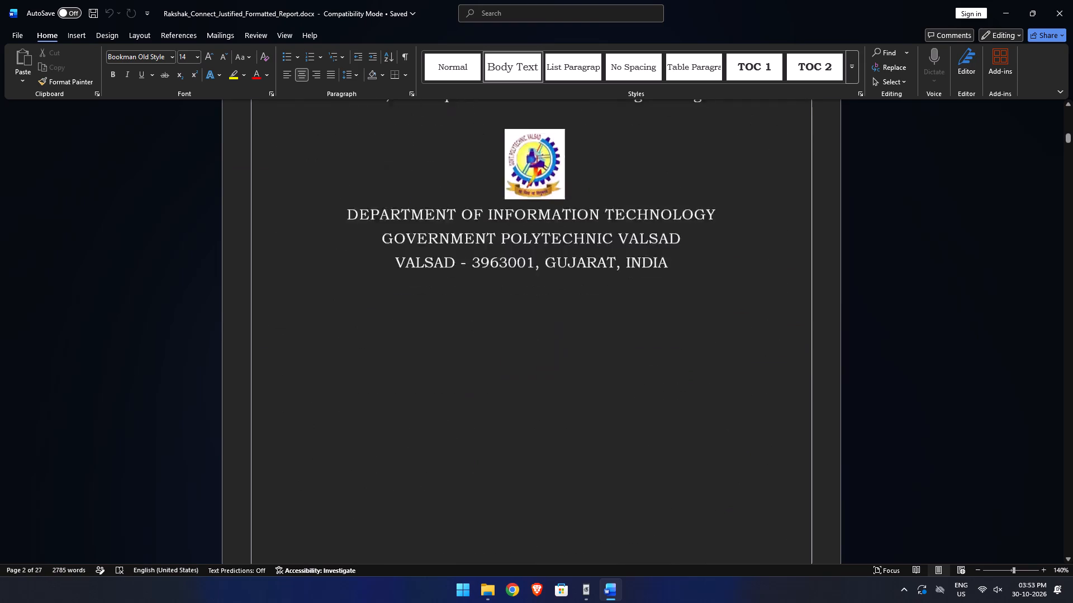
scroll(468, 230, "down", 20)
scroll(468, 230, "down", 20)
scroll(468, 230, "down", 20)
middle_click(456, 200)
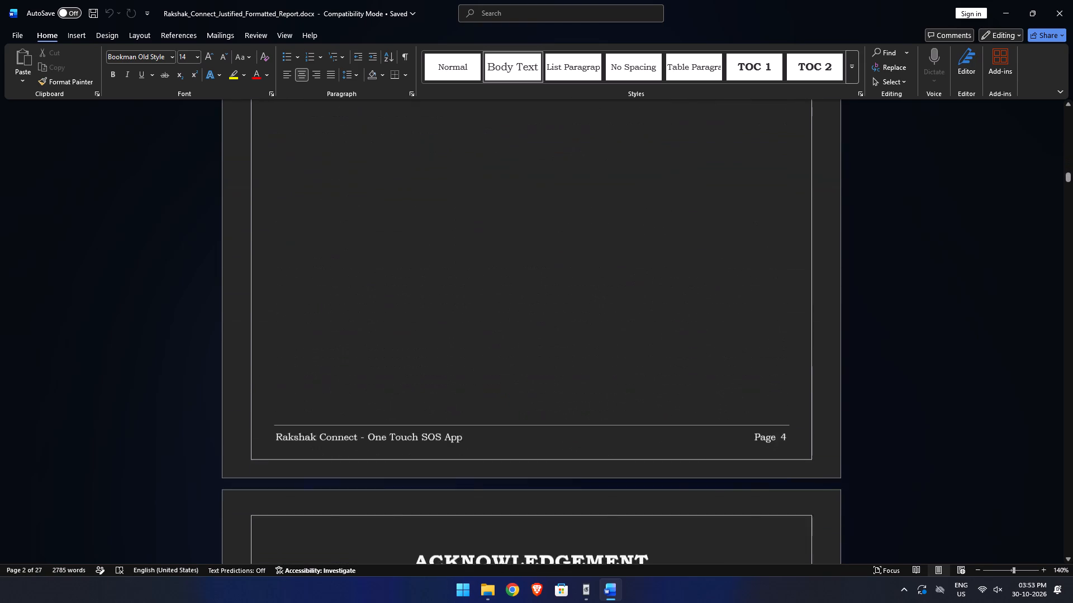
left_click_drag(1069, 179, 1069, 188)
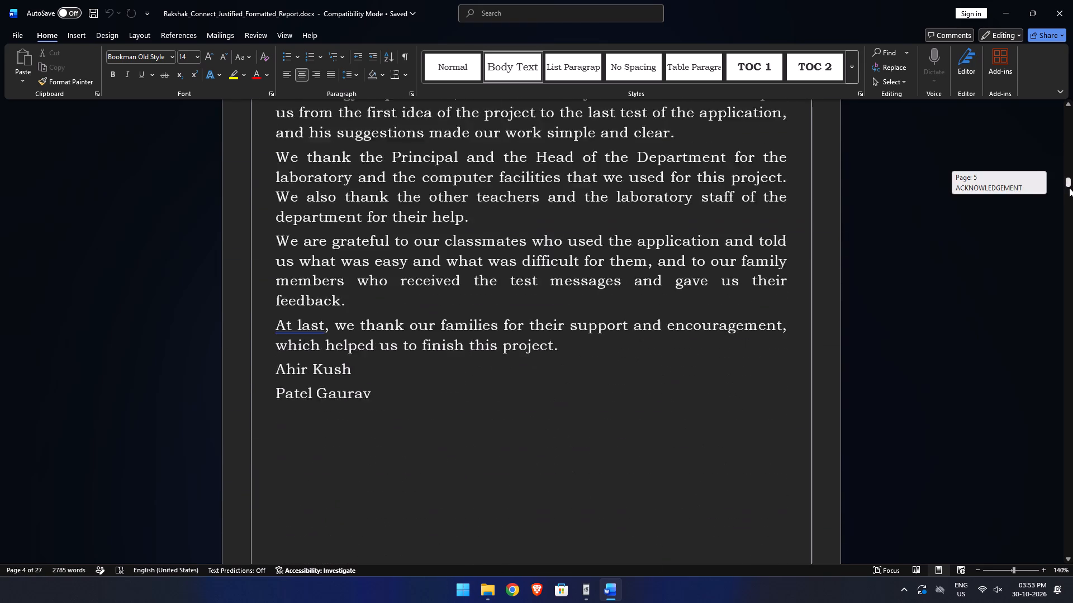
left_click_drag(1069, 188, 1070, 190)
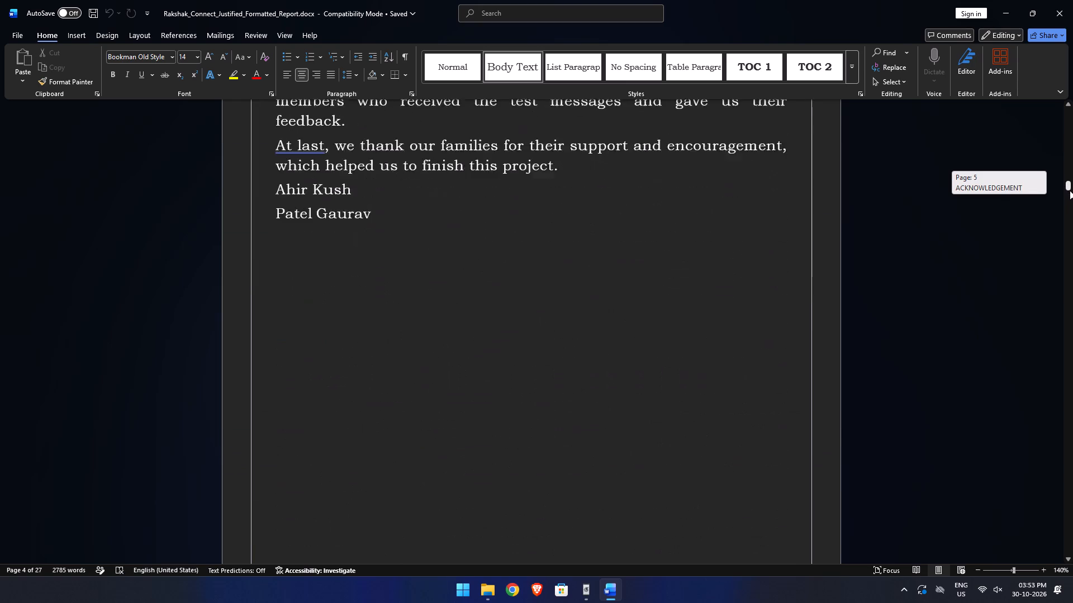
left_click_drag(1070, 190, 1071, 216)
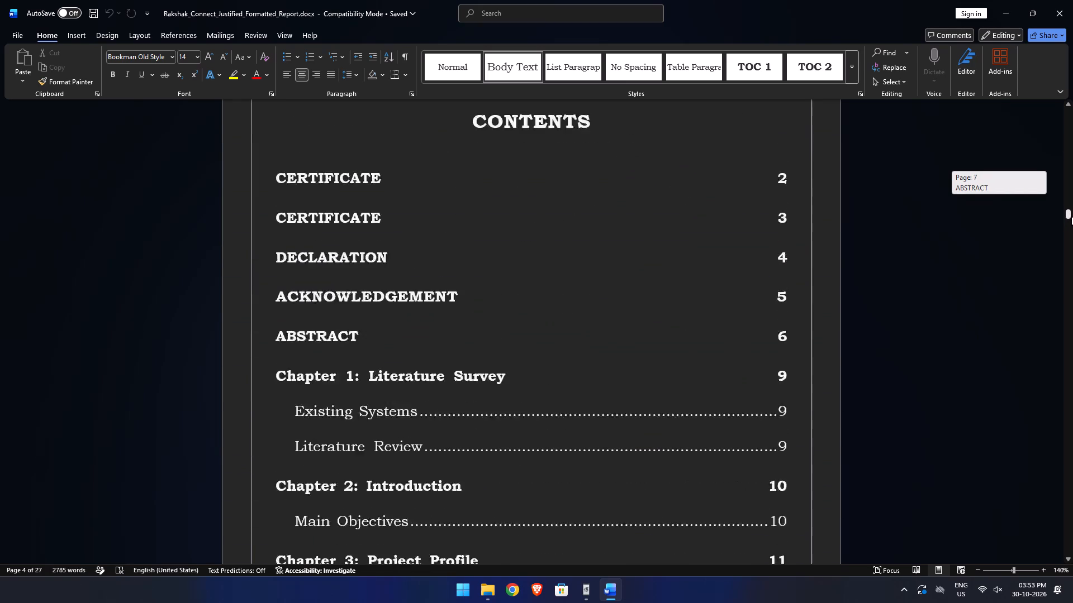
left_click_drag(1071, 216, 1072, 248)
Review the report's chapters, system block and data flow diagrams, test cases and references through to the last page.
scroll(771, 278, "down", 17)
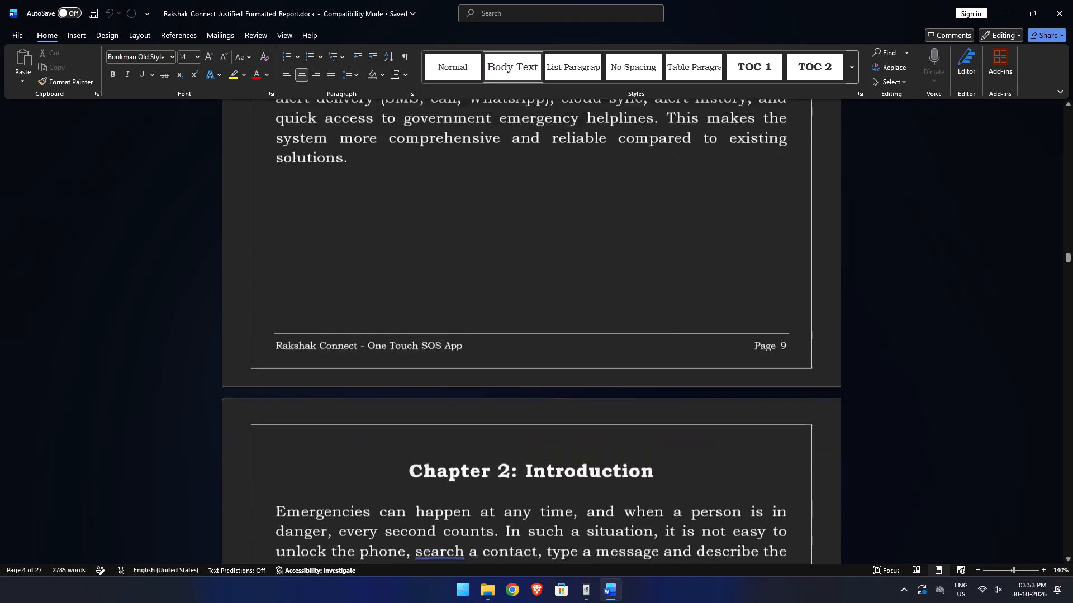
scroll(743, 276, "down", 19)
scroll(738, 270, "down", 9)
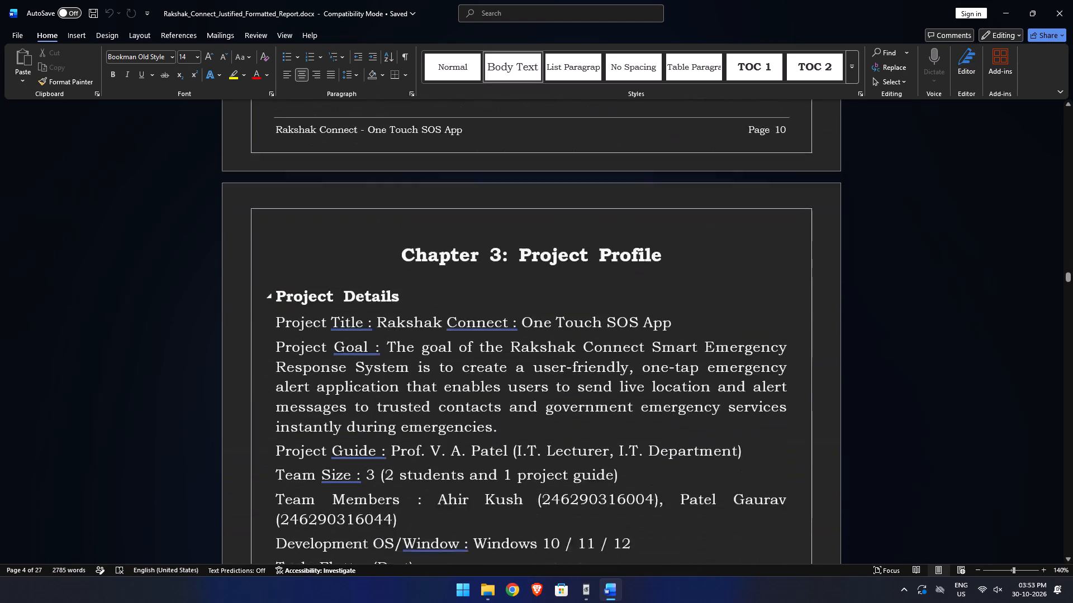
scroll(735, 266, "down", 20)
scroll(720, 244, "down", 8)
scroll(614, 237, "down", 17)
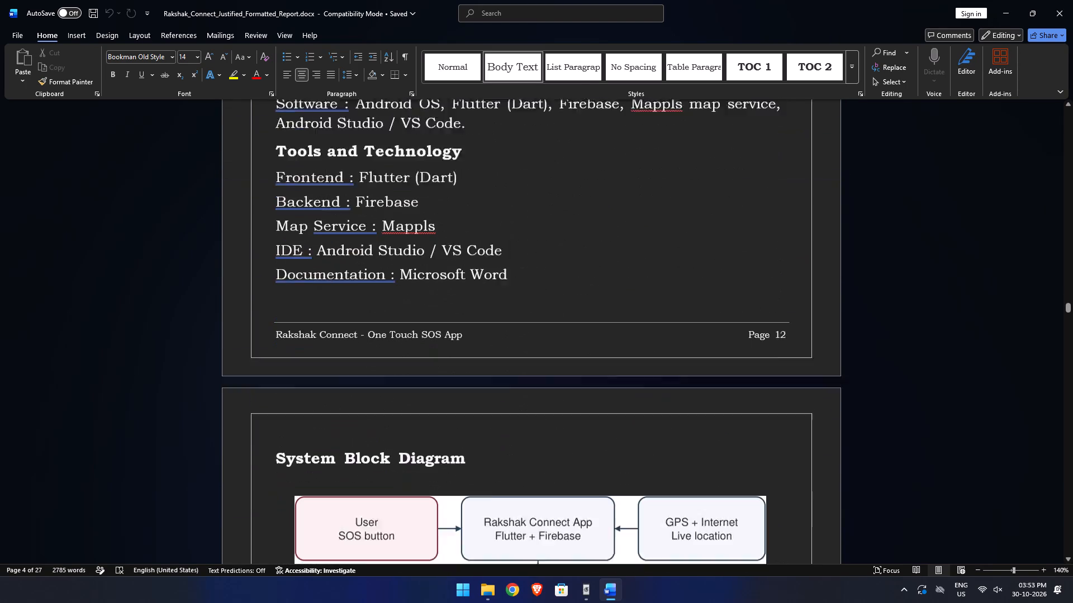
scroll(609, 238, "down", 5)
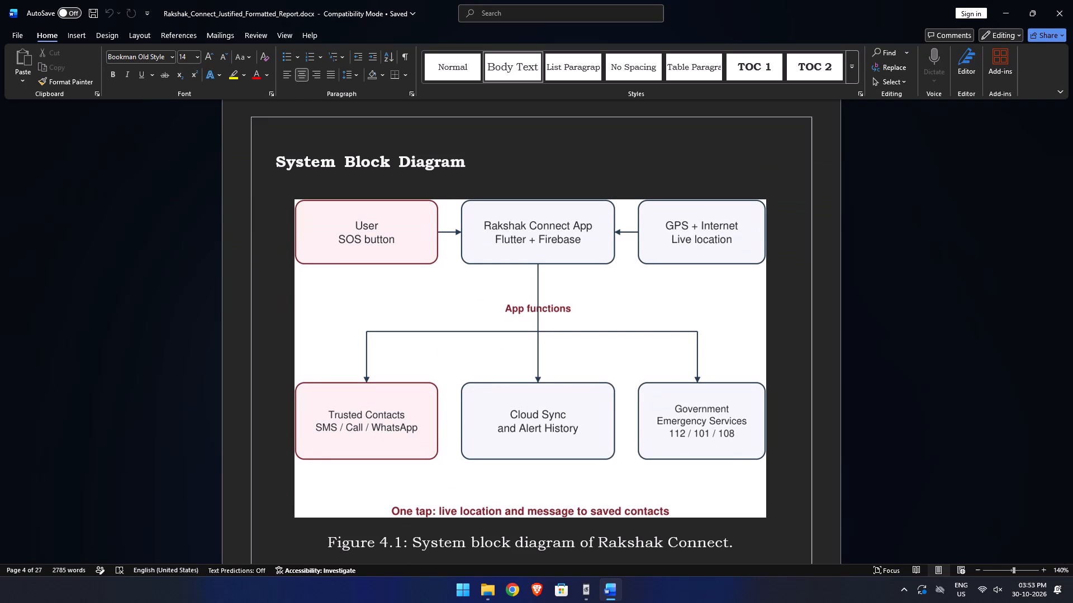
scroll(604, 236, "down", 5)
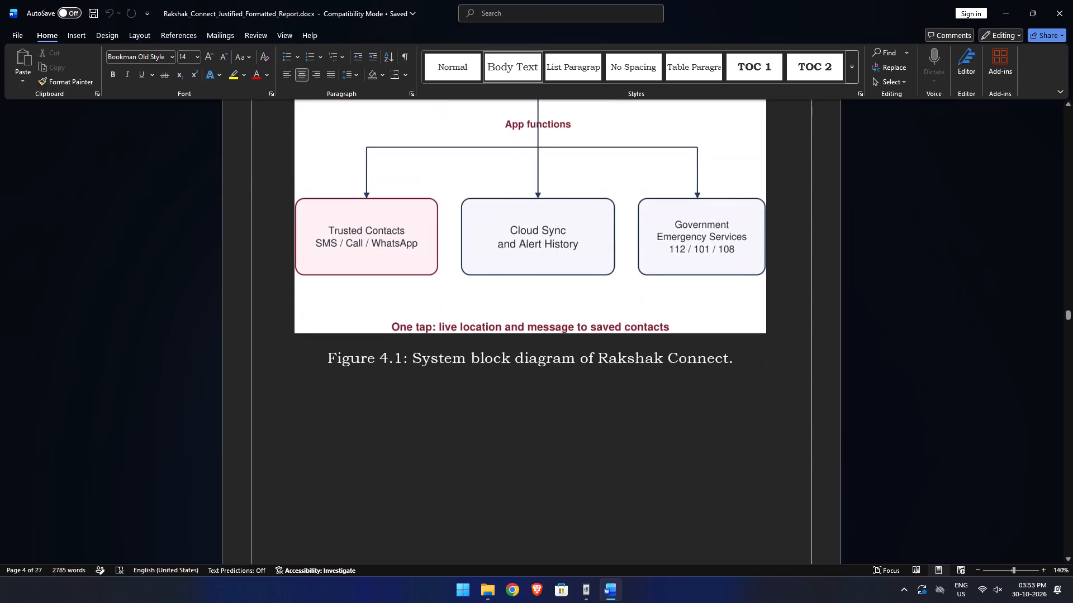
scroll(601, 237, "down", 18)
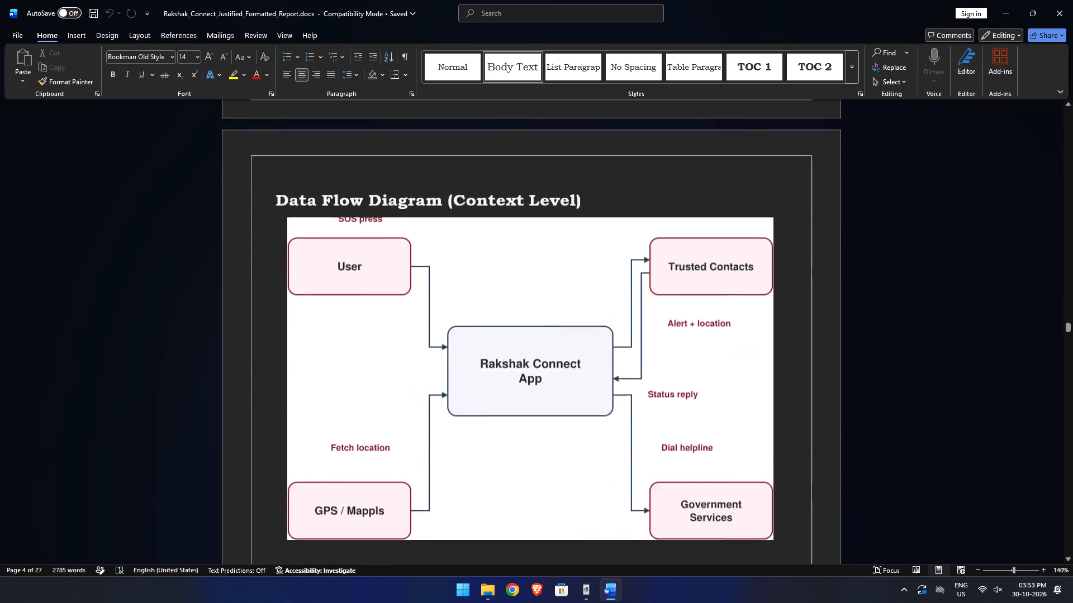
scroll(598, 238, "up", 20)
scroll(598, 238, "up", 6)
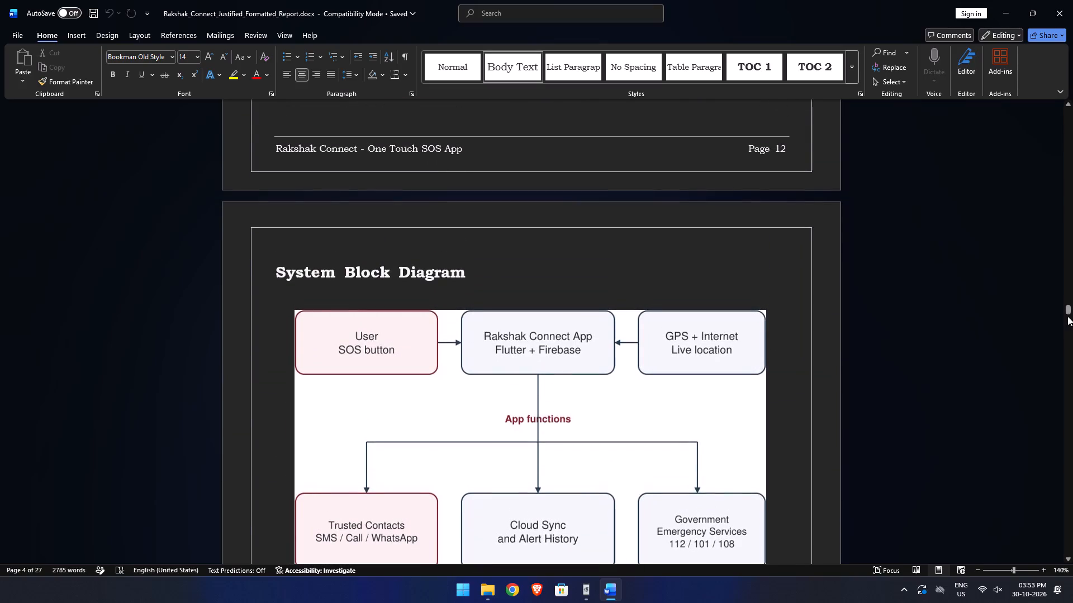
left_click_drag(1065, 309, 1045, 494)
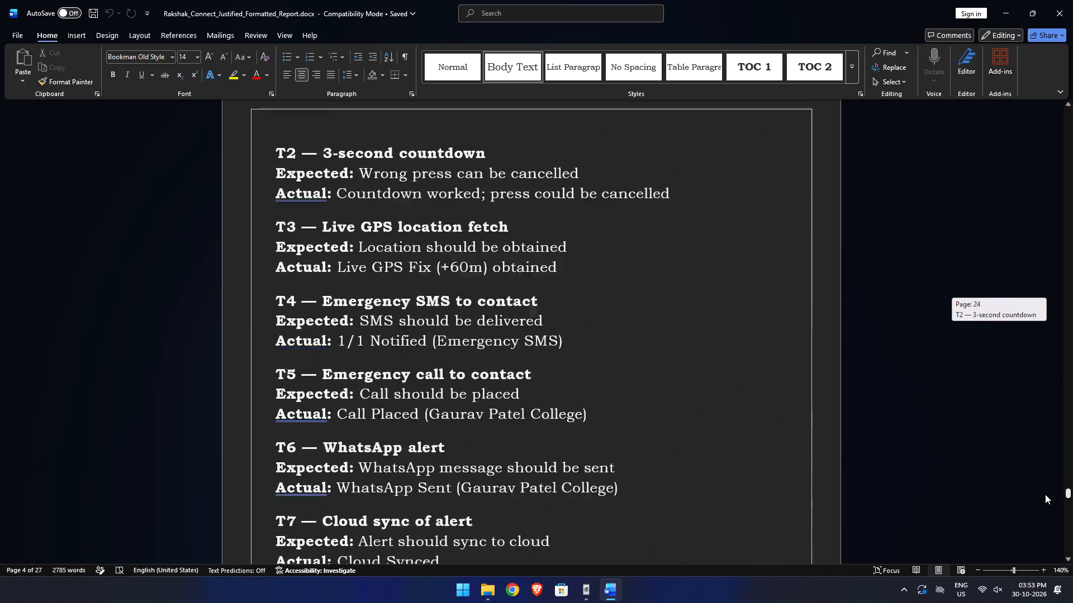
left_click_drag(1045, 494, 1026, 555)
scroll(691, 384, "up", 10)
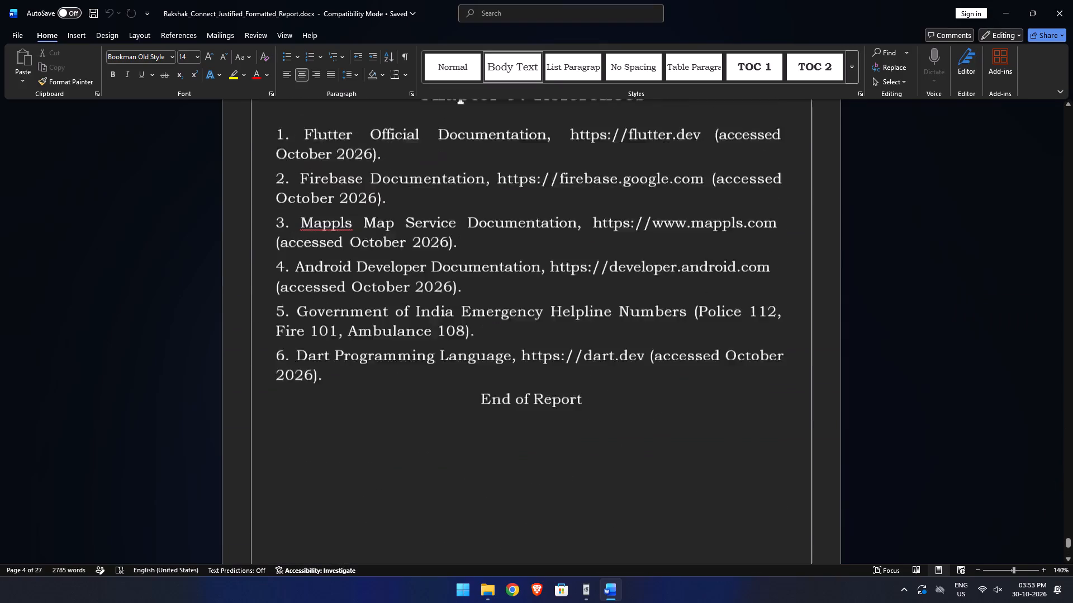
Set the font size of the entire Chapter 8: Conclusion paragraph to 20.
scroll(680, 367, "up", 12)
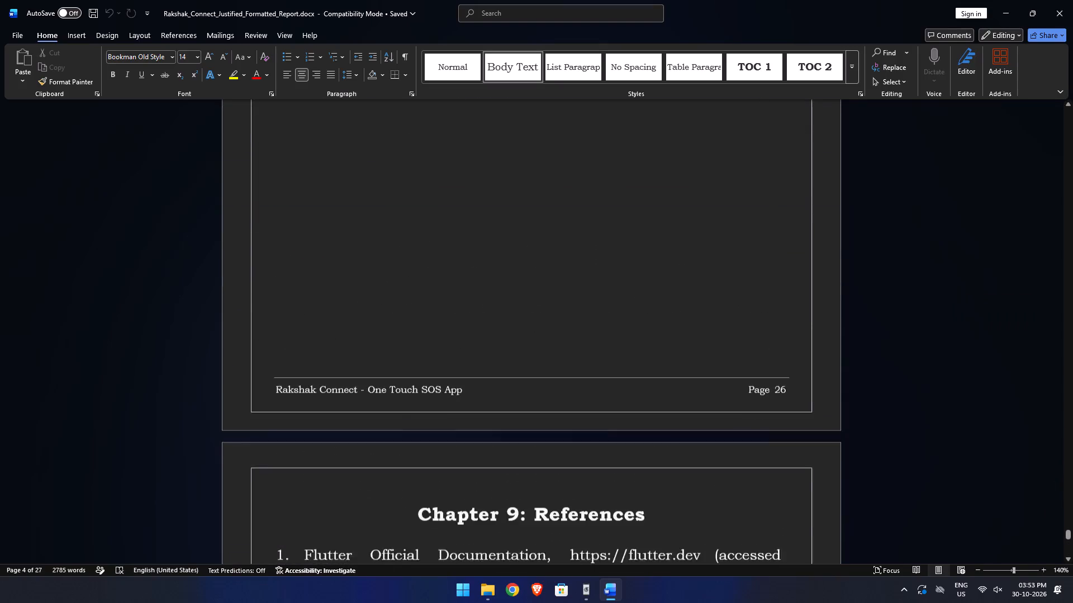
scroll(680, 367, "up", 17)
scroll(679, 366, "down", 2)
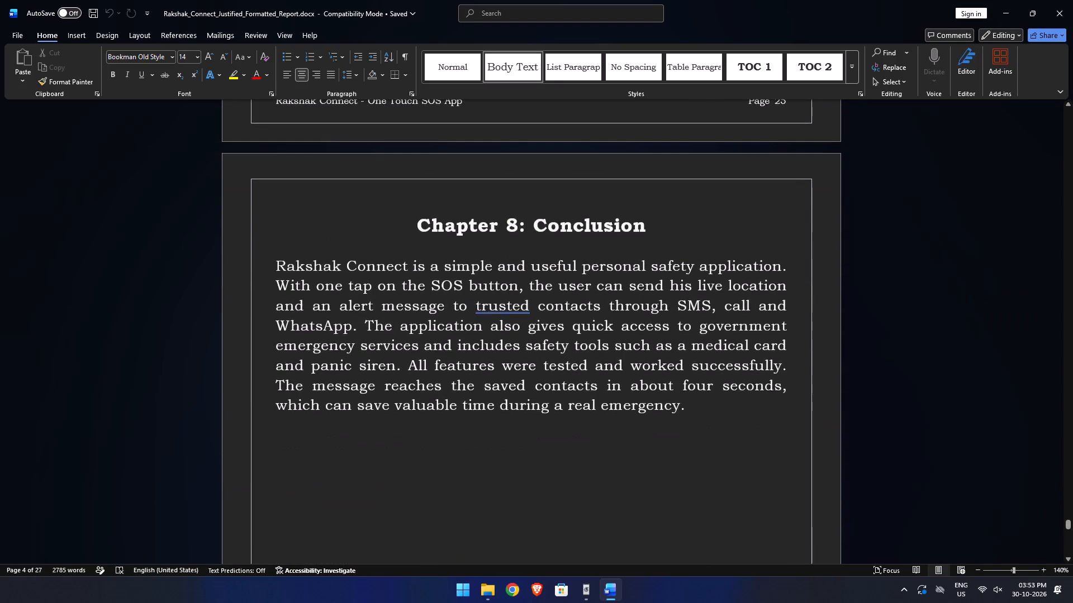
left_click_drag(690, 409, 254, 368)
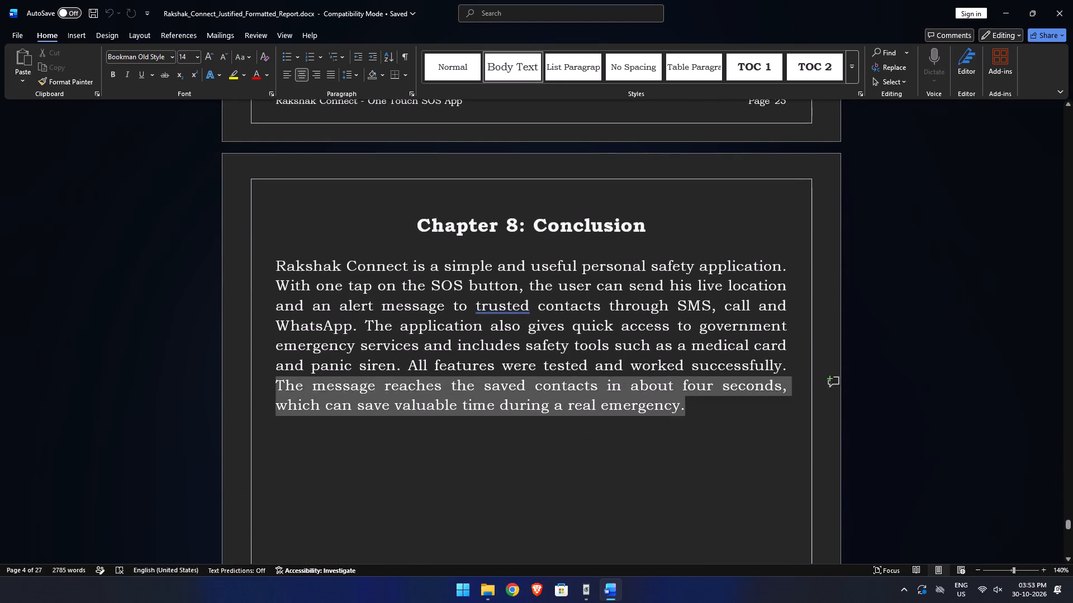
left_click_drag(254, 368, 267, 275)
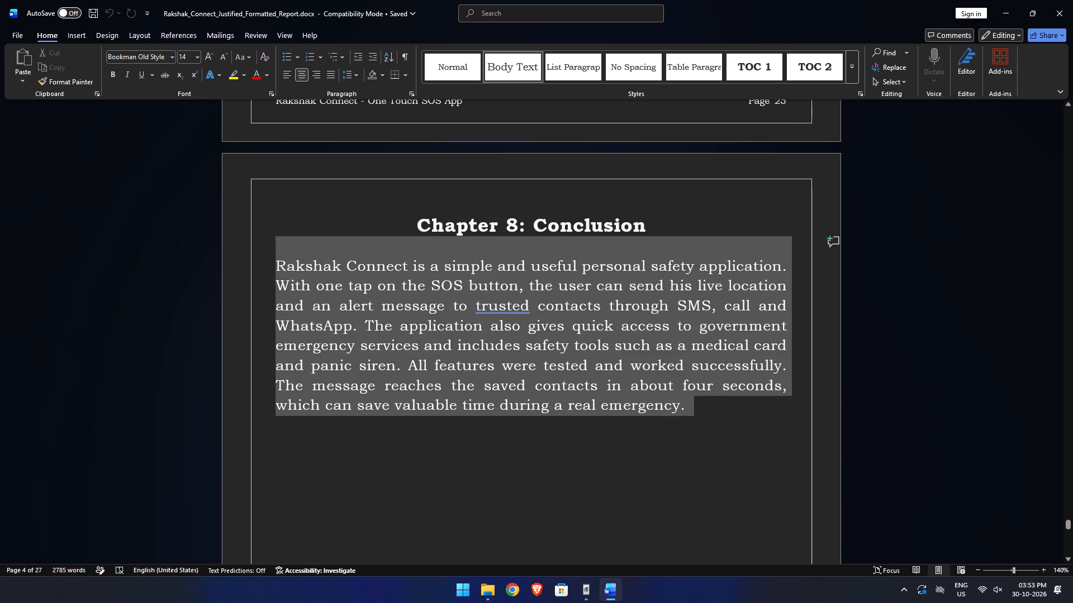
left_click_drag(267, 275, 267, 273)
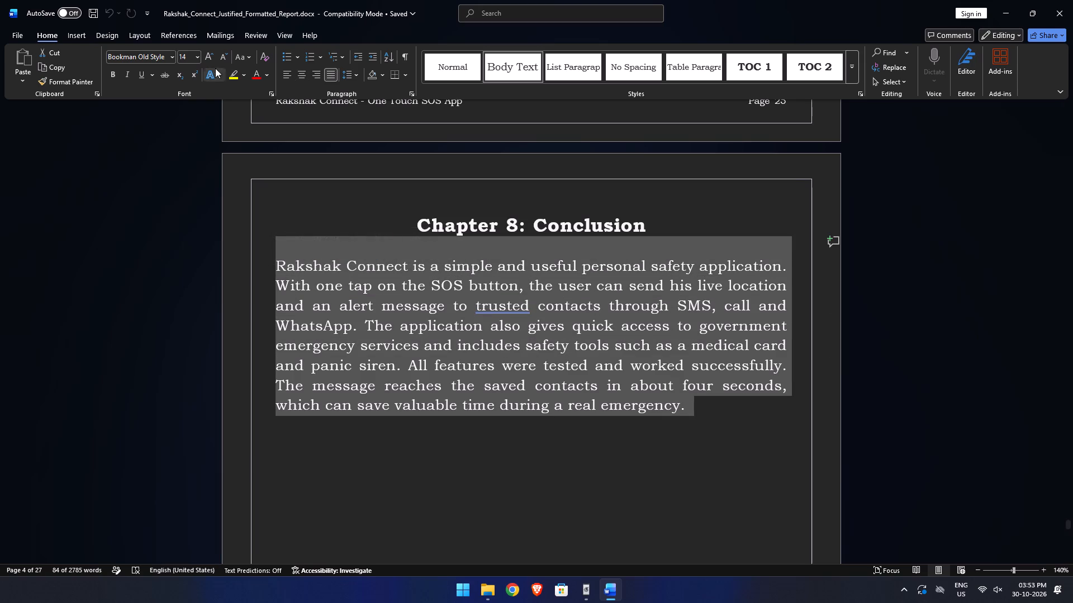
left_click(196, 56)
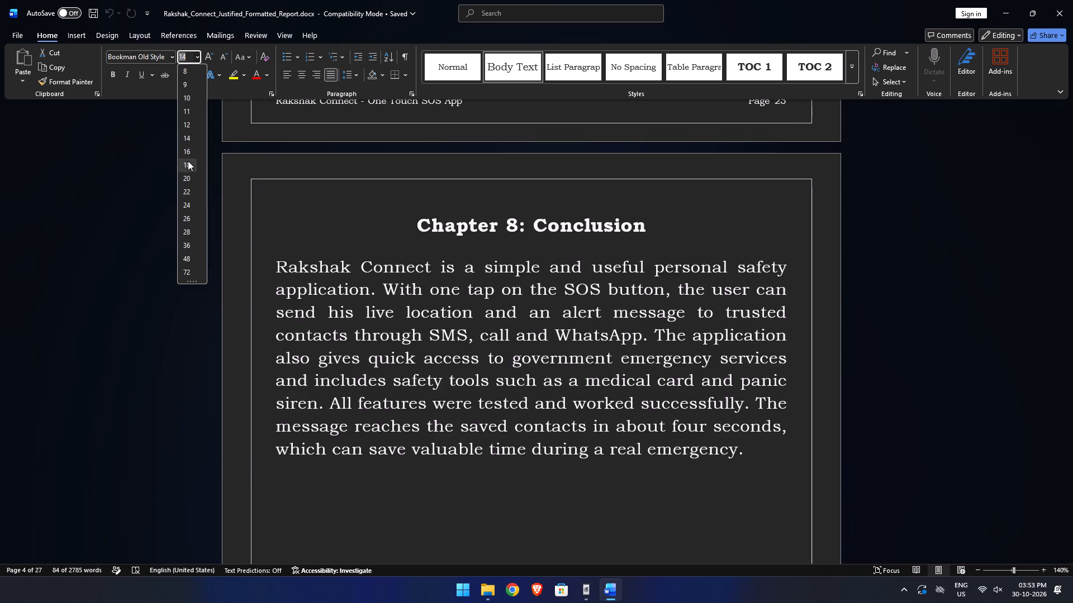
left_click(188, 176)
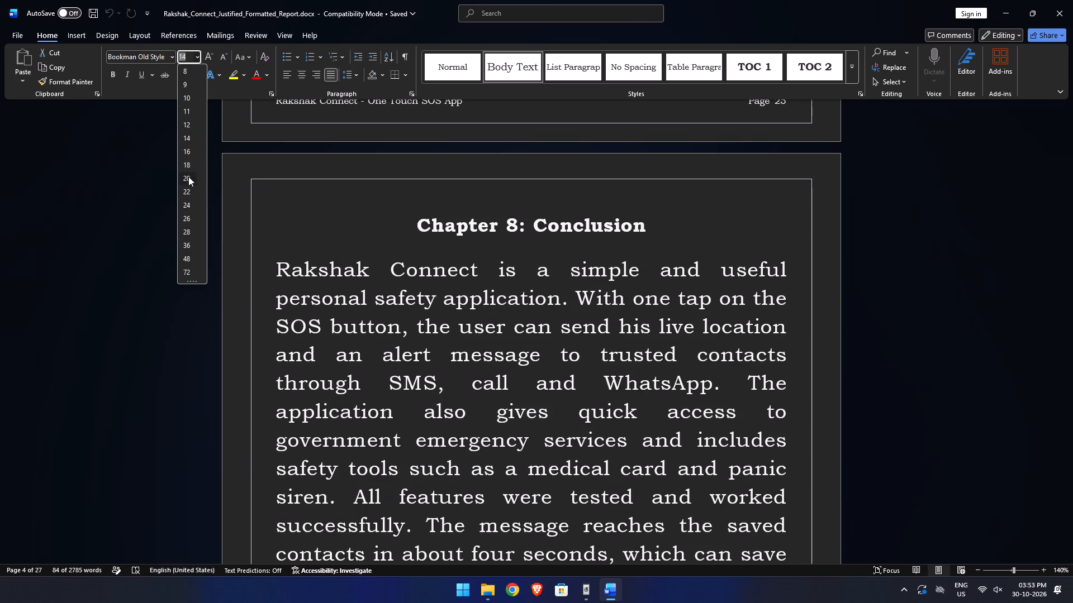
left_click(919, 271)
Set the font size of the "Chapter 8: Conclusion" heading to 26.
scroll(912, 269, "down", 3)
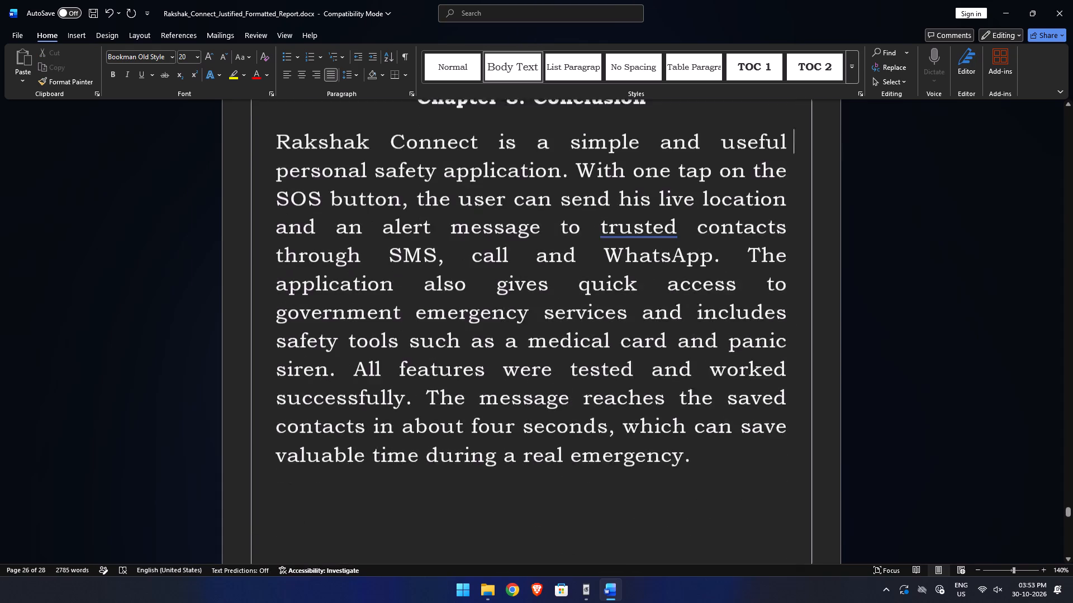
scroll(911, 269, "down", 12)
scroll(908, 264, "up", 9)
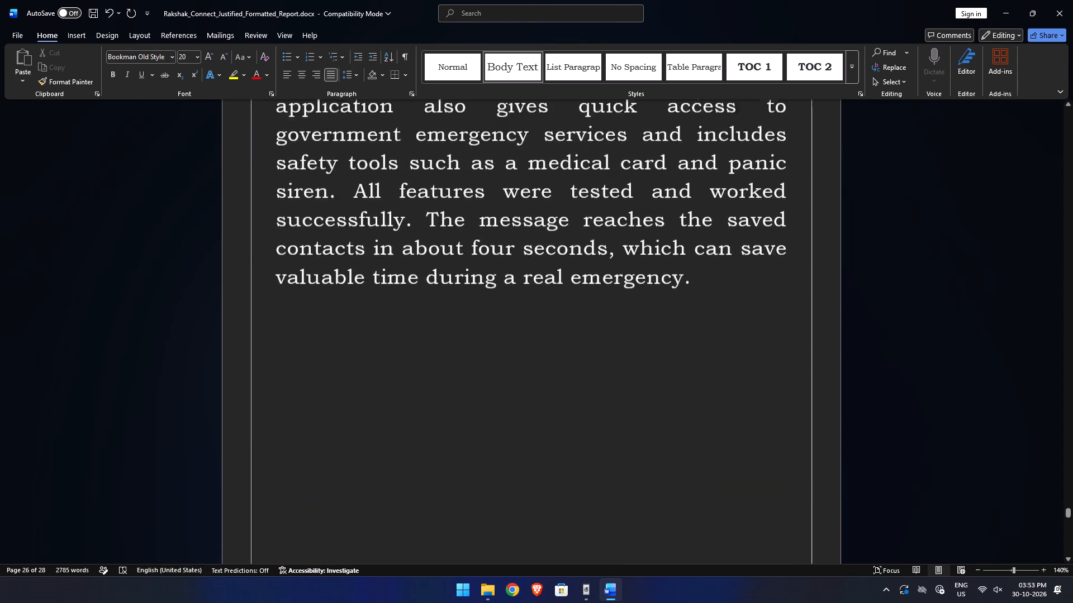
scroll(906, 261, "up", 8)
scroll(906, 260, "down", 1)
left_click(649, 266)
left_click_drag(653, 265, 635, 264)
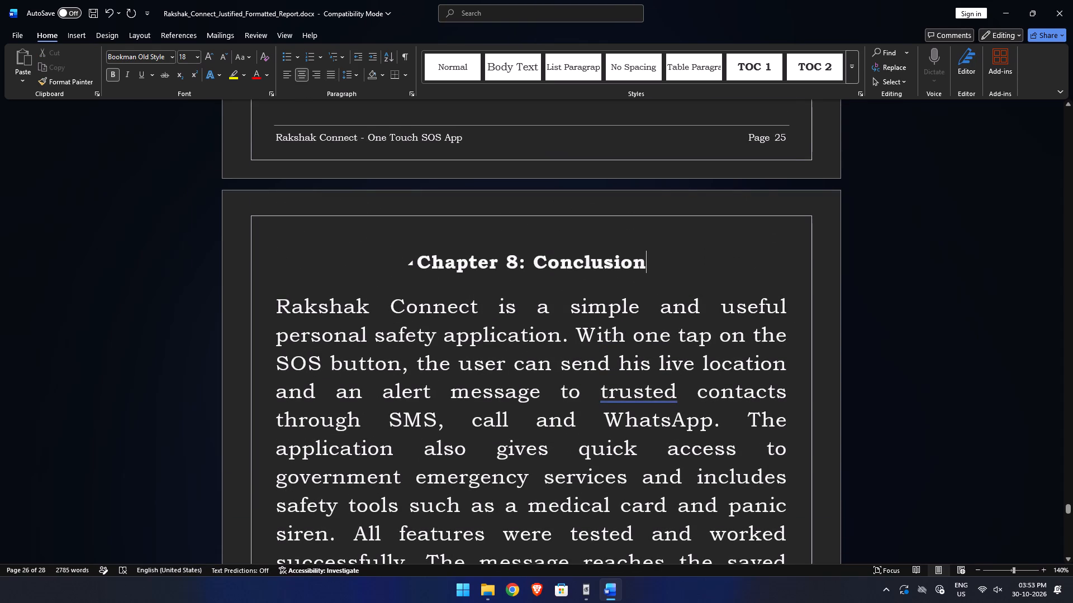
left_click_drag(635, 264, 430, 259)
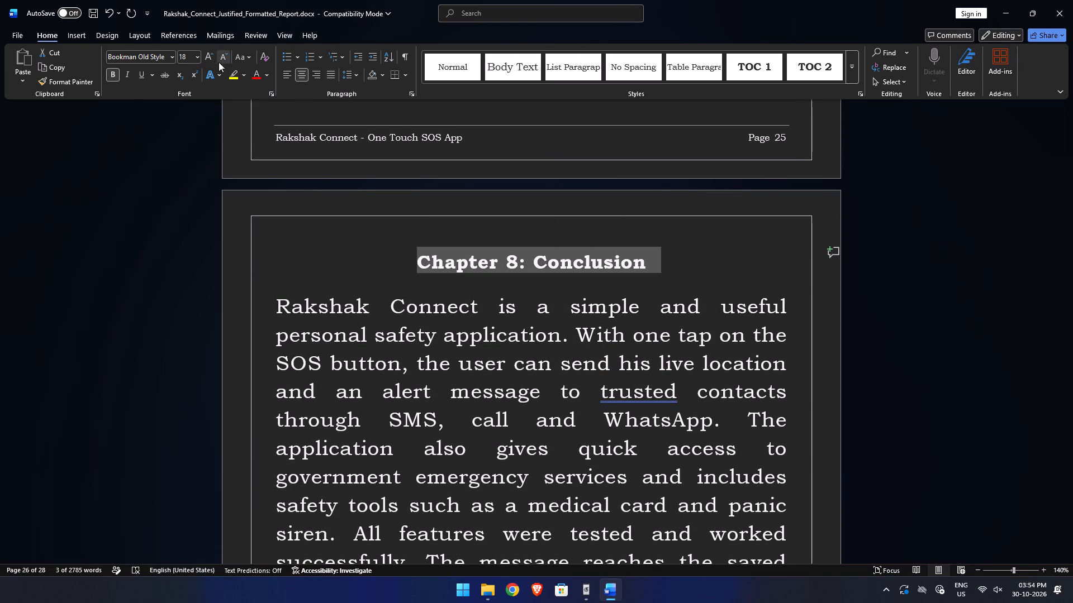
left_click(198, 59)
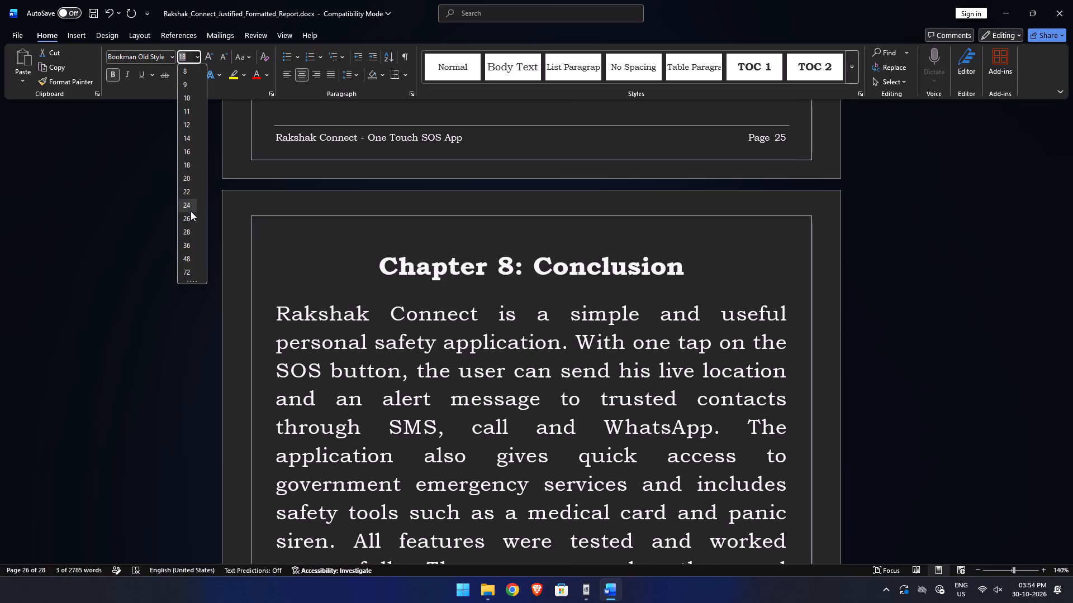
left_click(189, 218)
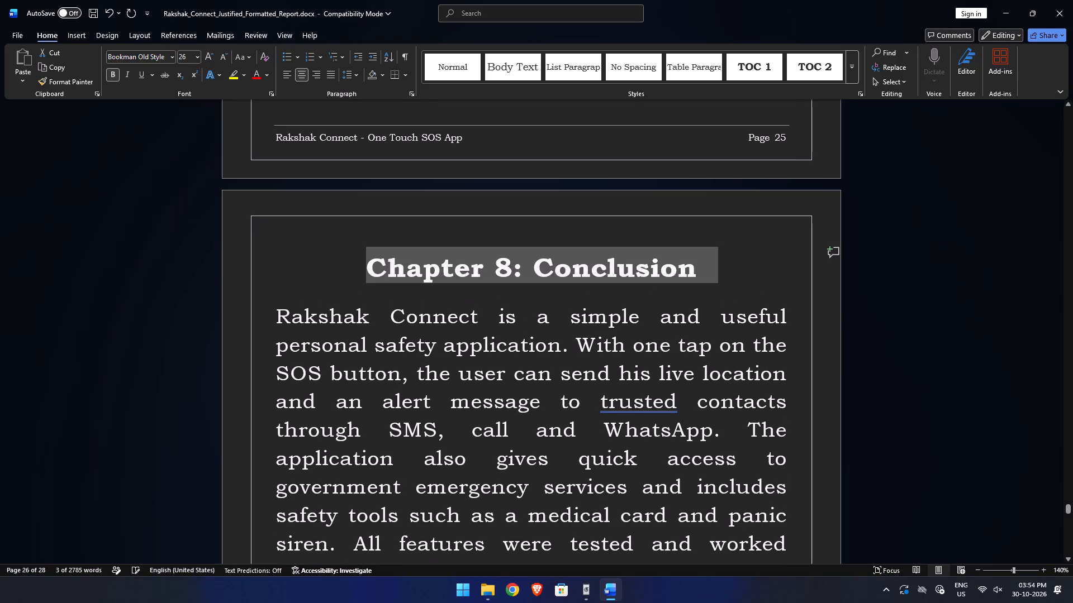
left_click(980, 311)
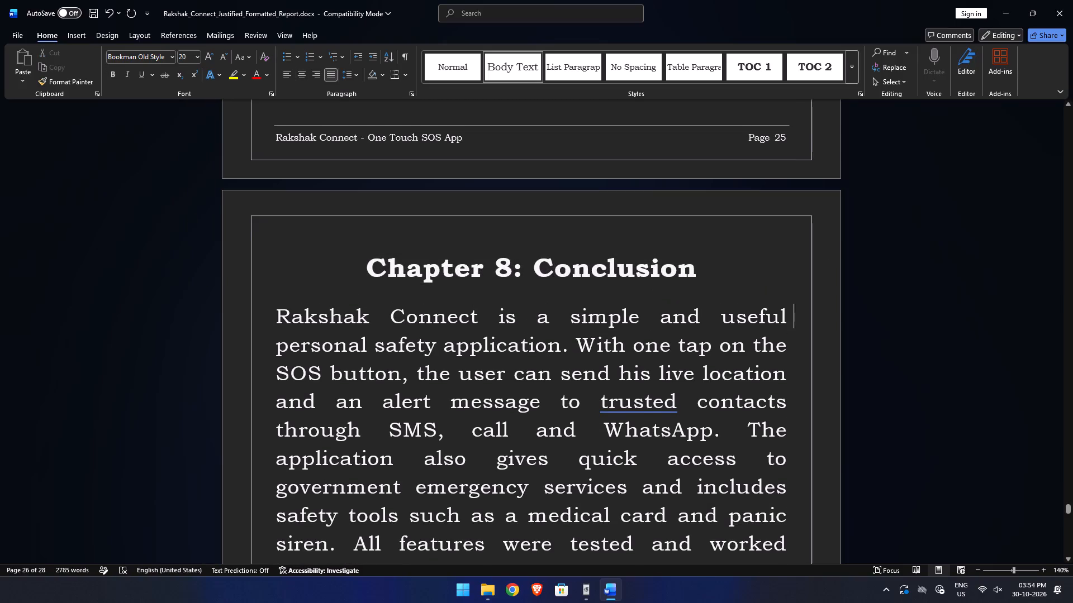
Set the font size of the "Chapter 7: Testing" heading to 26.
scroll(839, 311, "up", 6)
scroll(836, 305, "up", 19)
scroll(677, 274, "up", 5)
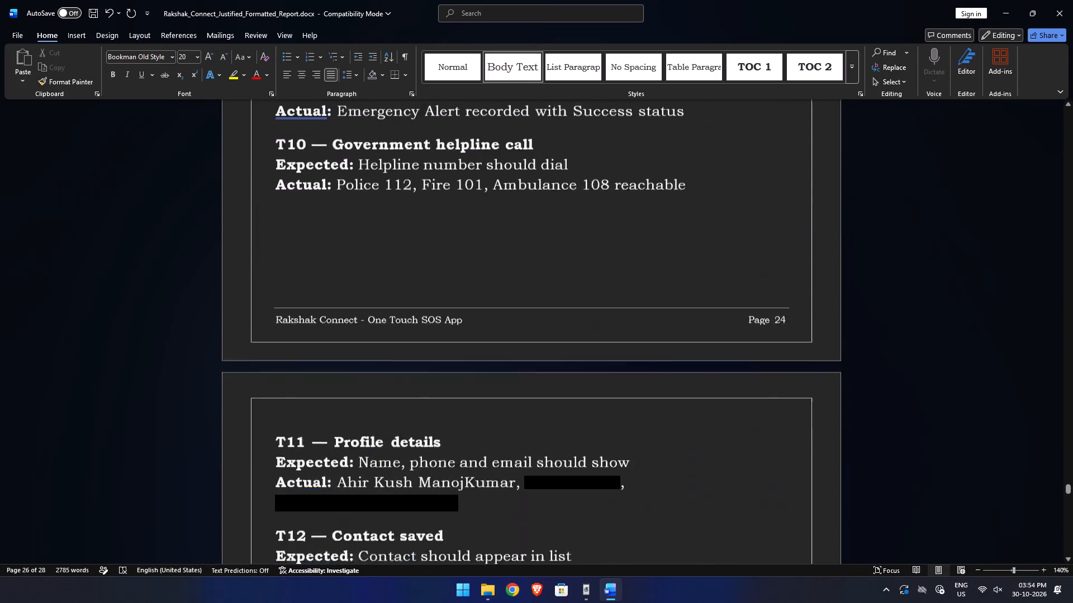
scroll(677, 274, "up", 20)
scroll(677, 274, "up", 16)
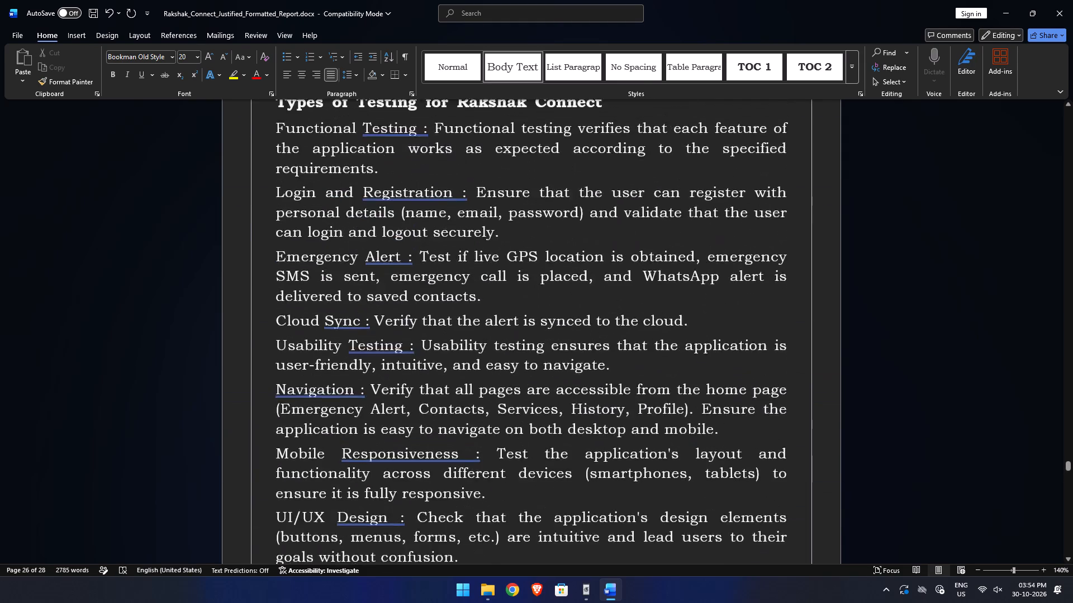
scroll(677, 274, "up", 10)
scroll(677, 274, "down", 1)
left_click(648, 370)
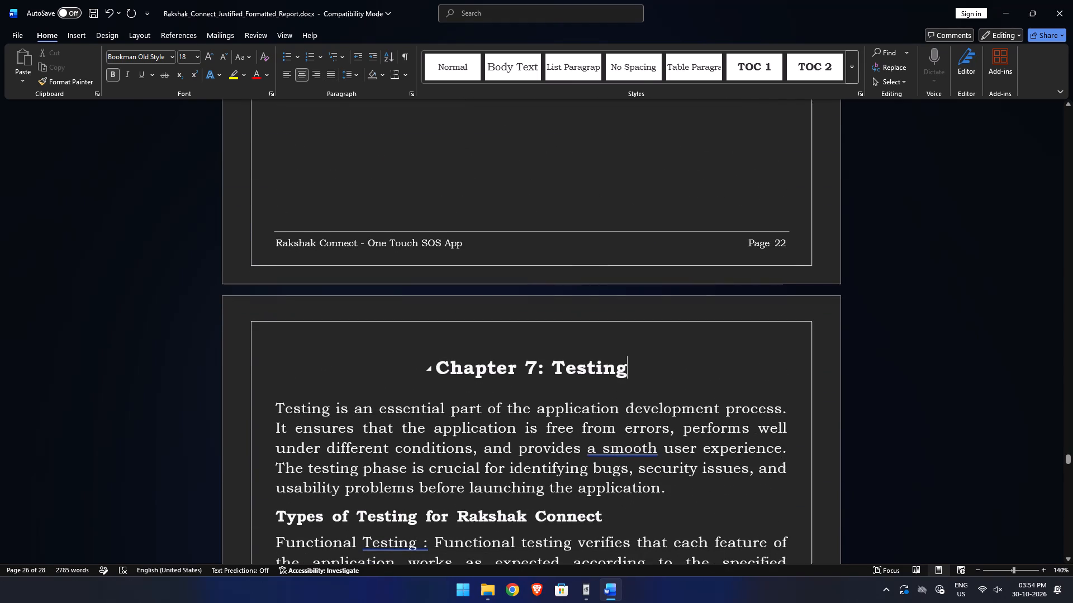
left_click_drag(648, 370, 444, 373)
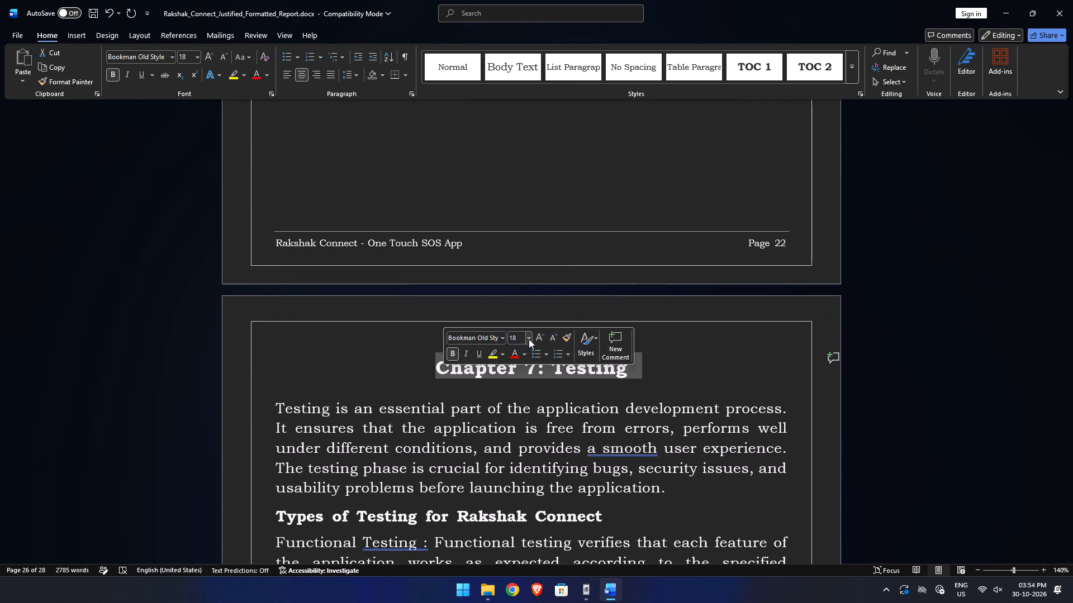
left_click(529, 339)
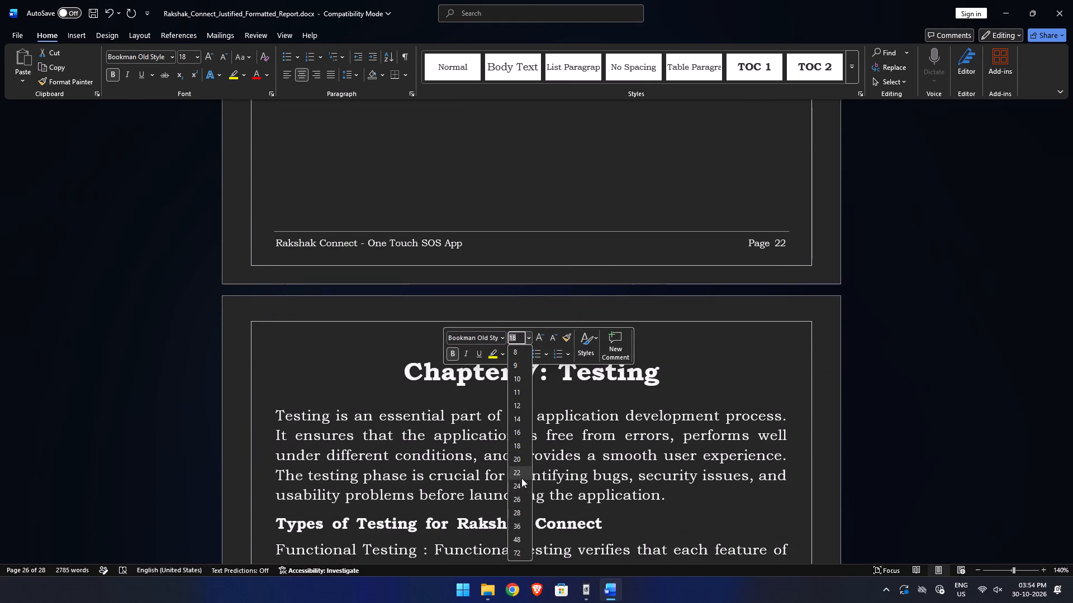
left_click(521, 500)
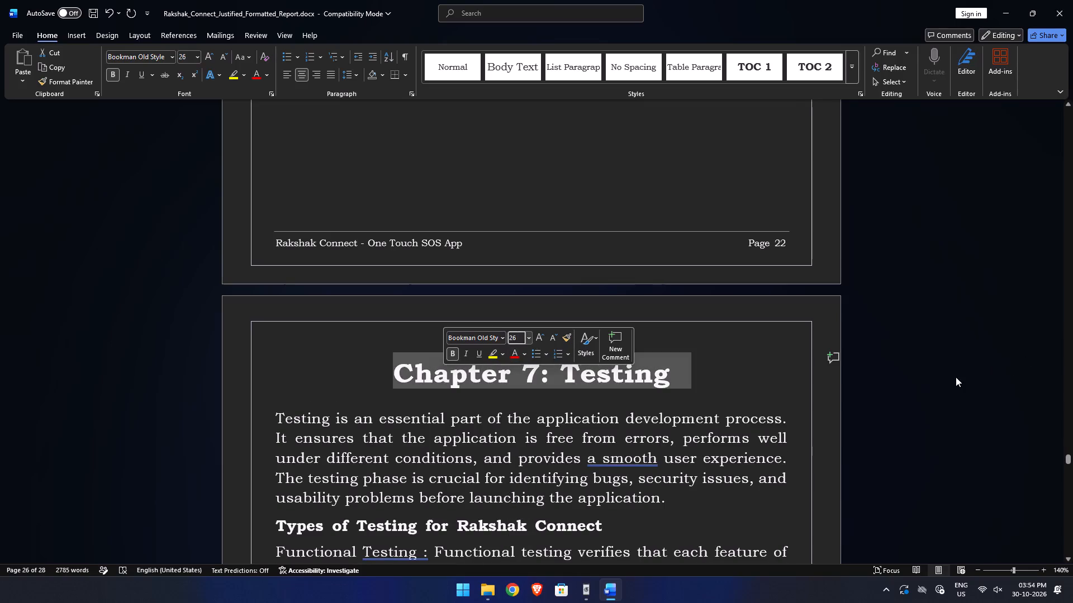
left_click(955, 377)
Examine the app screenshot pages before Chapter 7, including Figures 6.2 to 6.5 with their captions and descriptions.
scroll(719, 379, "up", 20)
scroll(719, 379, "up", 6)
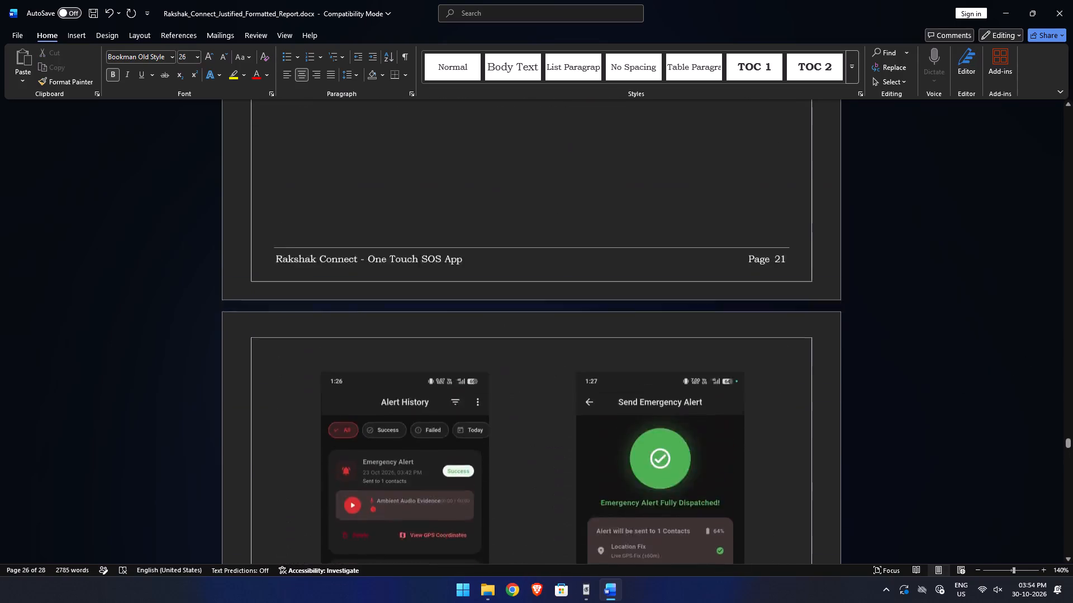
scroll(719, 371, "up", 20)
scroll(719, 371, "up", 2)
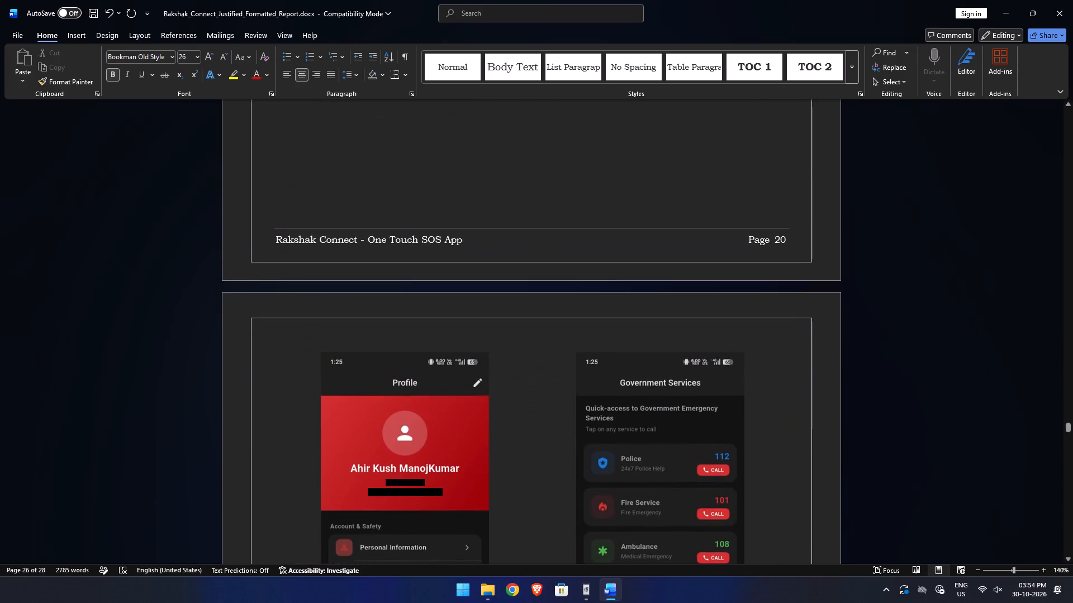
scroll(707, 355, "up", 18)
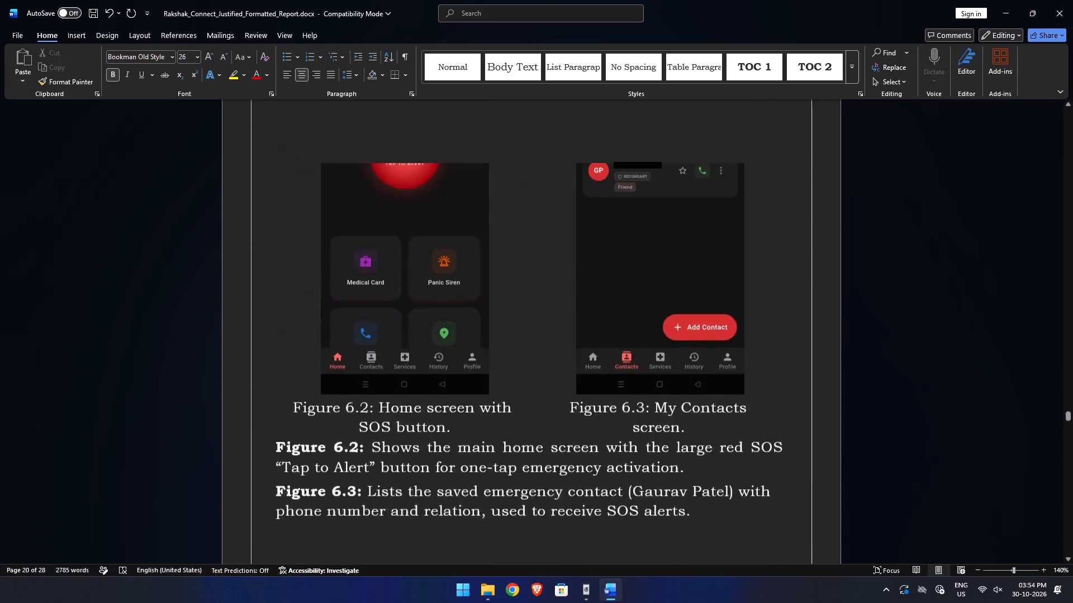
scroll(707, 355, "down", 2)
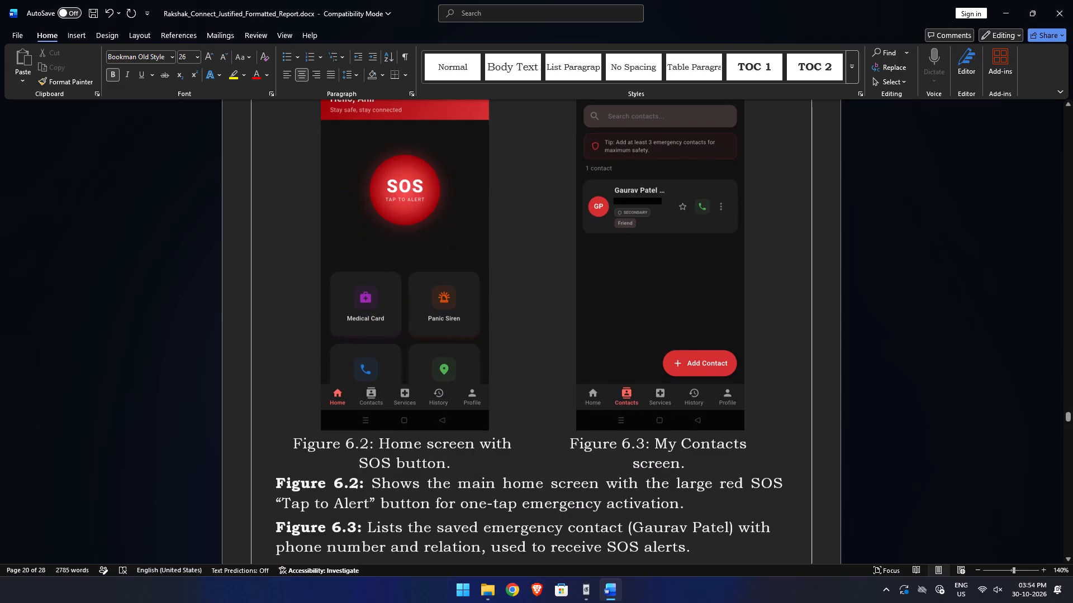
scroll(704, 350, "down", 17)
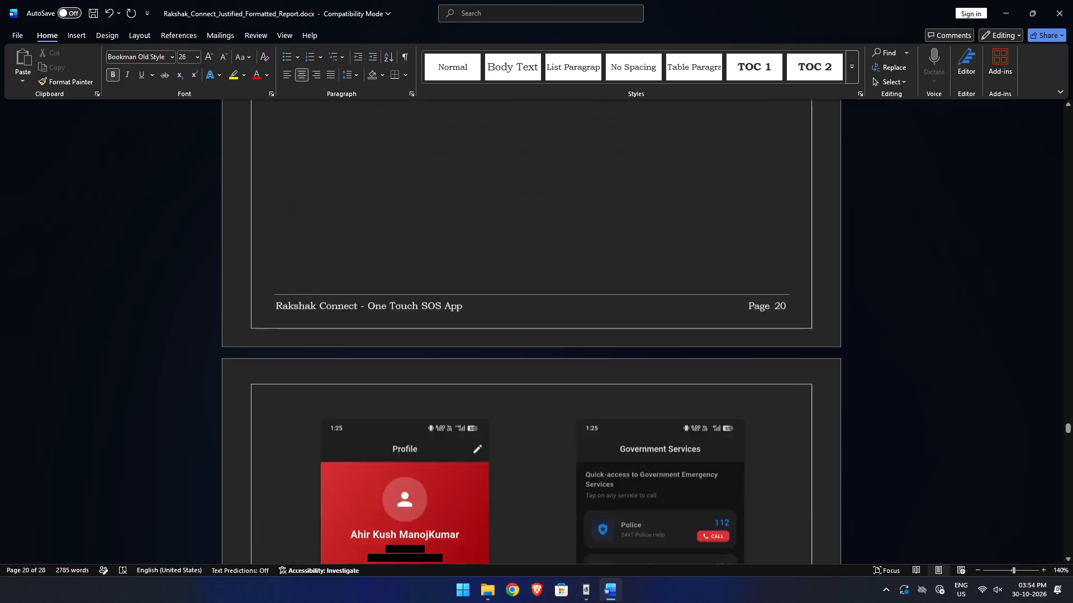
scroll(704, 351, "down", 9)
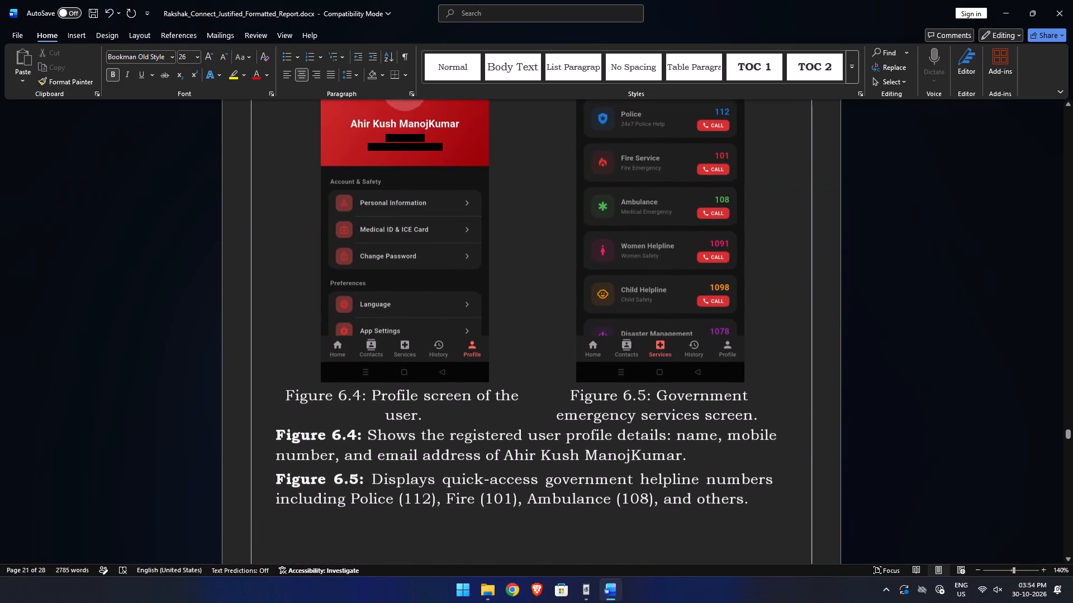
scroll(696, 336, "down", 1)
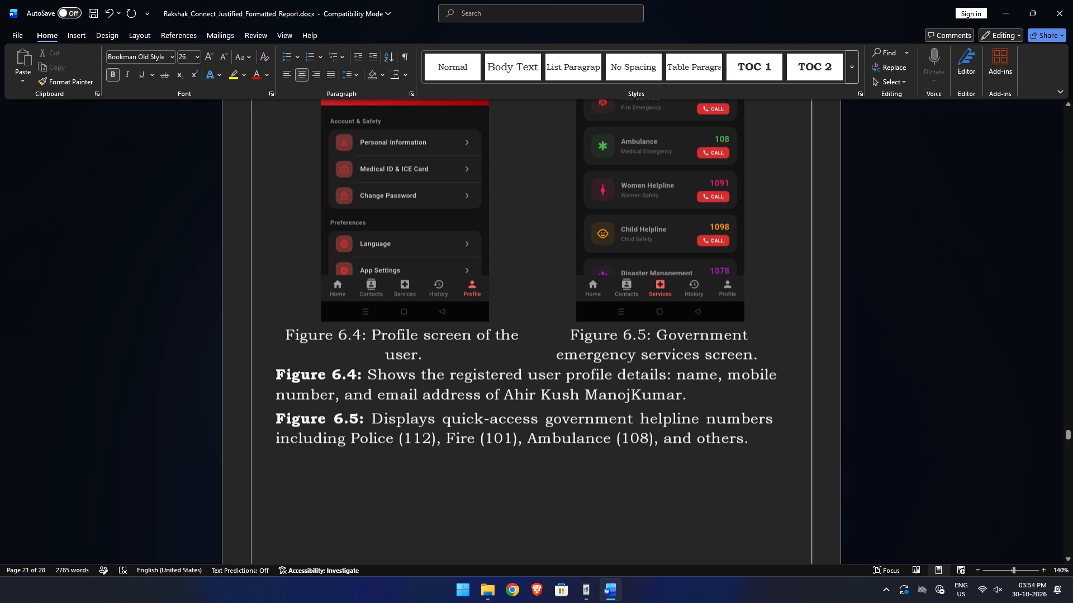
scroll(481, 300, "down", 1)
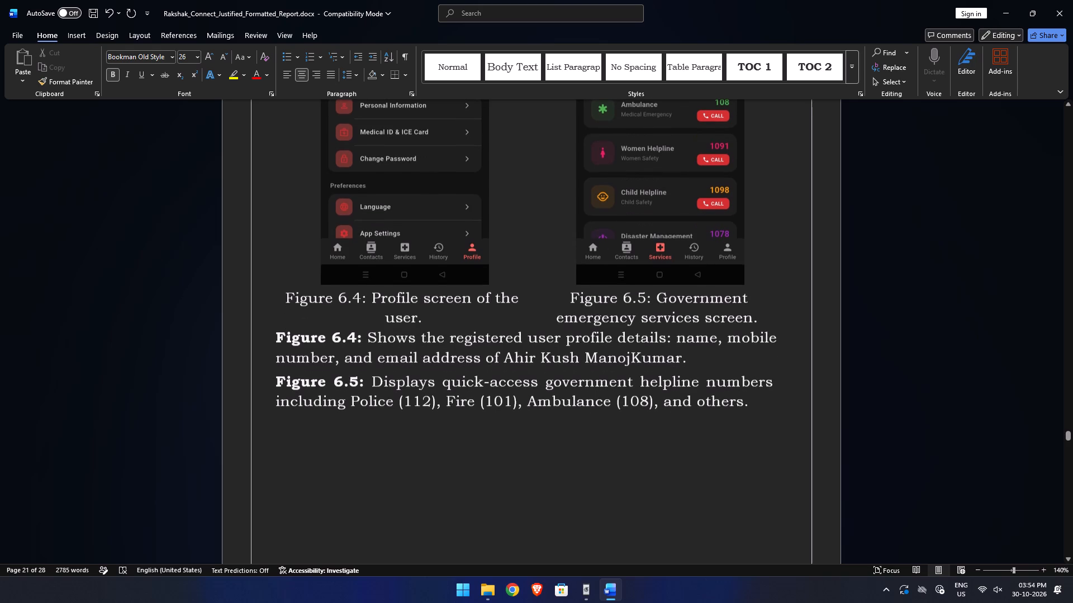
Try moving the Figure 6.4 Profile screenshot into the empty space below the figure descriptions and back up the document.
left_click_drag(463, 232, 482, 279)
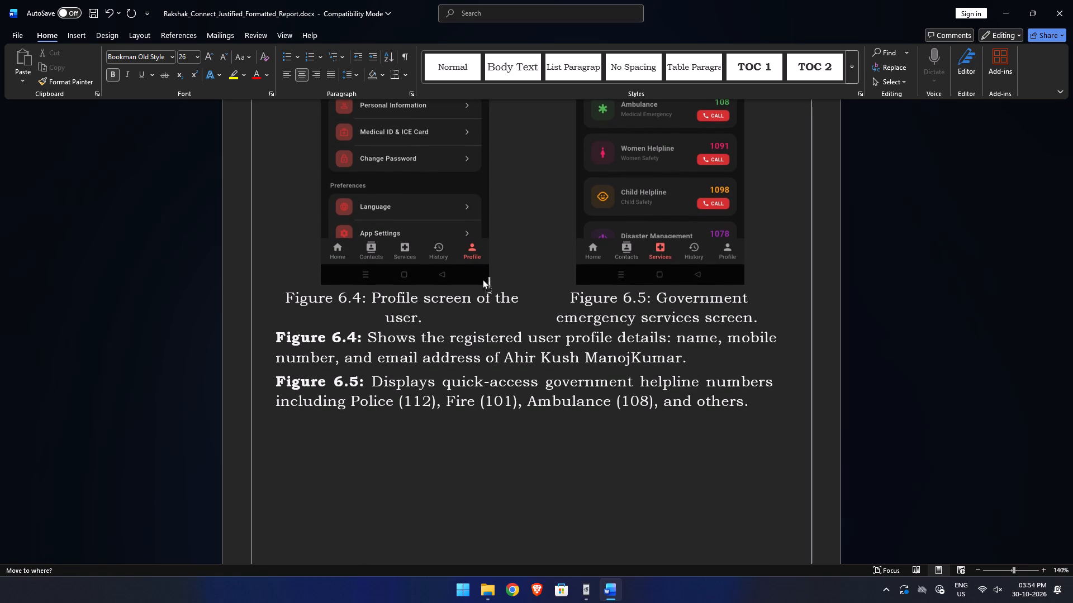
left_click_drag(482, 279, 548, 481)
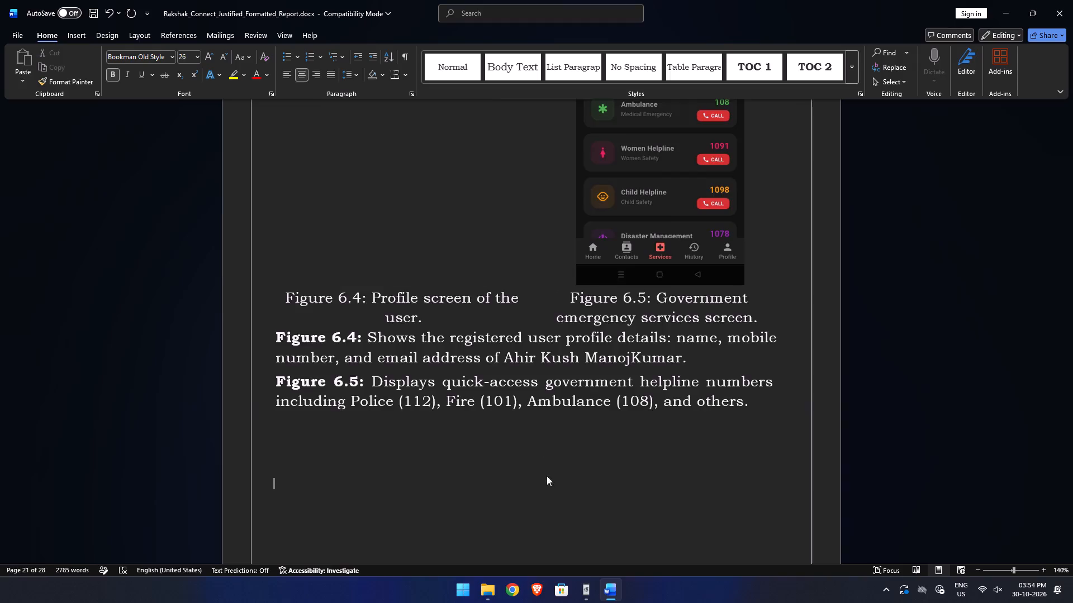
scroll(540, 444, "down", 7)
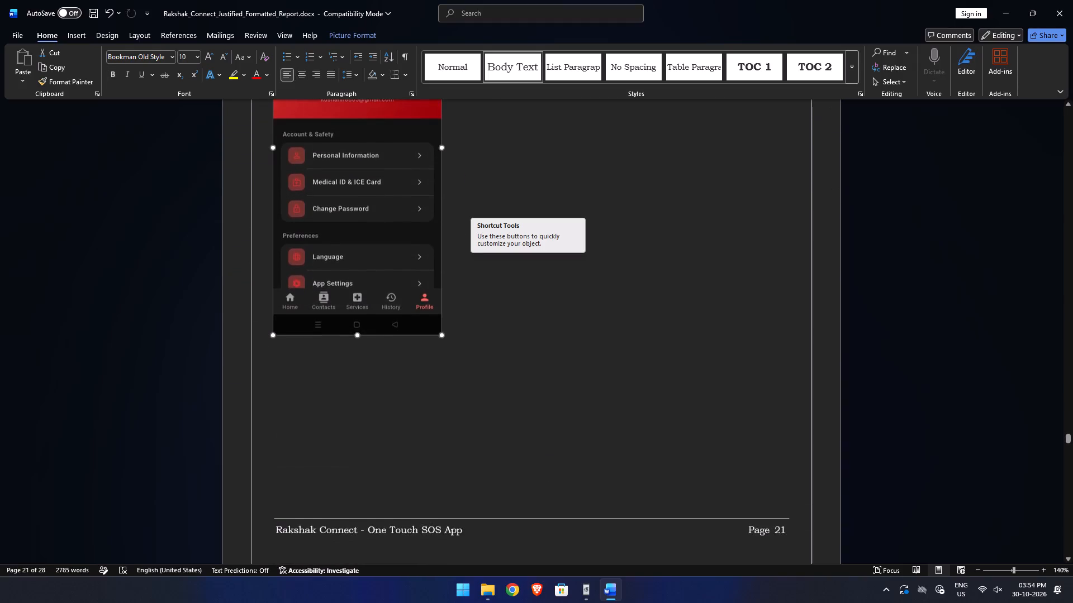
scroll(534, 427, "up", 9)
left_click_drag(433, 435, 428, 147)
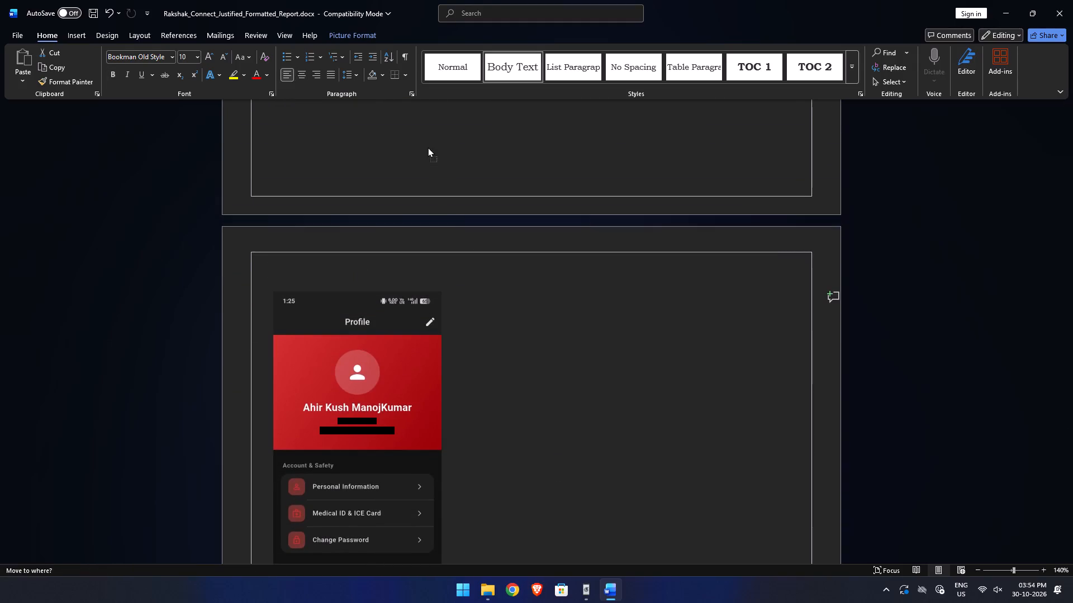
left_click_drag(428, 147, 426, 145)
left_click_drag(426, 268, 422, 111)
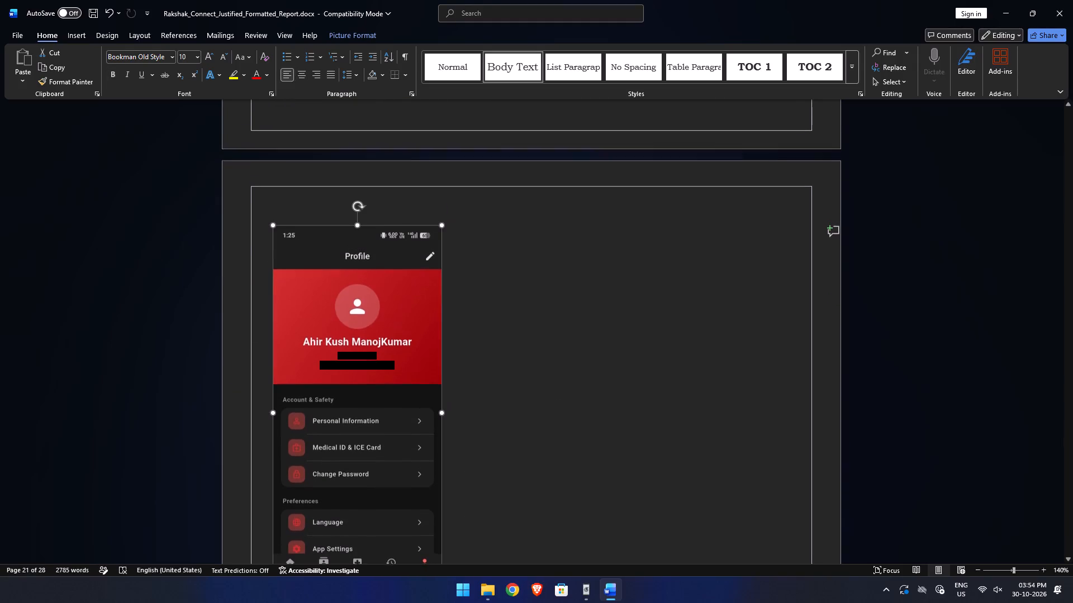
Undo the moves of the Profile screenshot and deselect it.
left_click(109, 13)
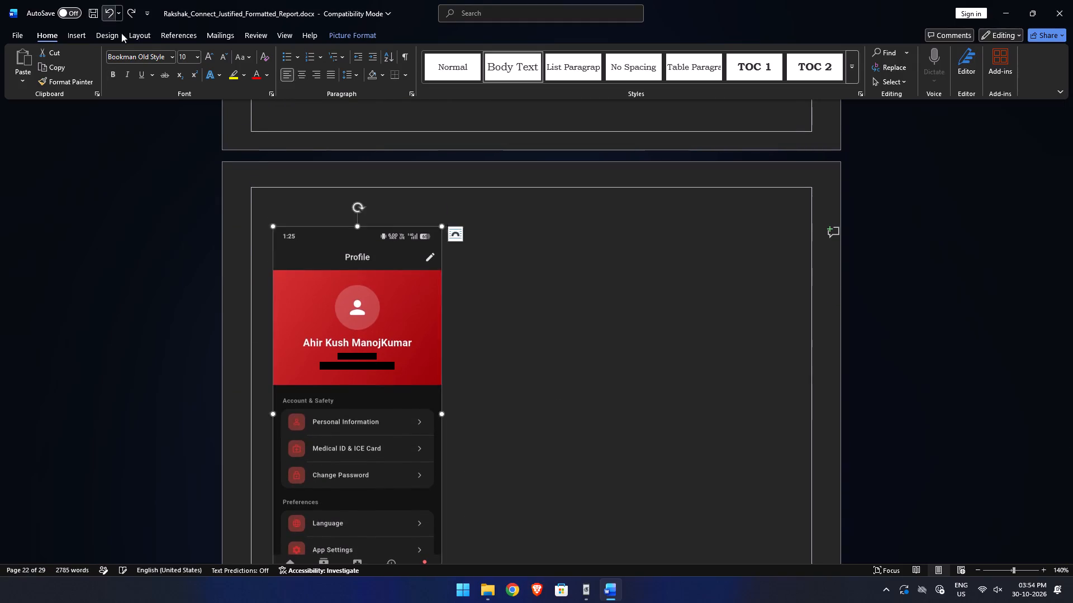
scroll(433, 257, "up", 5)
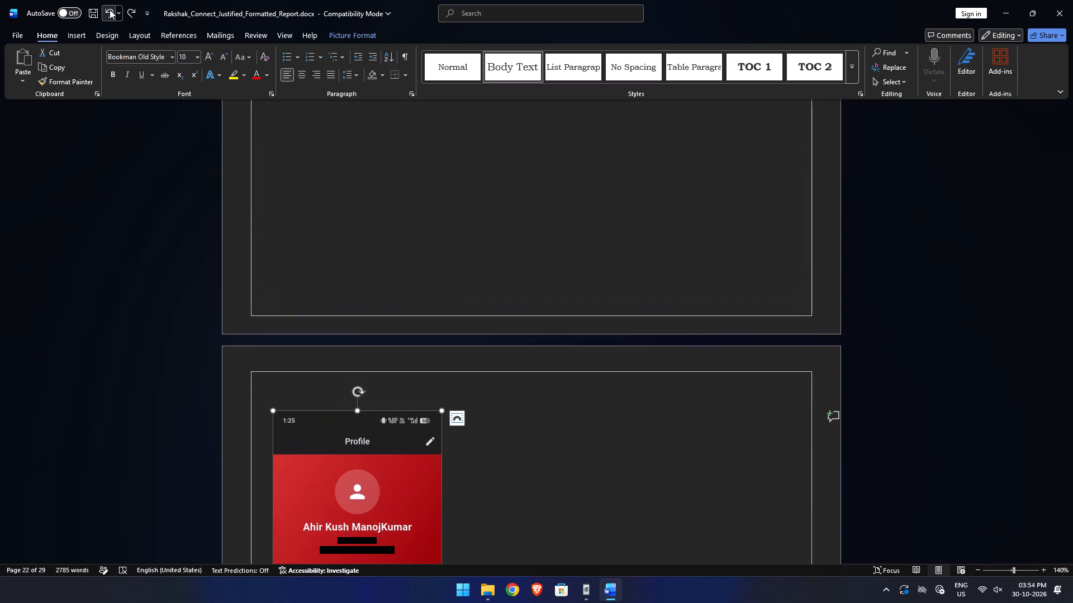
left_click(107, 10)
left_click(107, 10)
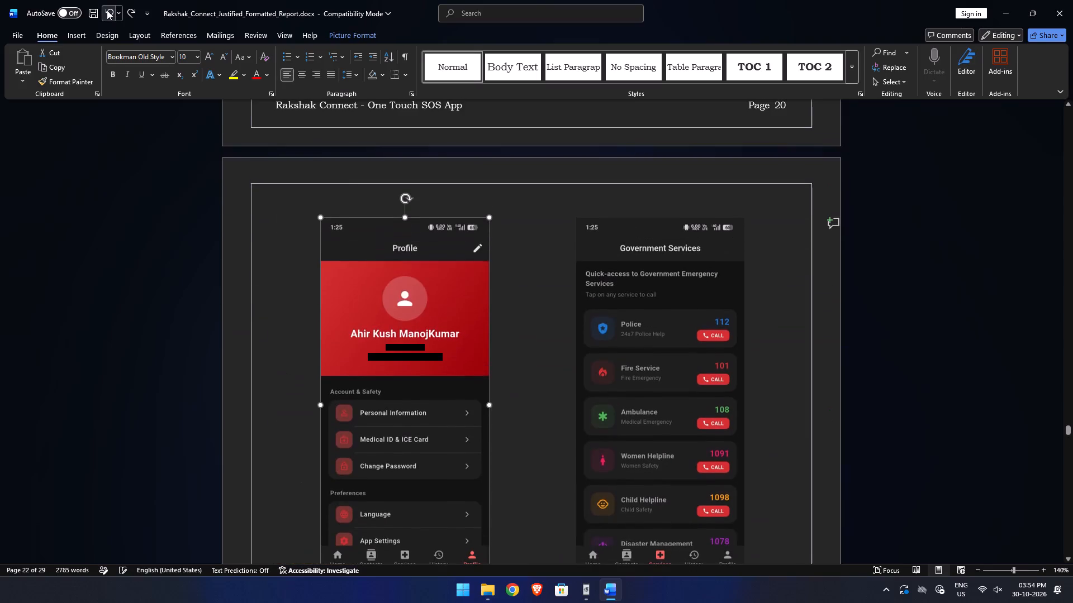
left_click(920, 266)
Review Chapter 6 from its introduction and splash screen figure through Figures 6.2 and 6.3.
scroll(888, 272, "up", 12)
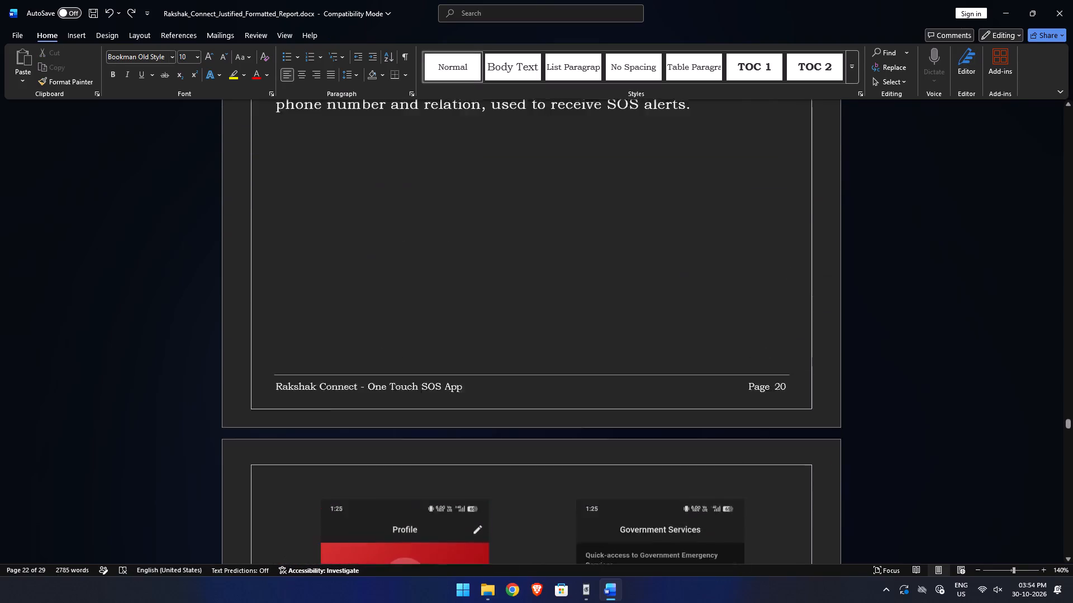
scroll(879, 267, "up", 20)
scroll(879, 267, "up", 18)
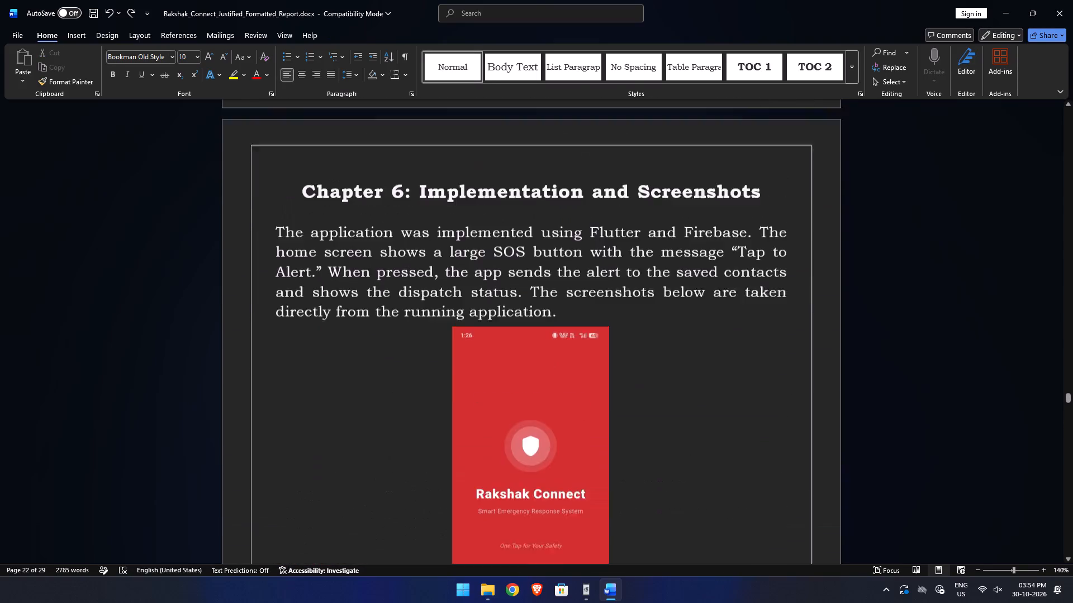
scroll(693, 218, "up", 7)
scroll(693, 218, "down", 17)
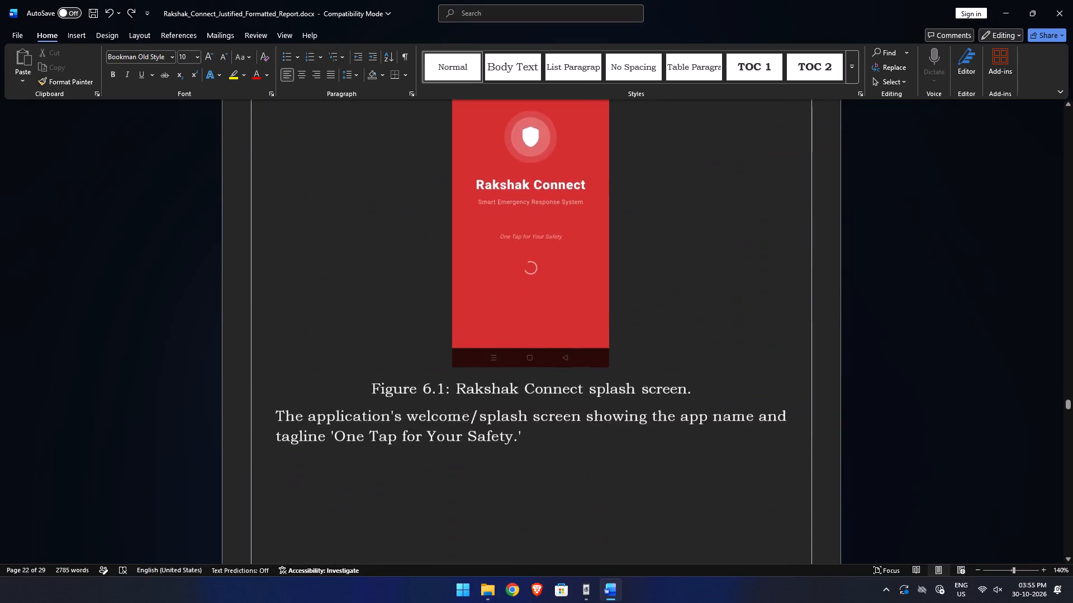
scroll(693, 218, "down", 17)
scroll(693, 218, "down", 6)
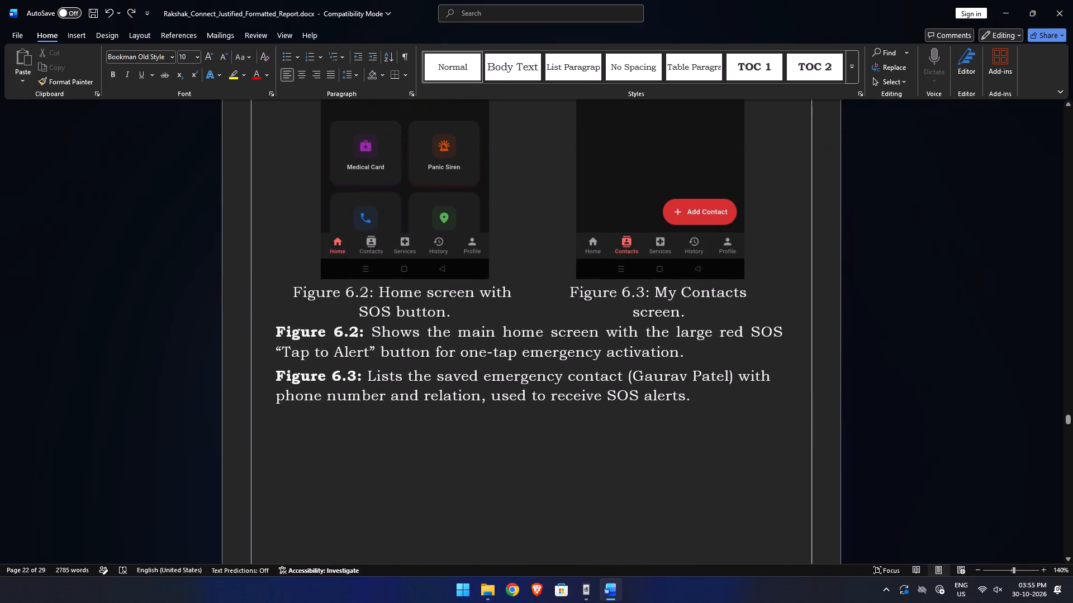
Move the My Contacts screenshot from above its Figure 6.3 caption to the empty space below the figure descriptions.
left_click_drag(657, 176, 747, 417)
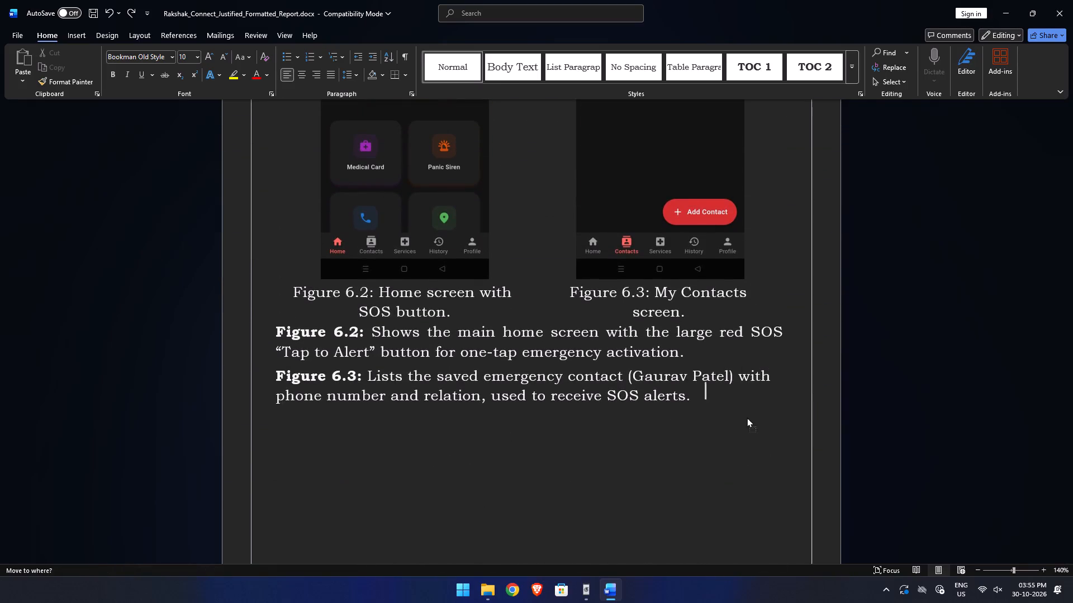
left_click_drag(747, 417, 681, 602)
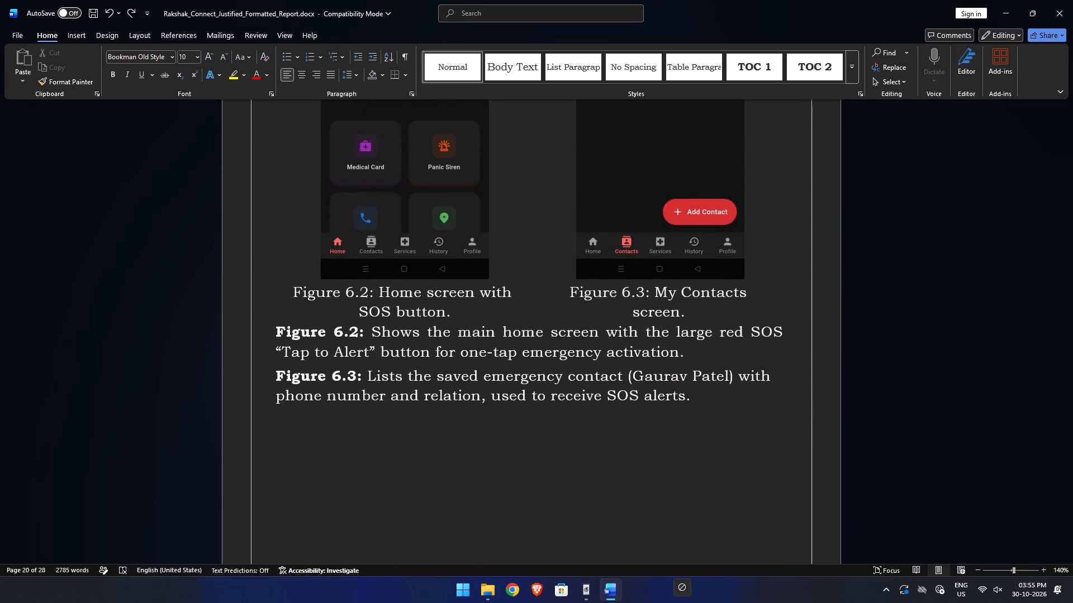
left_click_drag(681, 602, 645, 397)
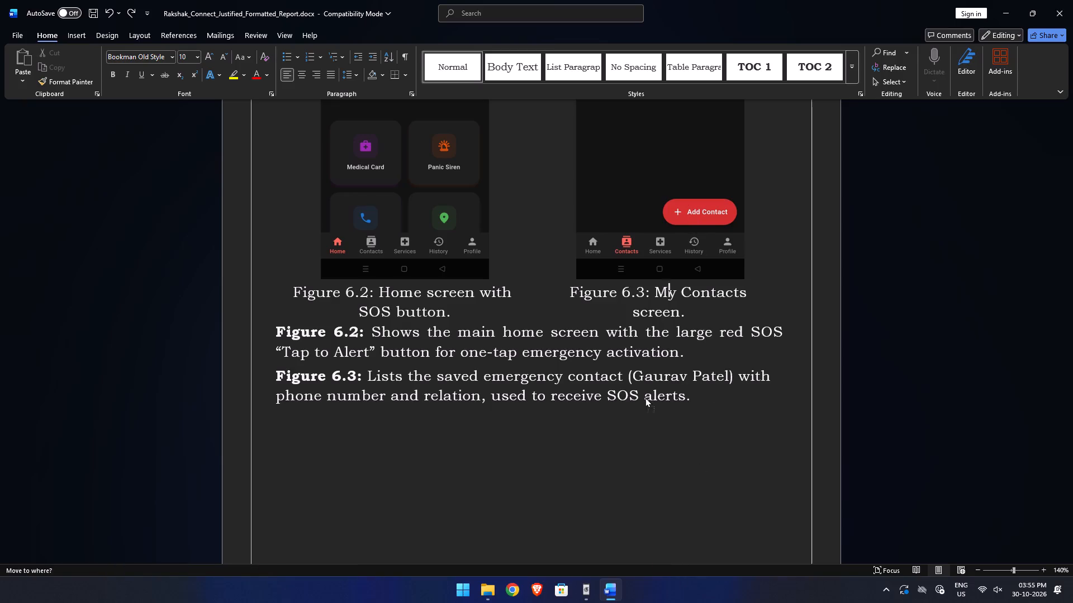
left_click_drag(645, 397, 629, 486)
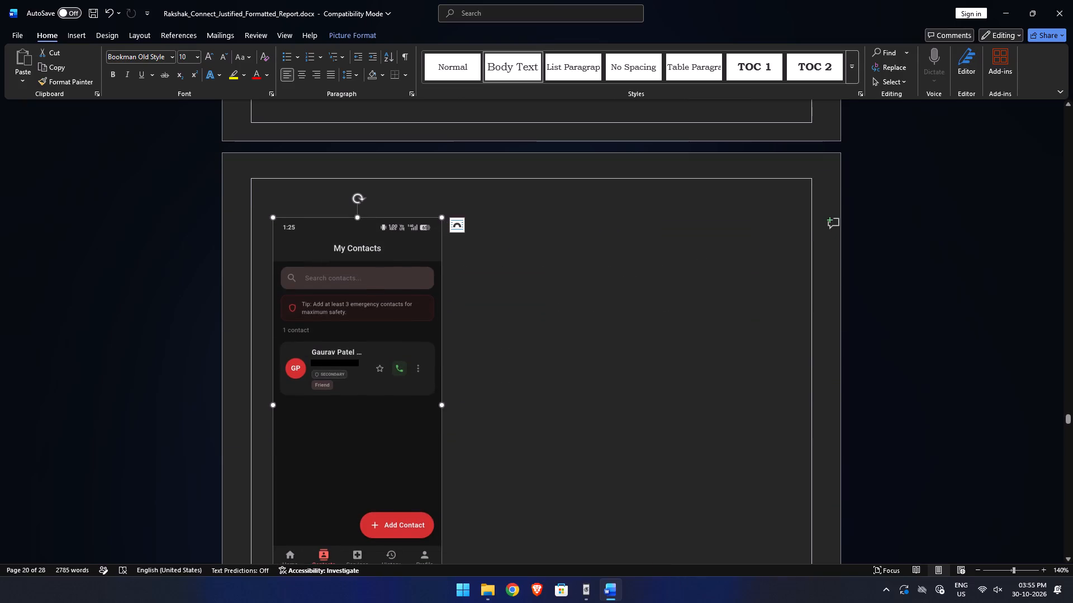
left_click(922, 283)
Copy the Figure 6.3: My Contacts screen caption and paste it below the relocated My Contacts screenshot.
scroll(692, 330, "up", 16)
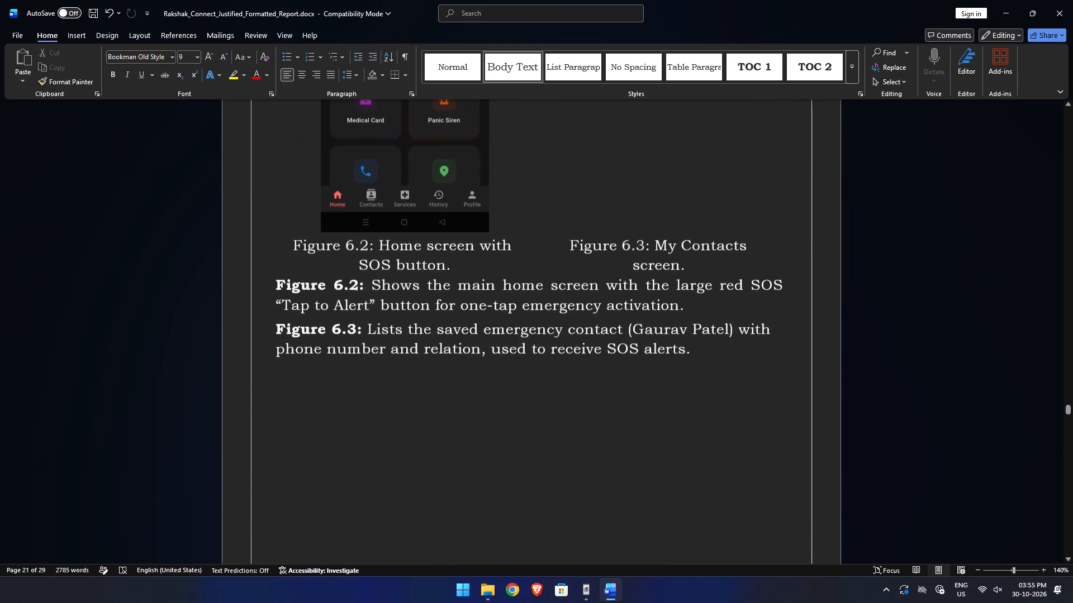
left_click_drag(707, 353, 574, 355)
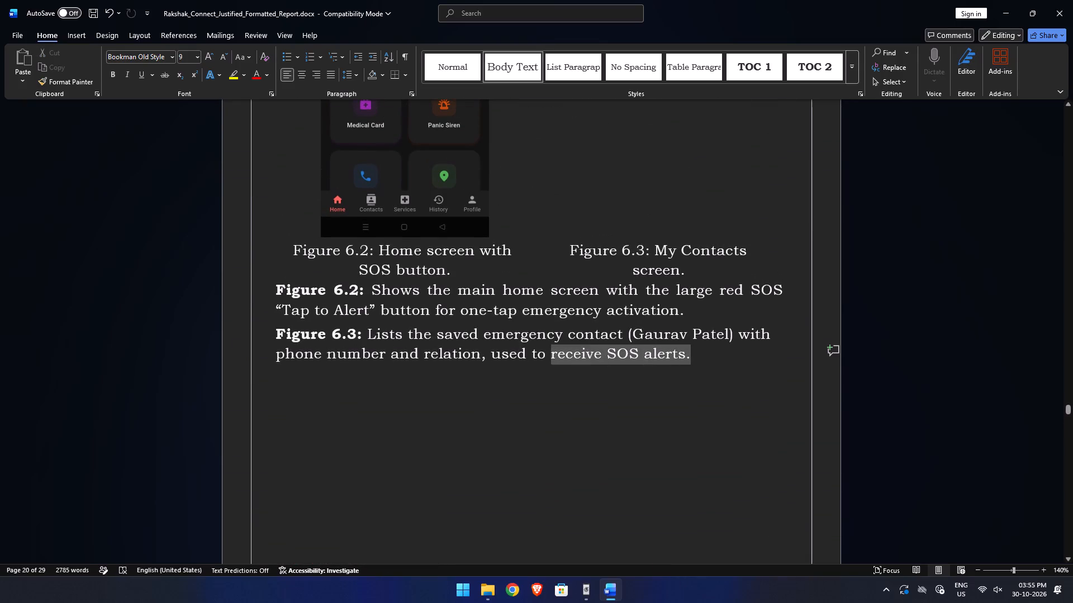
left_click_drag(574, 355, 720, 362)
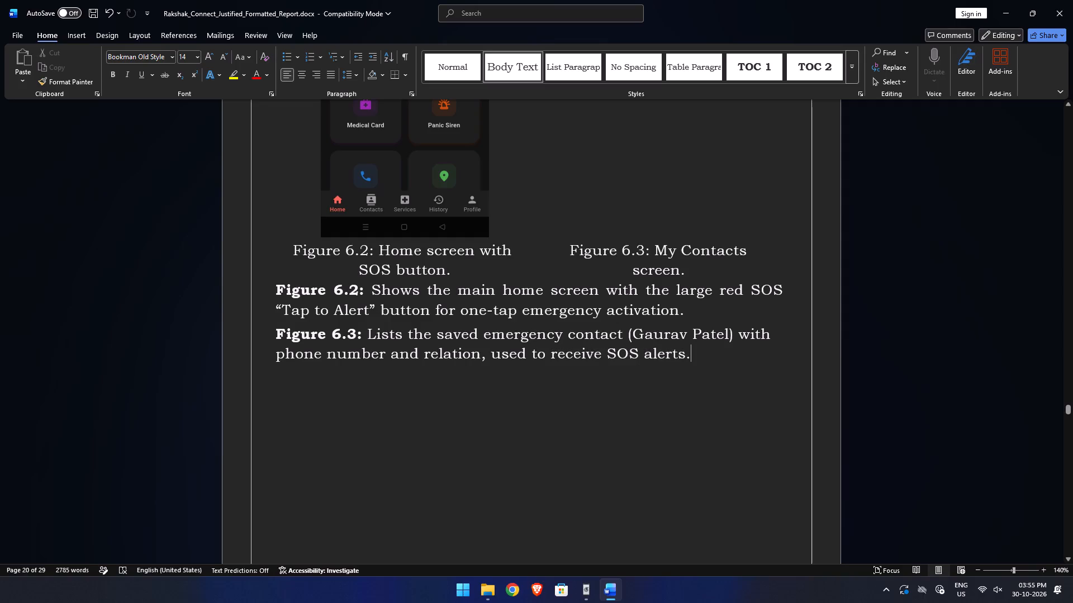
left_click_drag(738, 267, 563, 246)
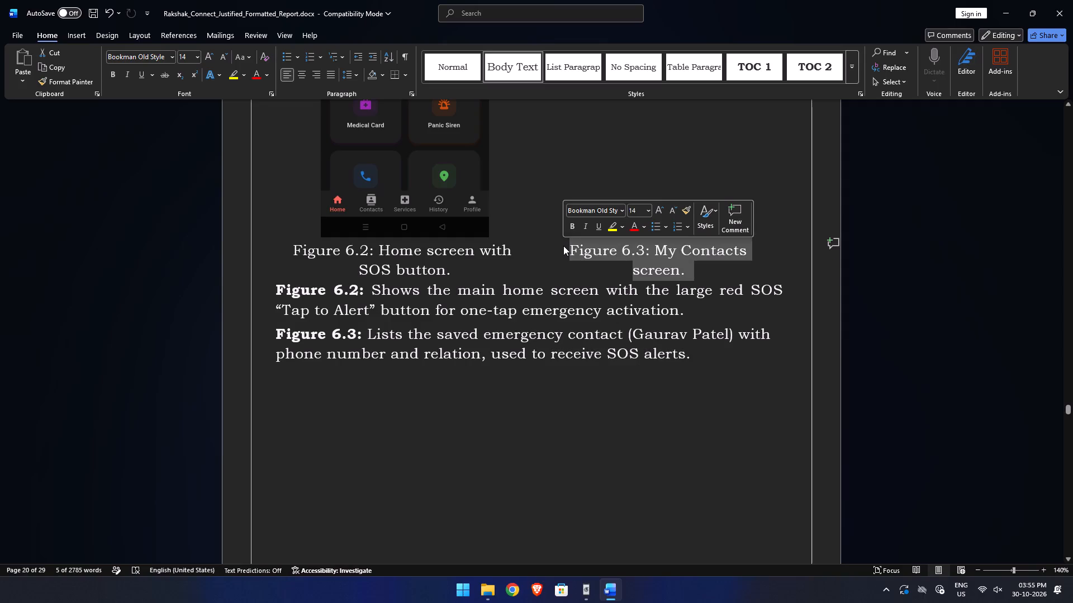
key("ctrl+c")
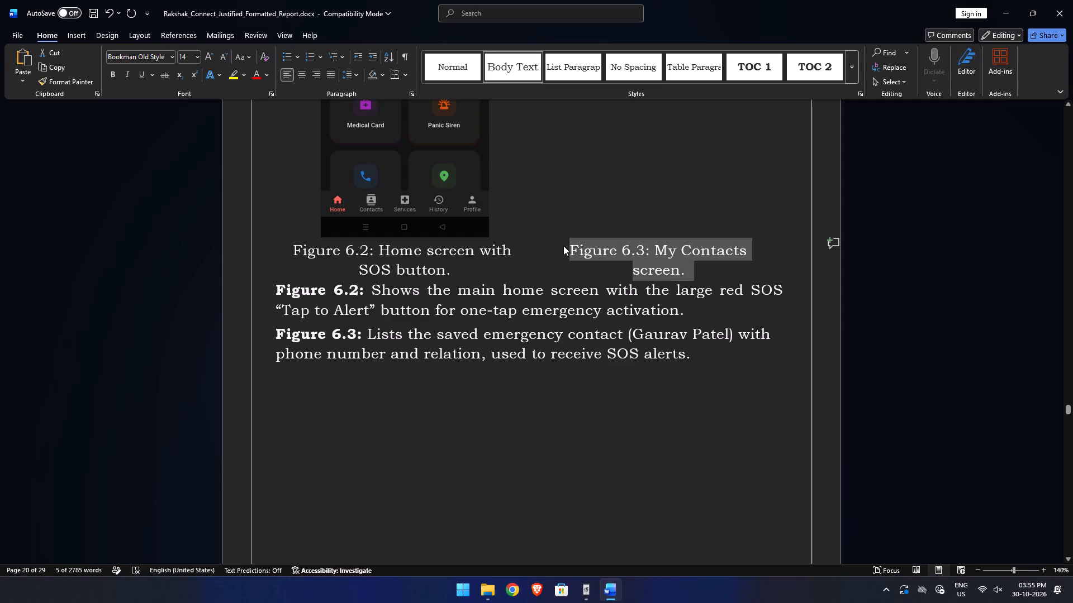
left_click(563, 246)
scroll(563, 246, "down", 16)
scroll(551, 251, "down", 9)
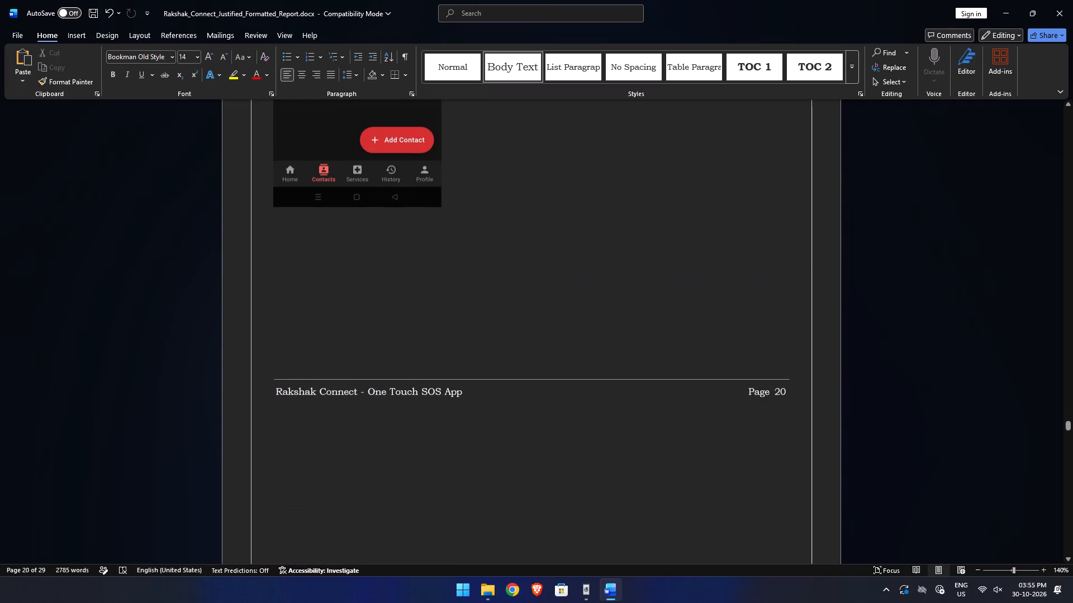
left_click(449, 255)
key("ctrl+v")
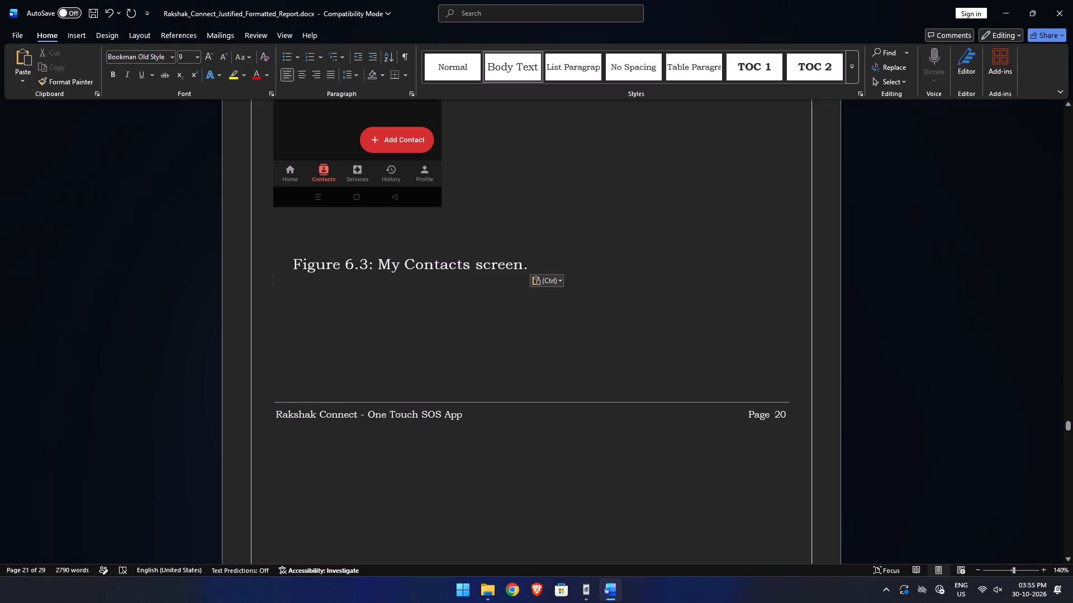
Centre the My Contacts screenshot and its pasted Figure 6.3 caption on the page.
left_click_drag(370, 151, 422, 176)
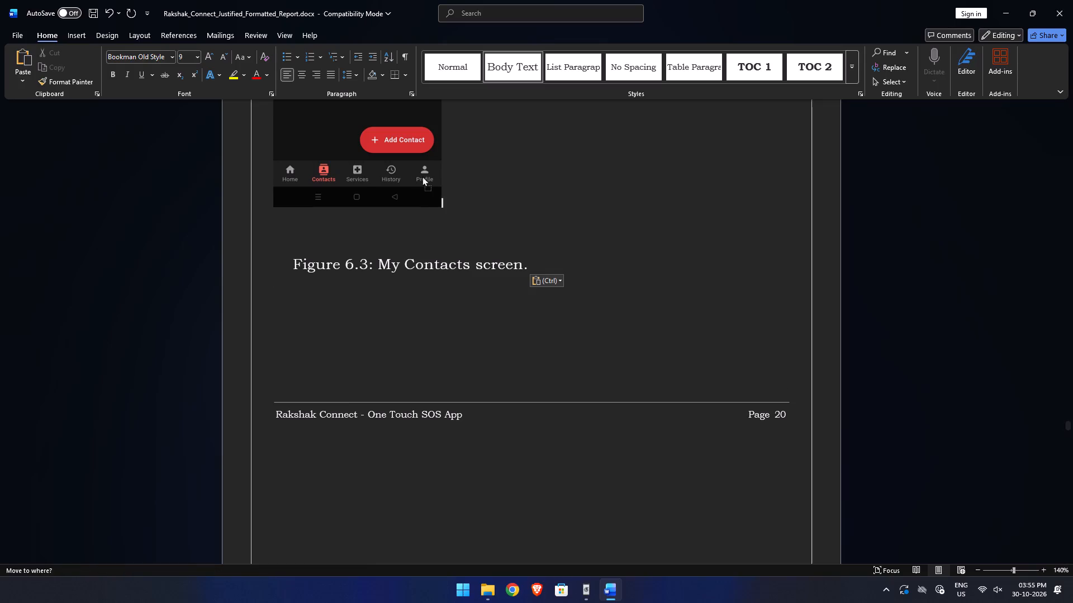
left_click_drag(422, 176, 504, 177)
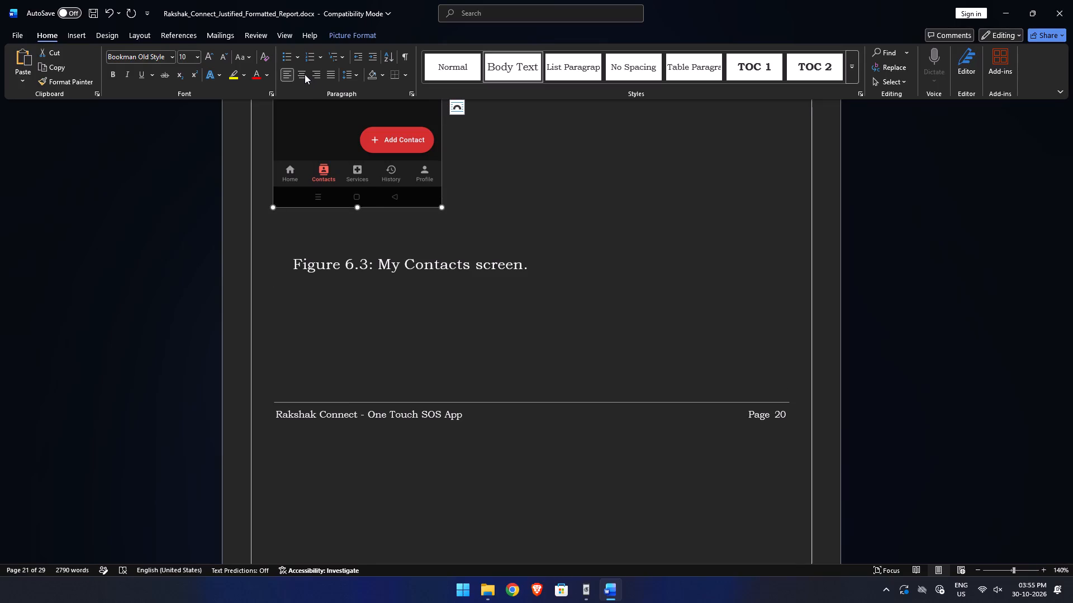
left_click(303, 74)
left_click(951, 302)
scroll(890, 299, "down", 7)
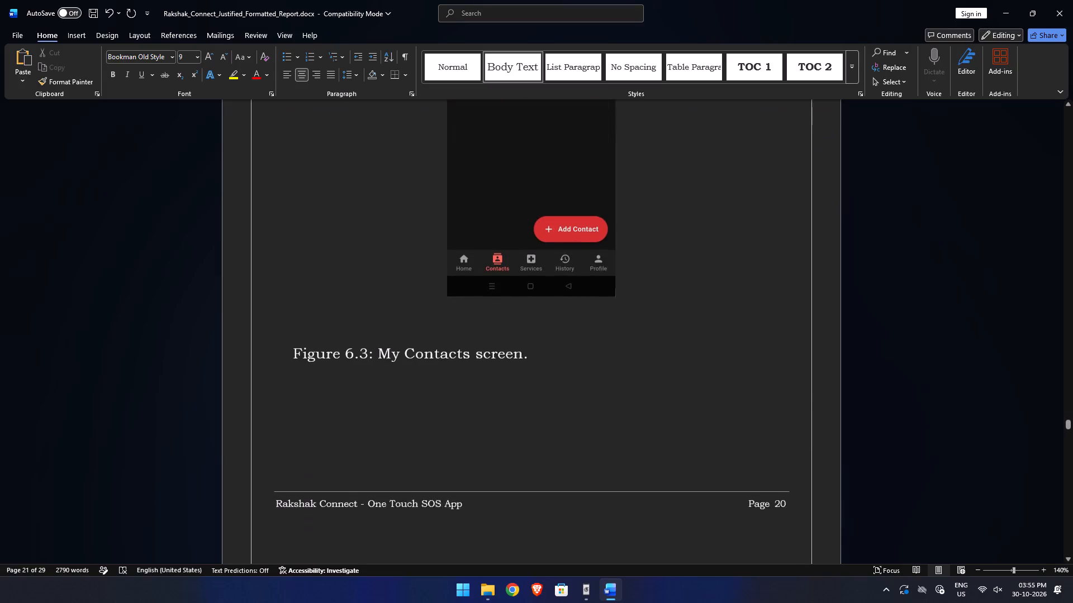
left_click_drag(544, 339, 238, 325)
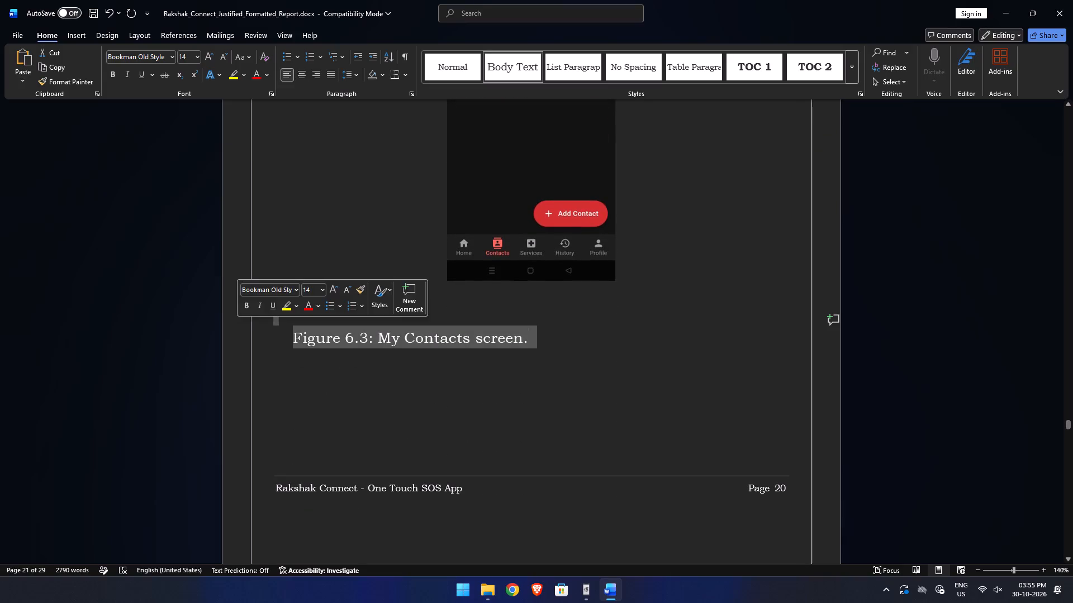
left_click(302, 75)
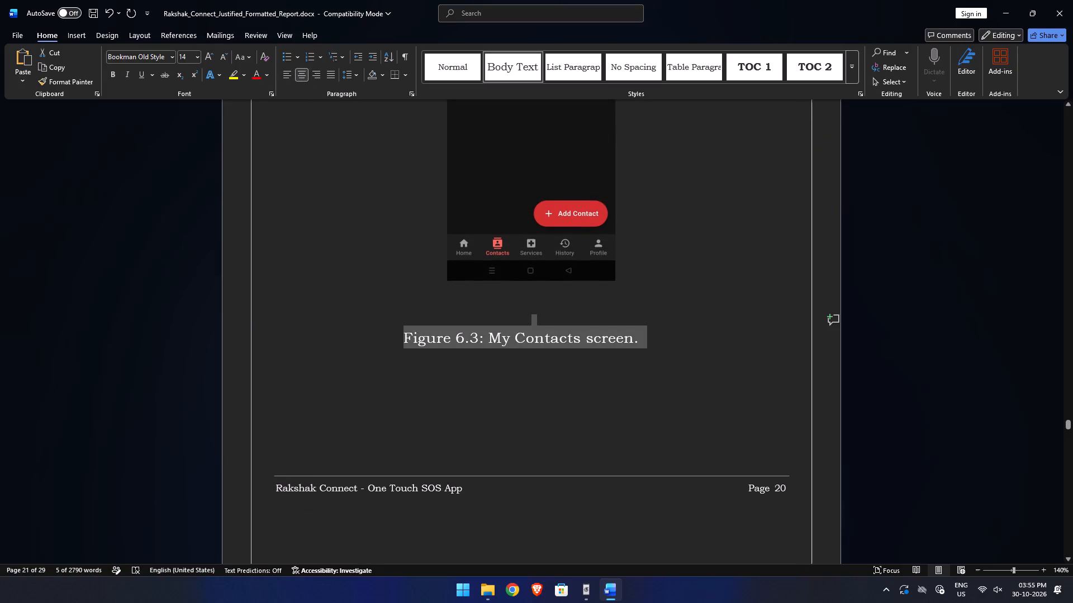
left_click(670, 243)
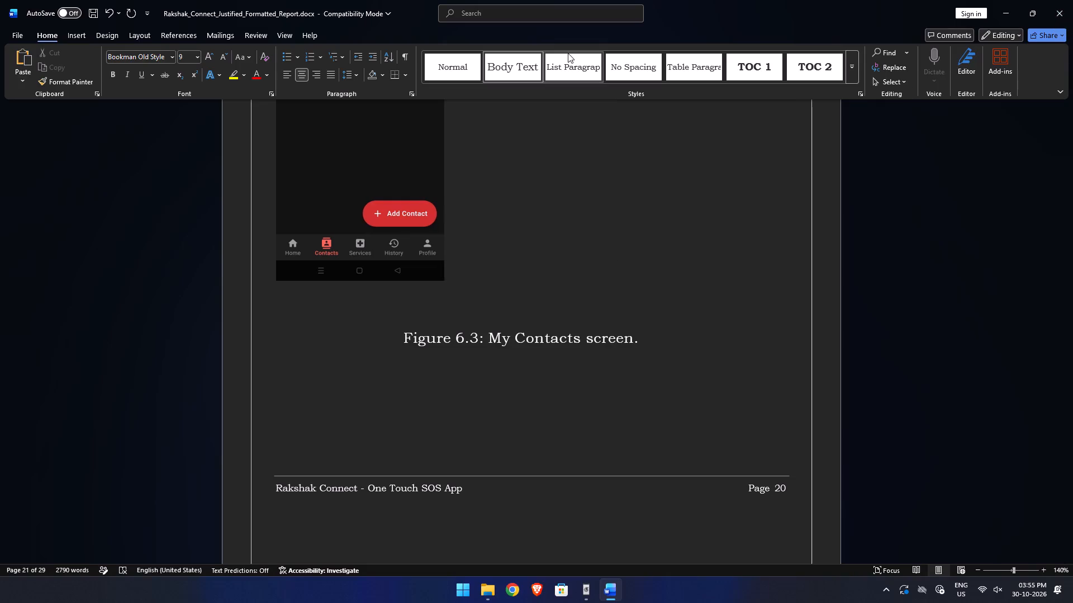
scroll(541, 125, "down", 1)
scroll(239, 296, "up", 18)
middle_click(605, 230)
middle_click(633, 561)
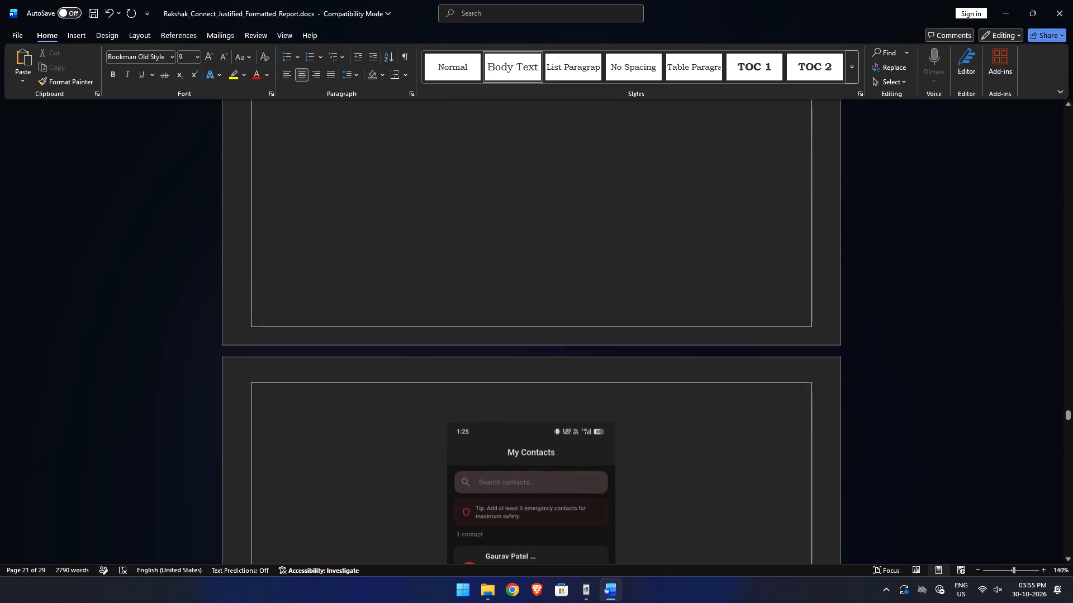
Close the Rakshak Connect report in Word without saving the changes.
left_click(1043, 0)
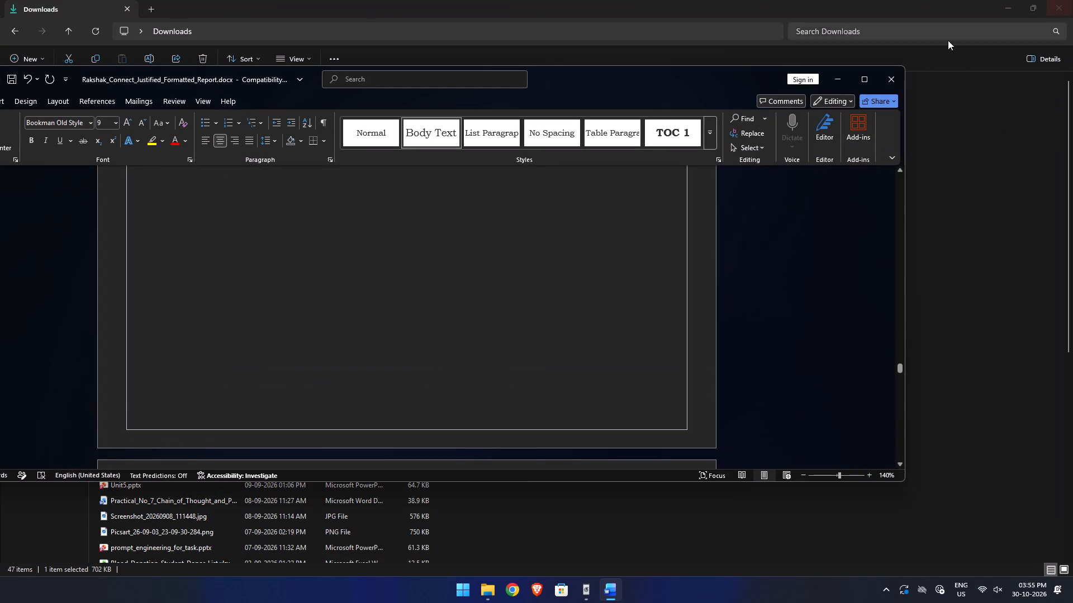
left_click(900, 71)
left_click(597, 315)
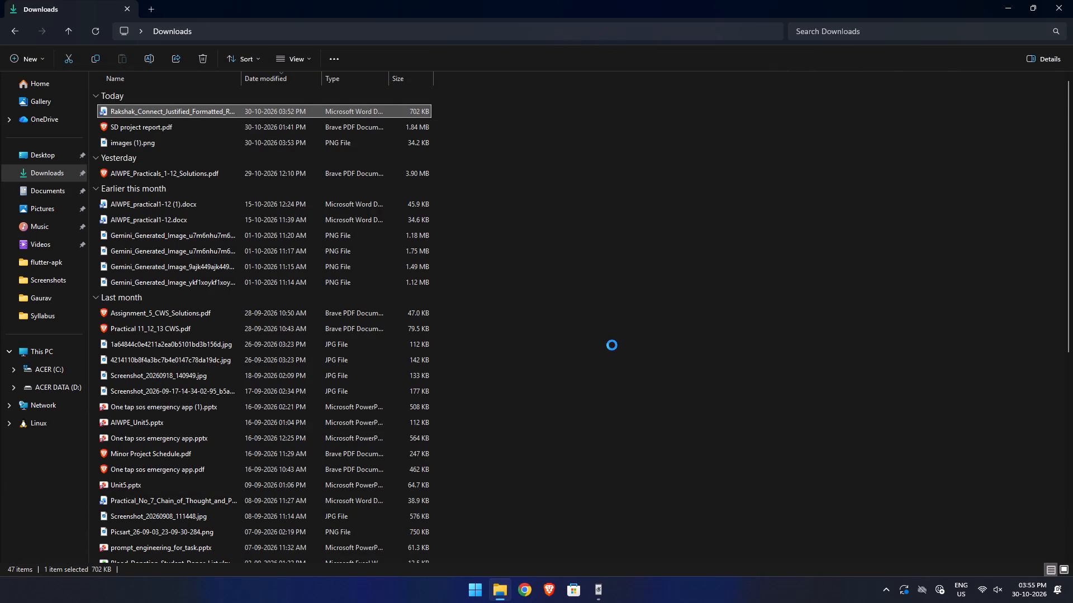
Switch to KDE Connect, refresh the device list and pair with the RMX3940 device.
left_click(1004, 4)
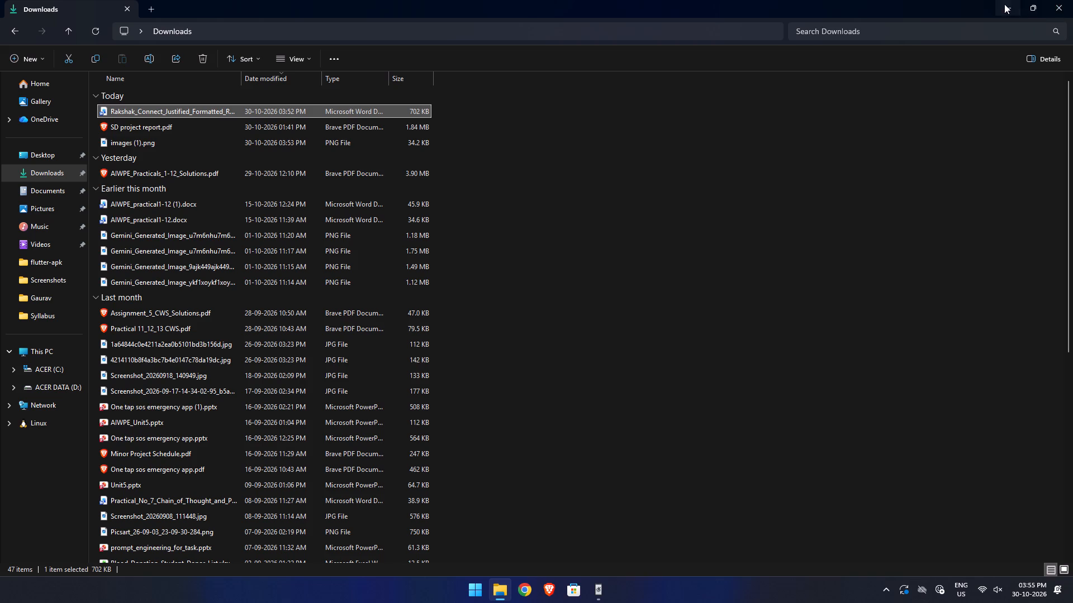
left_click(604, 600)
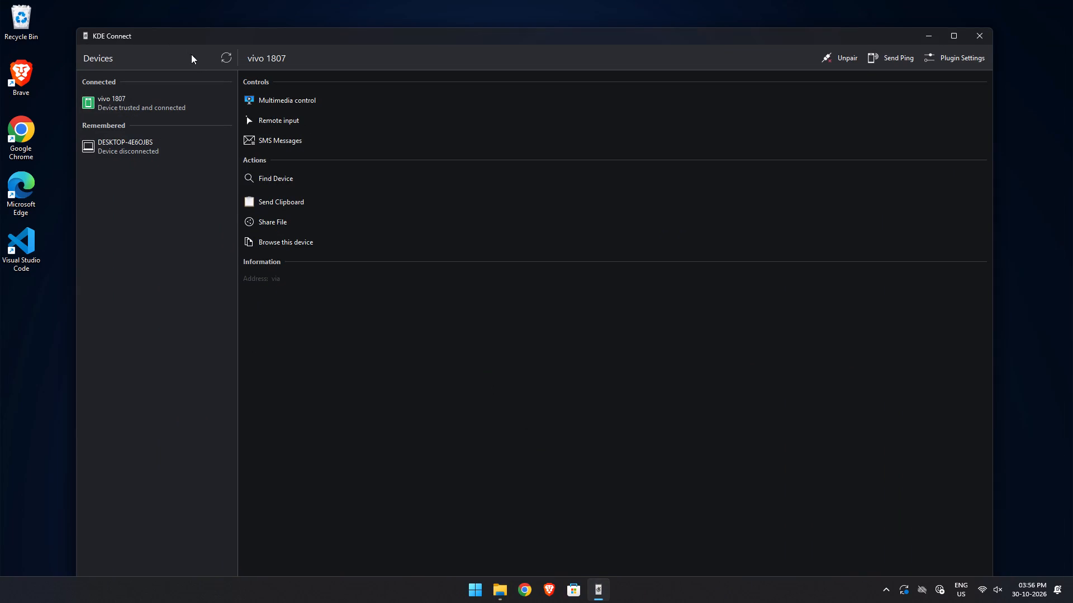
left_click(224, 54)
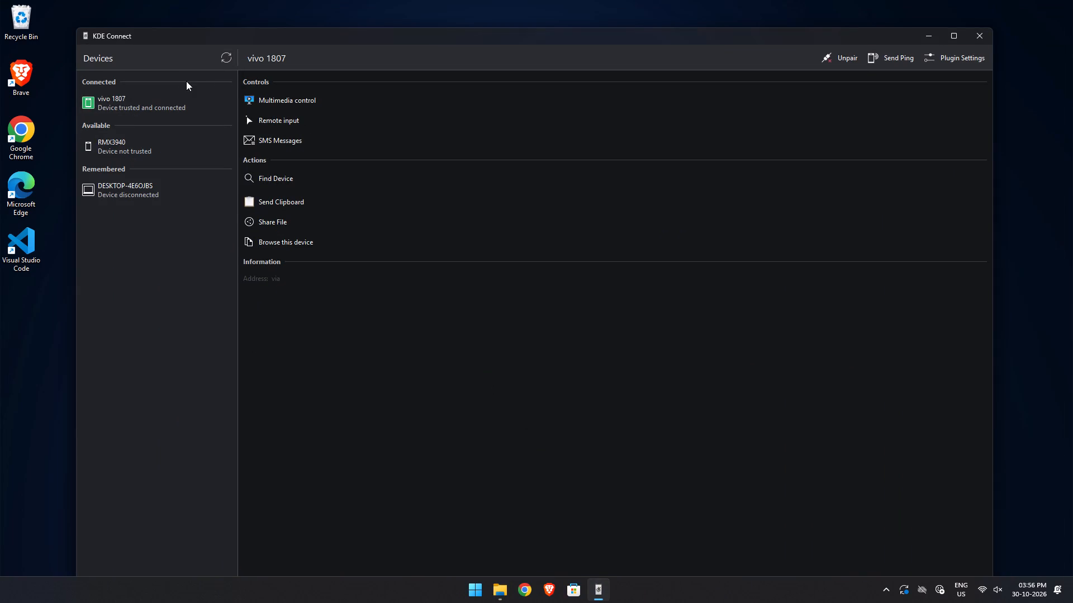
left_click(159, 149)
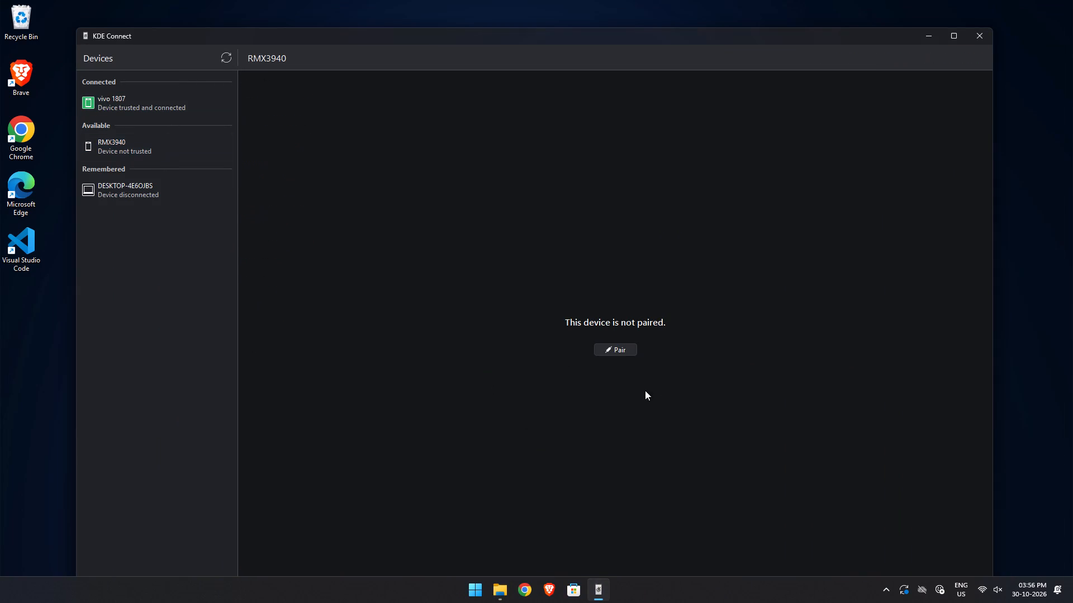
left_click(636, 352)
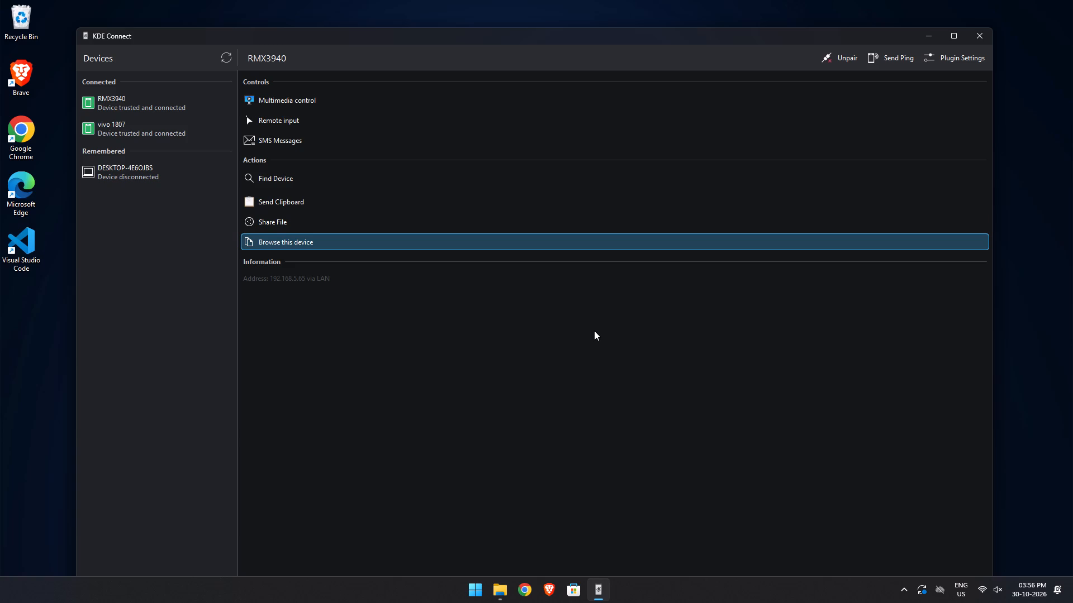
left_click(925, 37)
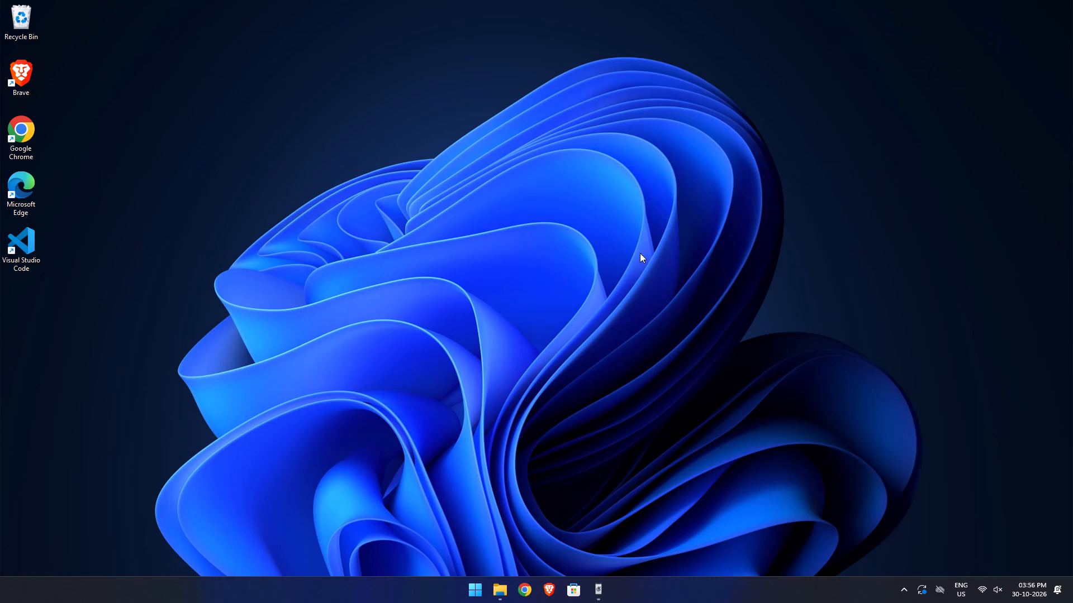
Open Rakshak_Connect_Large_Print_Extra_Large_Logo (1).pdf from Downloads and look through its pages from the cover to the acknowledgement.
left_click(501, 594)
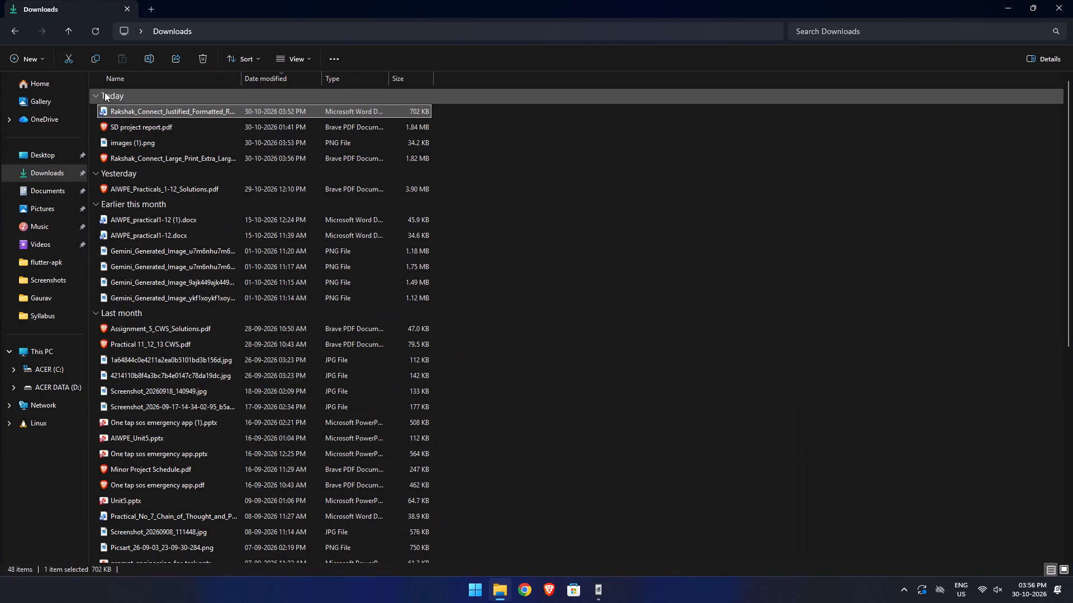
left_click(1061, 0)
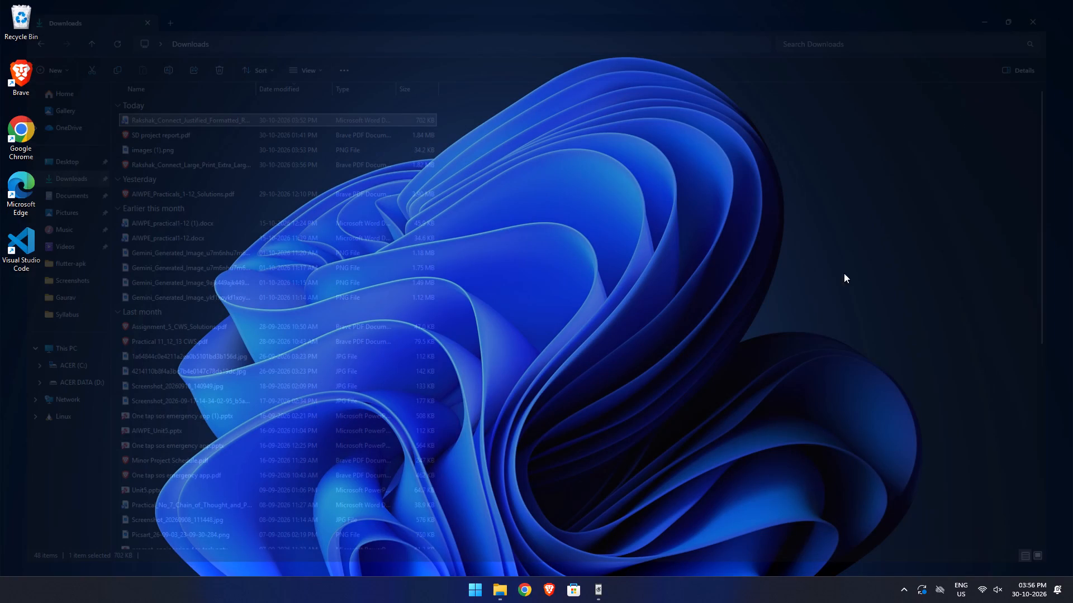
left_click(492, 590)
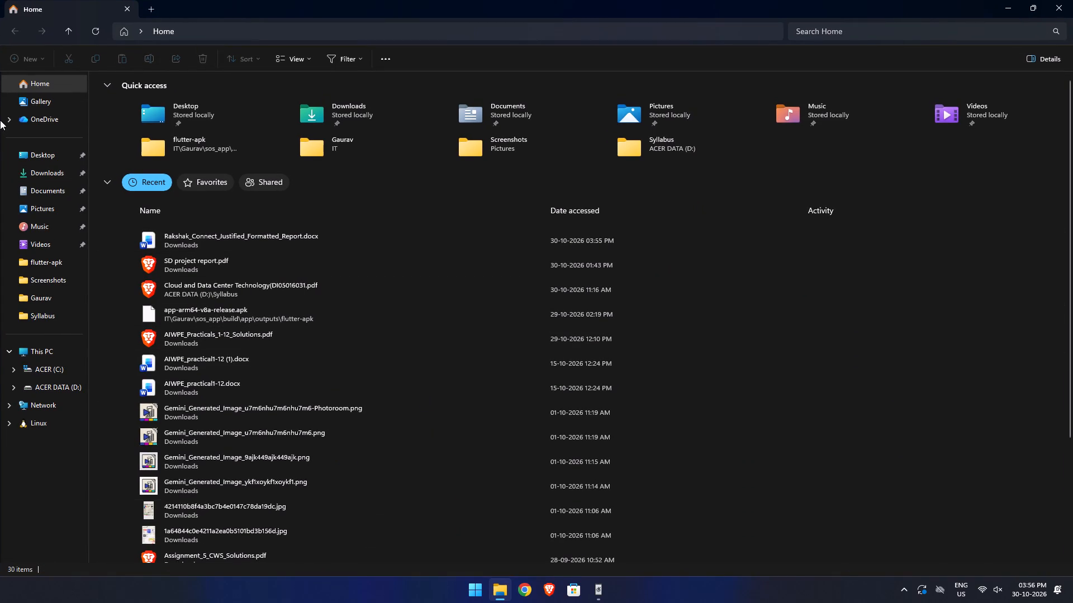
left_click(32, 174)
double_click(153, 114)
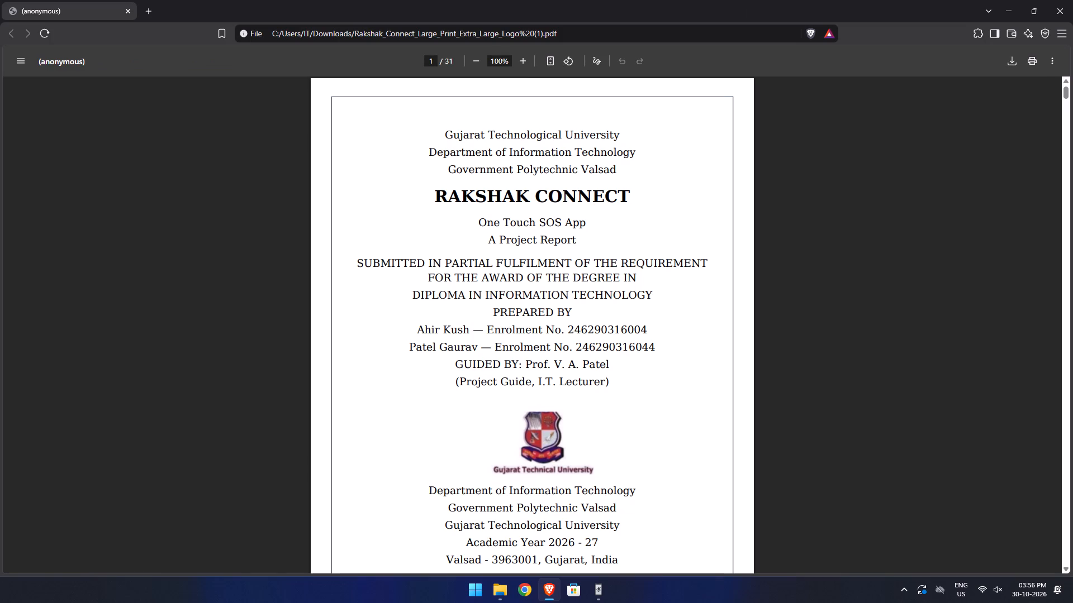
scroll(464, 97, "down", 8)
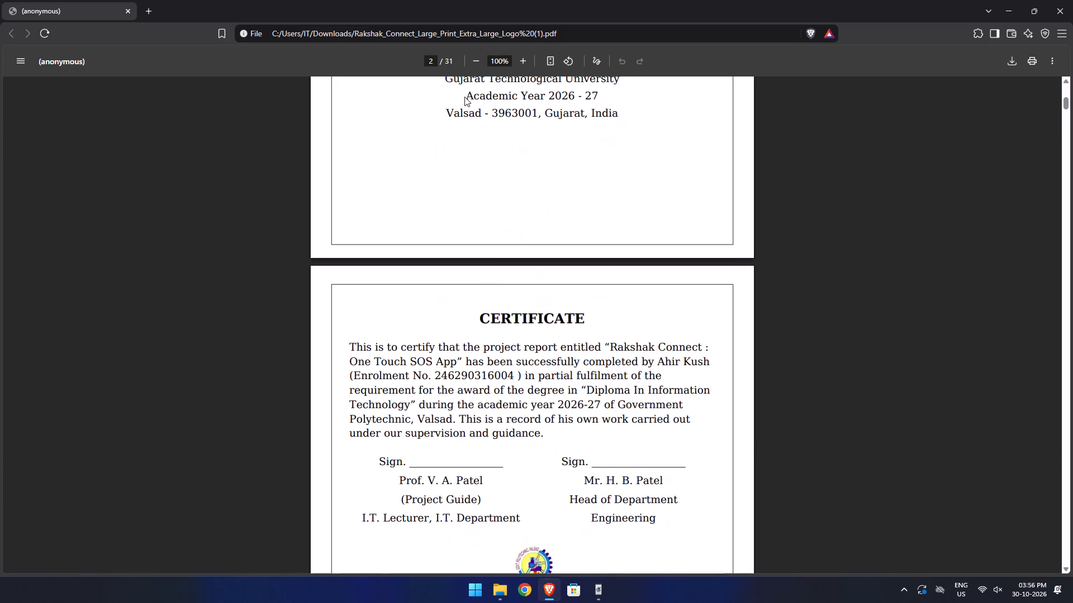
scroll(464, 97, "down", 8)
scroll(464, 97, "down", 17)
scroll(464, 97, "down", 6)
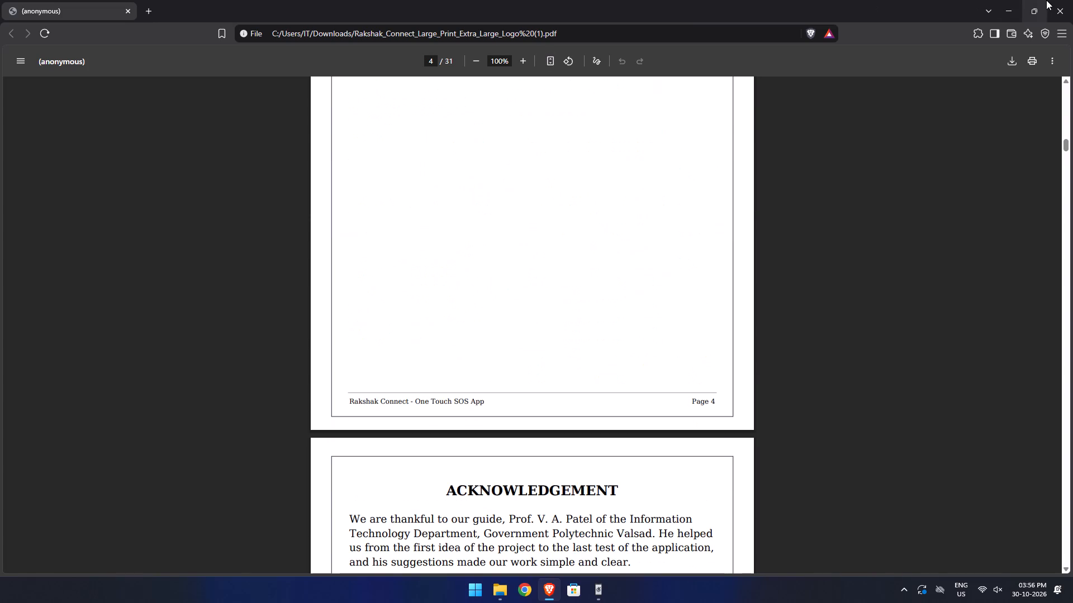
left_click(1062, 0)
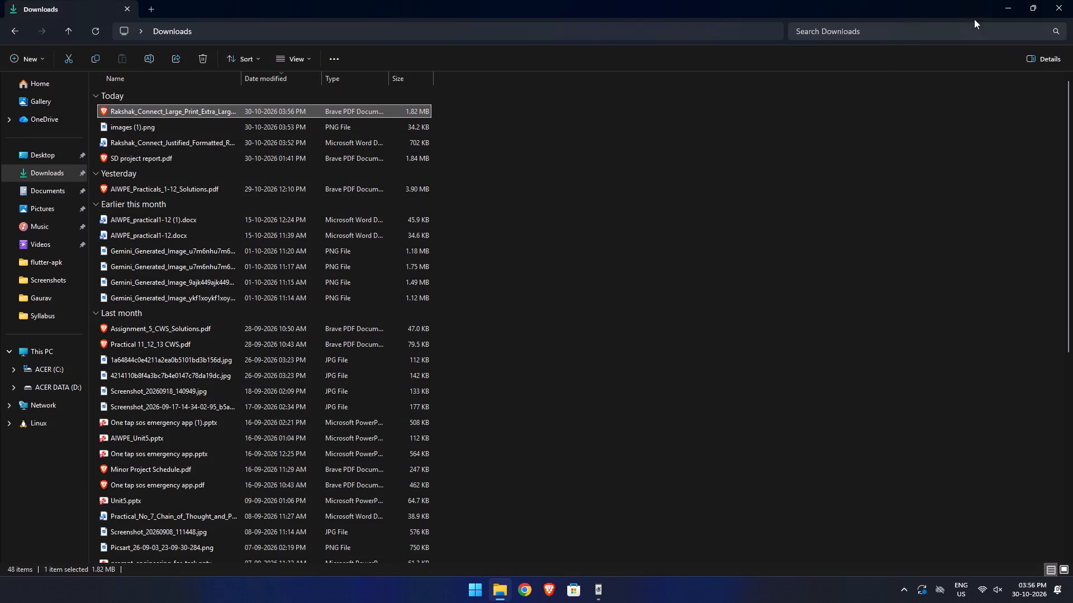
left_click_drag(1000, 4, 1007, 4)
Switch to Brave, search the web for "pdf to doc" and open the iLovePDF PDF to Word converter.
left_click(543, 593)
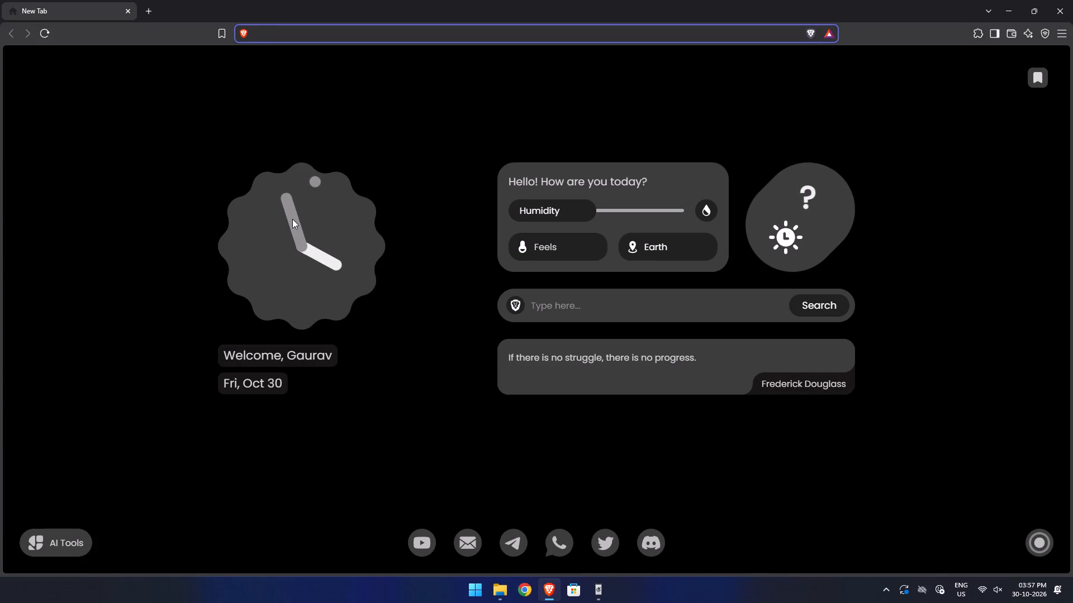
type("pdf")
key("space")
type("to do")
key("c")
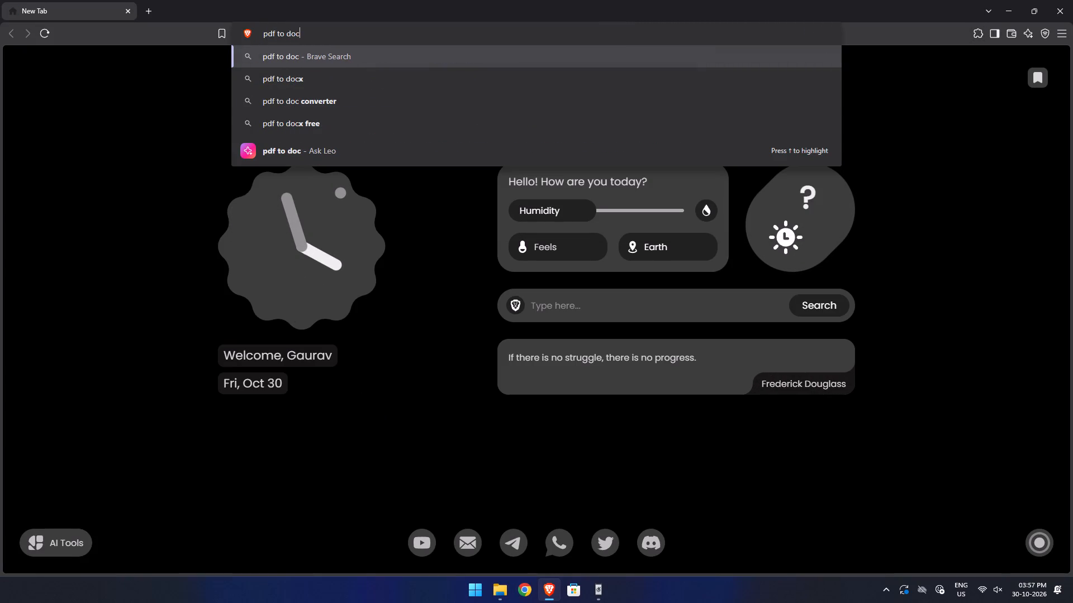
key("Return")
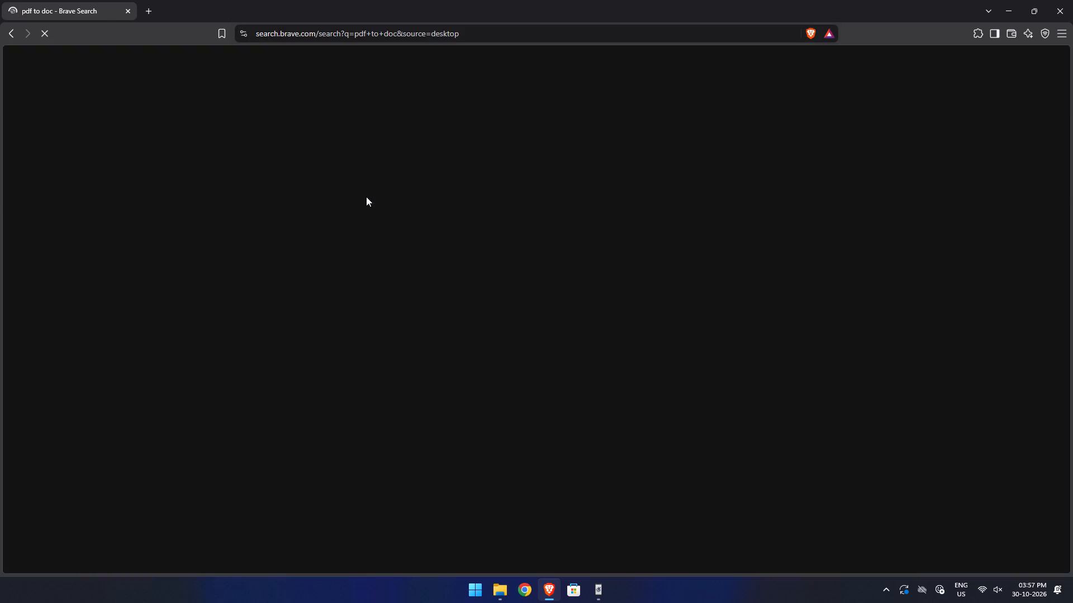
left_click(186, 337)
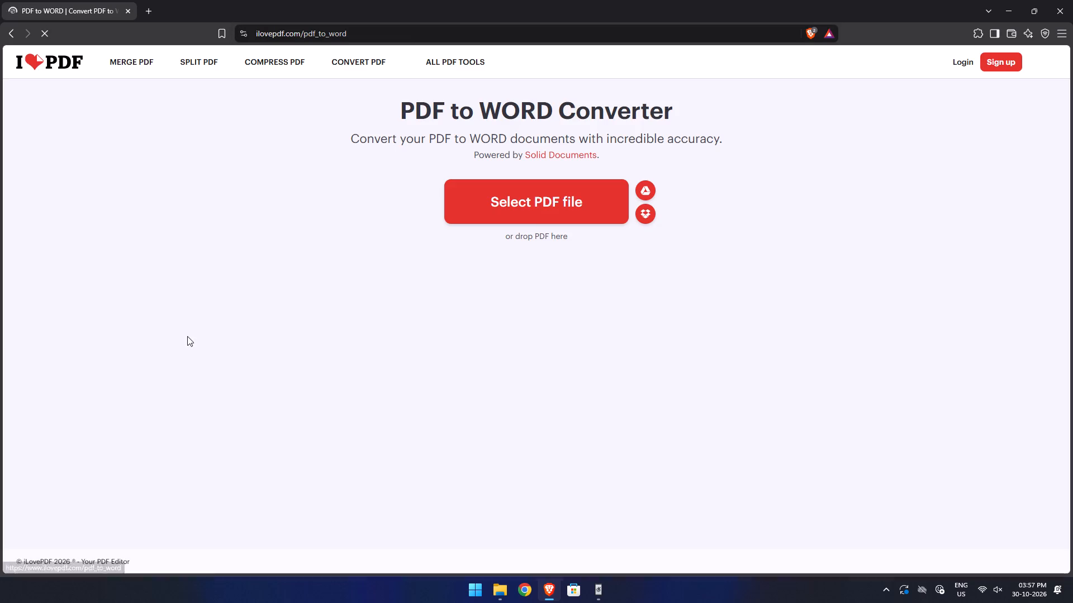
Upload the Rakshak_Connect_Large_Print_Extra_Large_Logo (1) PDF from Downloads to the converter.
left_click(564, 204)
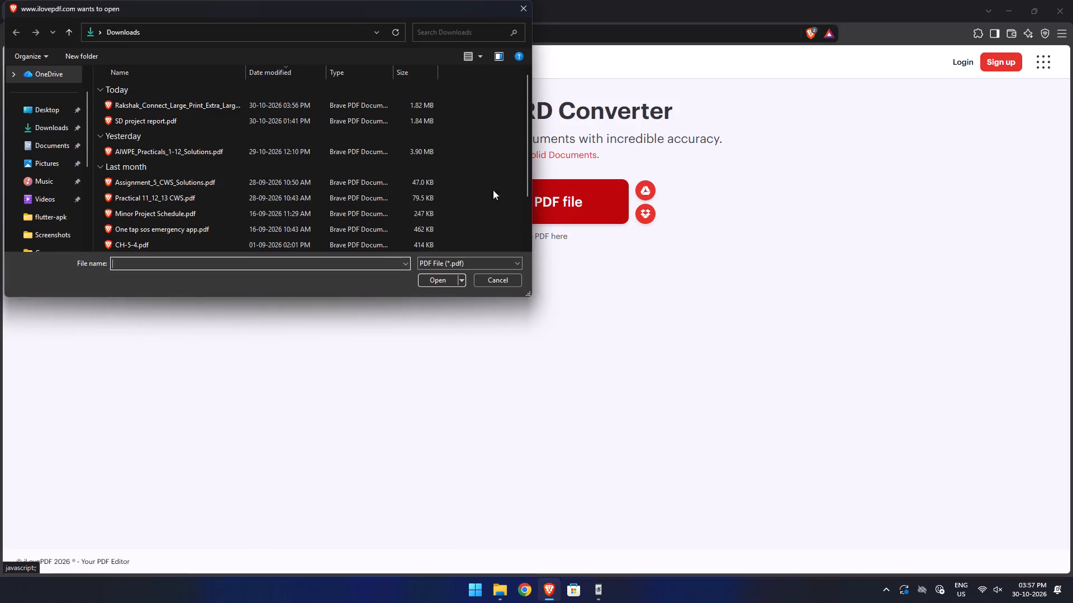
left_click(222, 106)
left_click(421, 279)
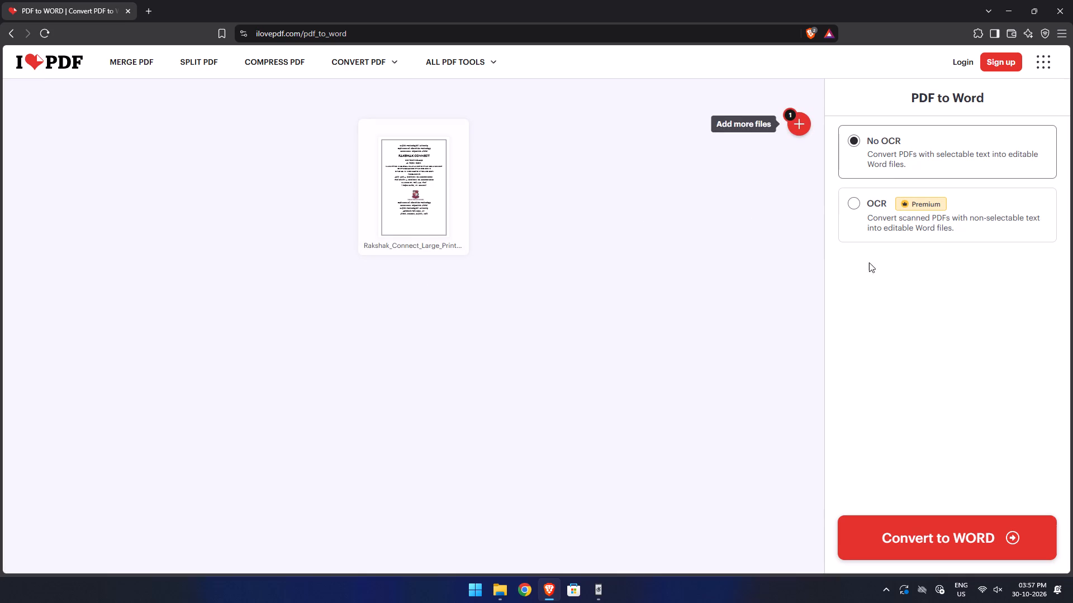
Convert the uploaded PDF to Word without OCR and save the resulting Rakshak_Connect_Large_Print_Extra_Large_Logo (1).docx in Downloads.
left_click(938, 544)
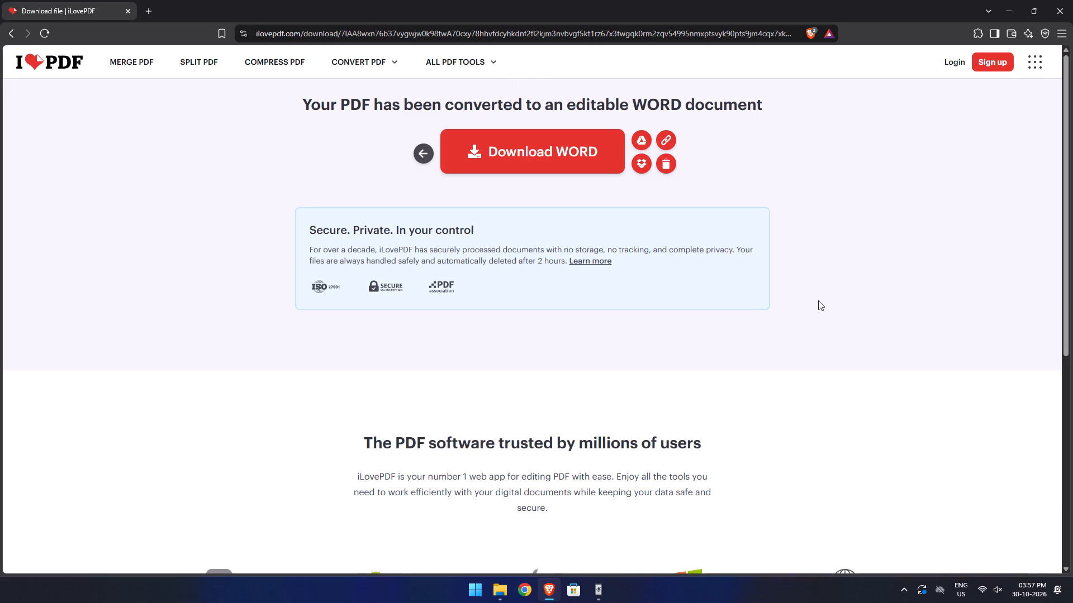
left_click(580, 150)
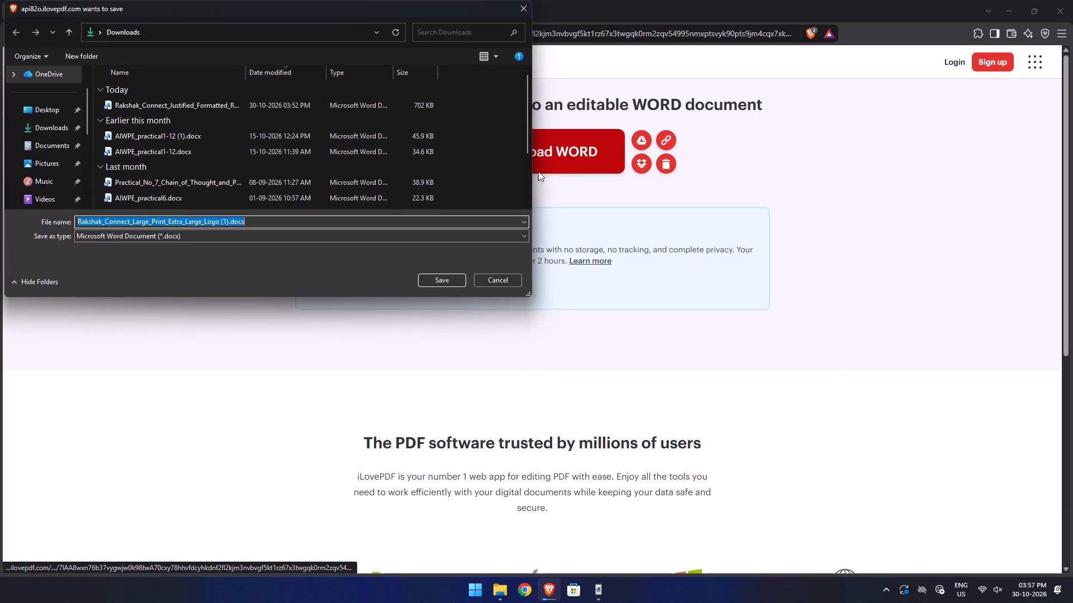
left_click(438, 277)
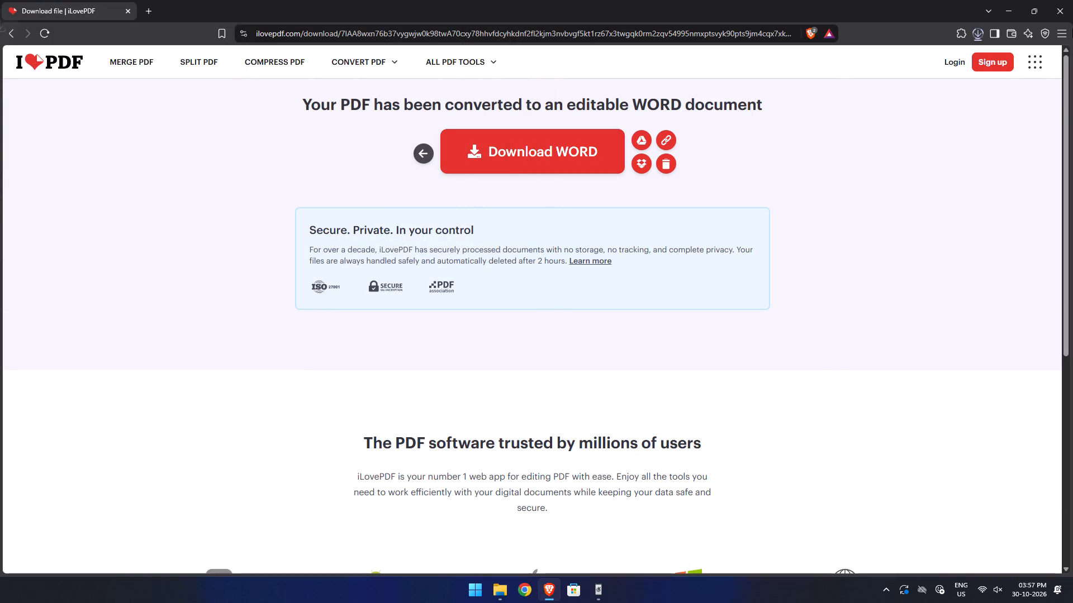
Open the downloaded Rakshak_Connect_Large_Print_Extra_Large_Logo (1).docx from its folder in Word, enable editing and maximize the window.
left_click(976, 34)
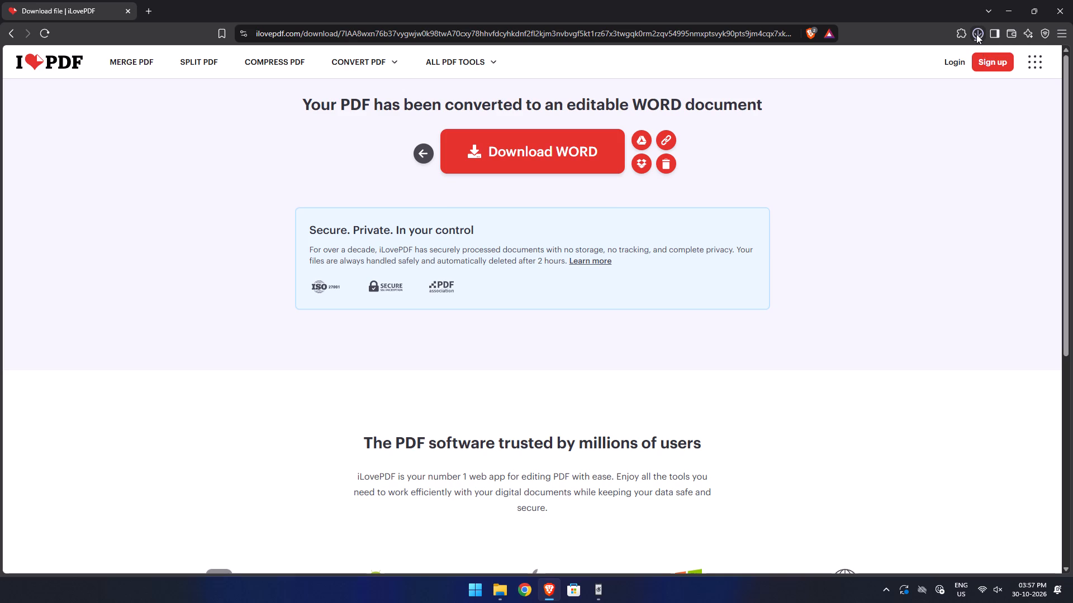
left_click(925, 81)
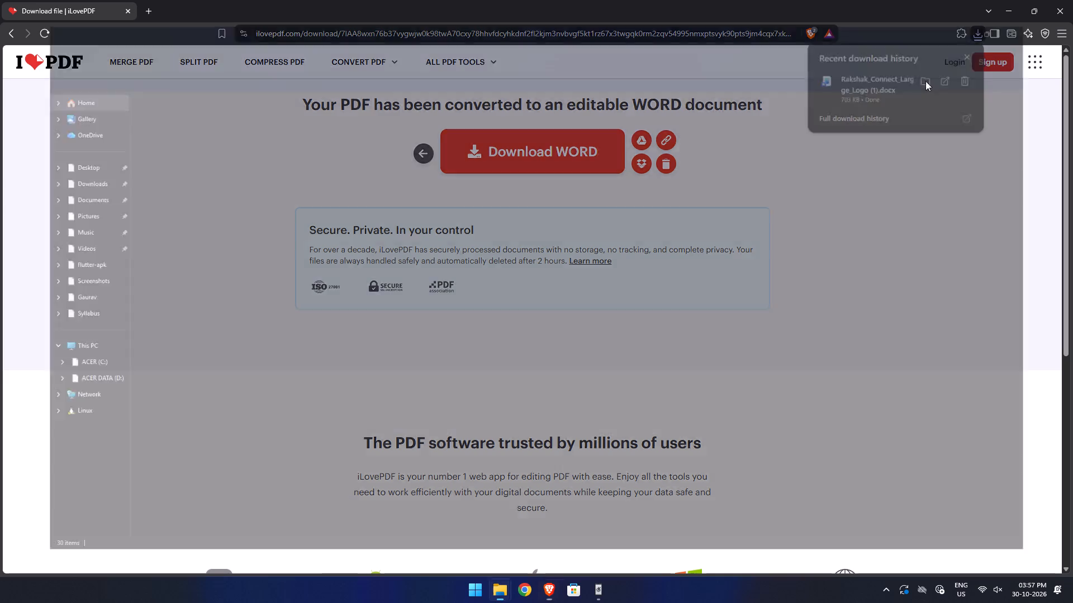
double_click(140, 113)
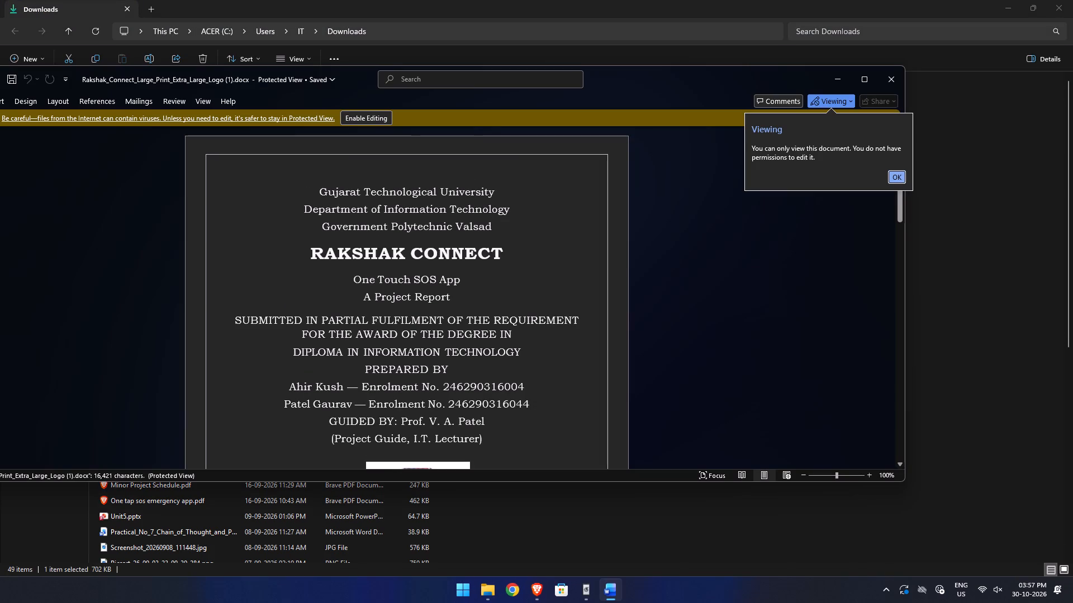
left_click(897, 180)
left_click(828, 100)
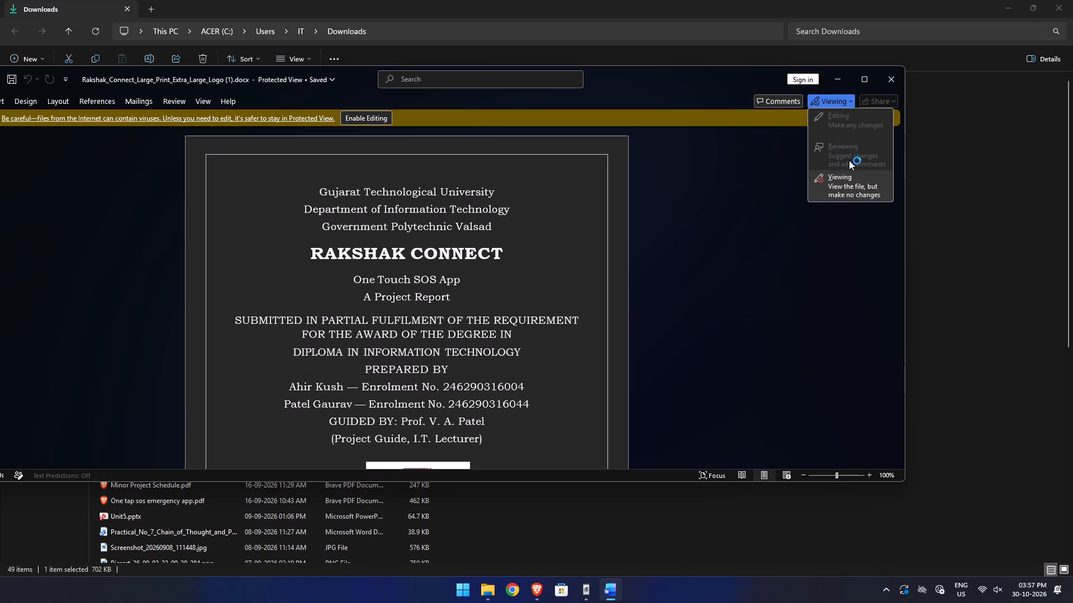
left_click(763, 167)
left_click(358, 116)
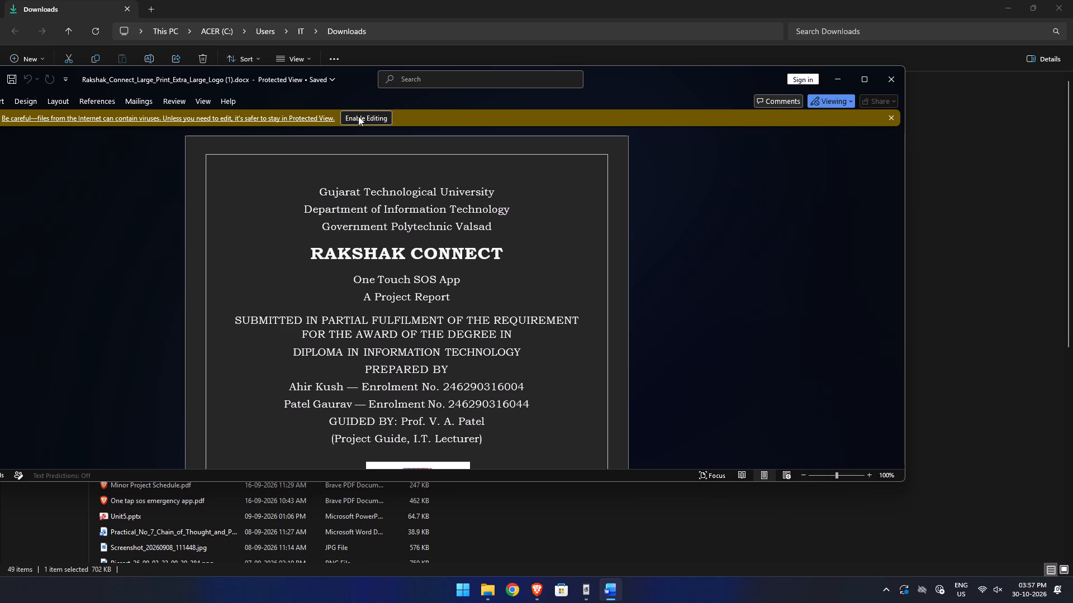
left_click(869, 79)
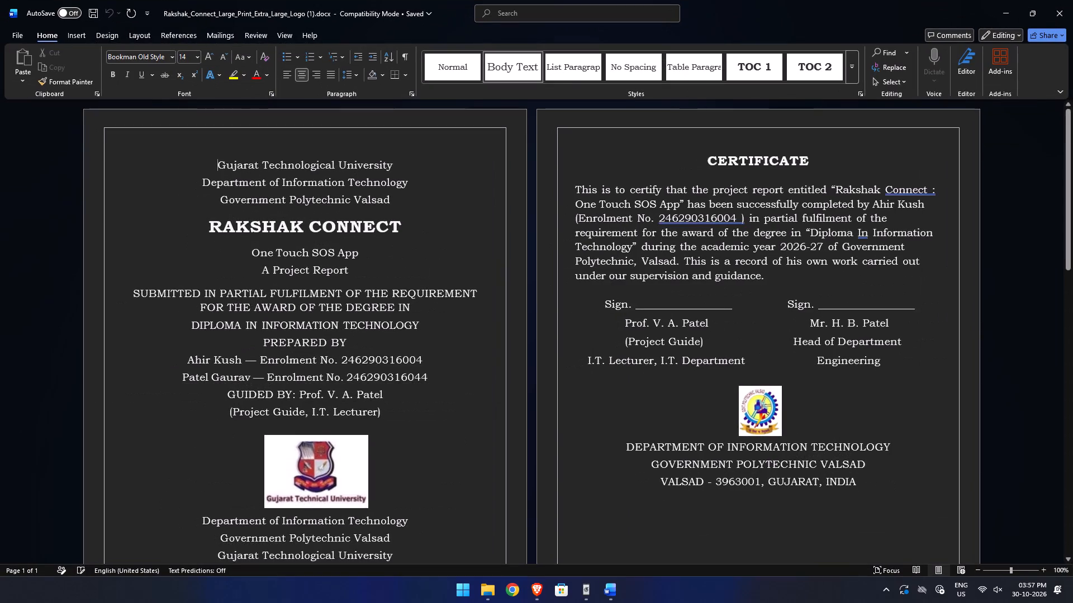
Look through the converted report from the cover page to the references to check its layout.
scroll(377, 185, "down", 4)
scroll(376, 188, "up", 4)
scroll(376, 188, "down", 19)
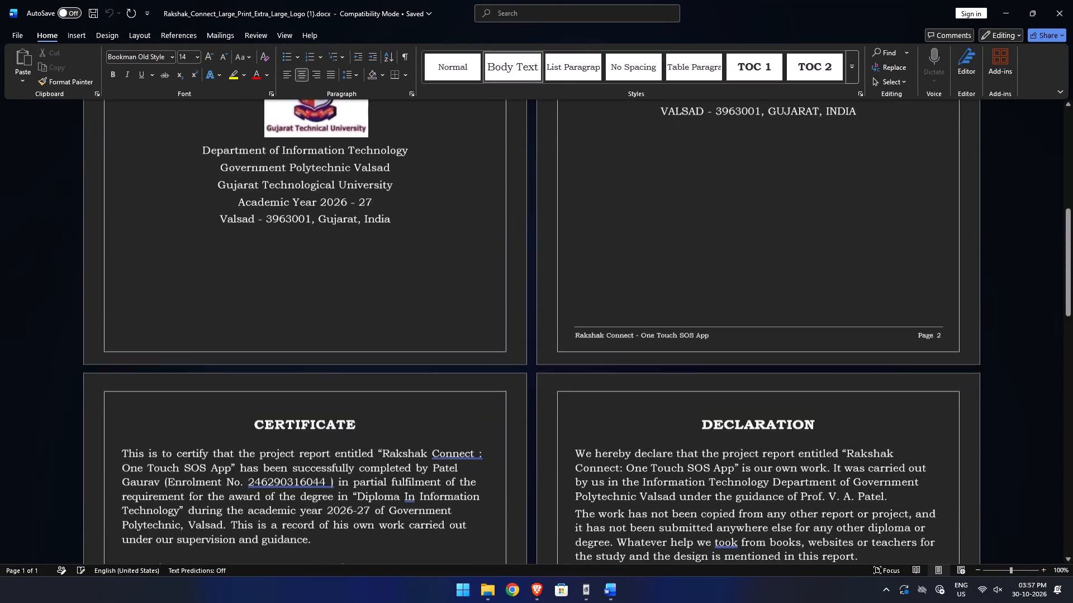
scroll(376, 188, "down", 12)
scroll(376, 188, "down", 20)
scroll(376, 188, "down", 20)
scroll(376, 188, "down", 11)
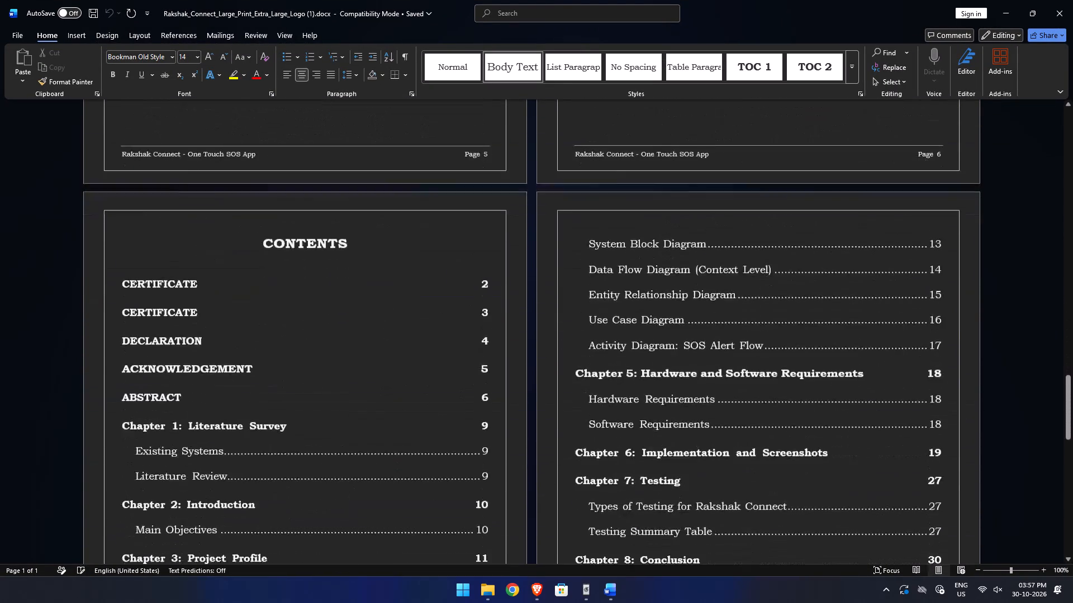
scroll(407, 199, "down", 20)
scroll(407, 199, "down", 20)
scroll(407, 199, "down", 20)
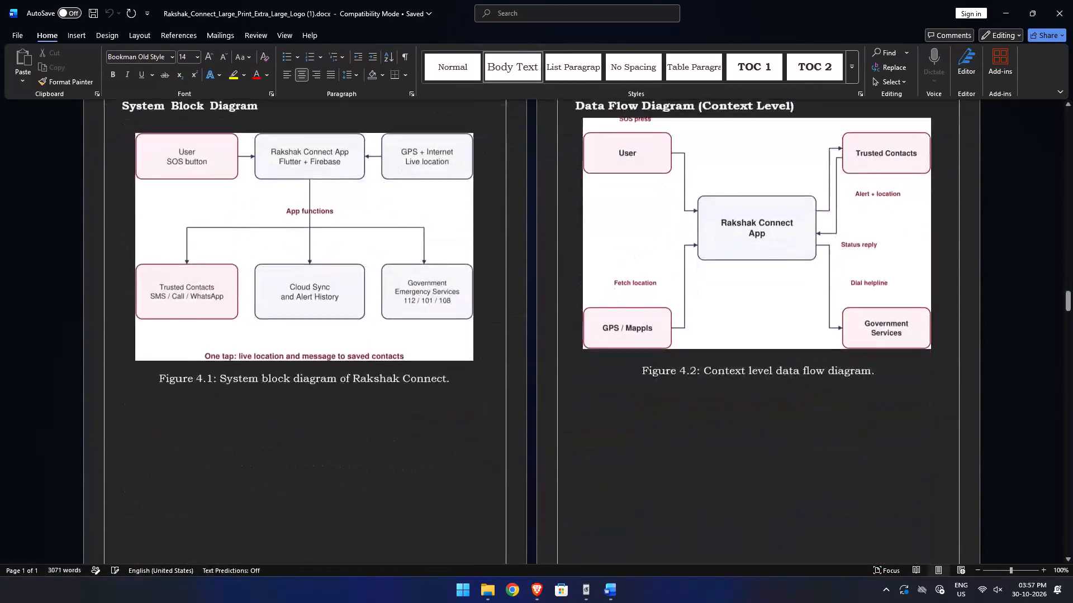
scroll(435, 179, "down", 20)
scroll(435, 179, "down", 20)
scroll(435, 179, "down", 9)
scroll(975, 319, "up", 1)
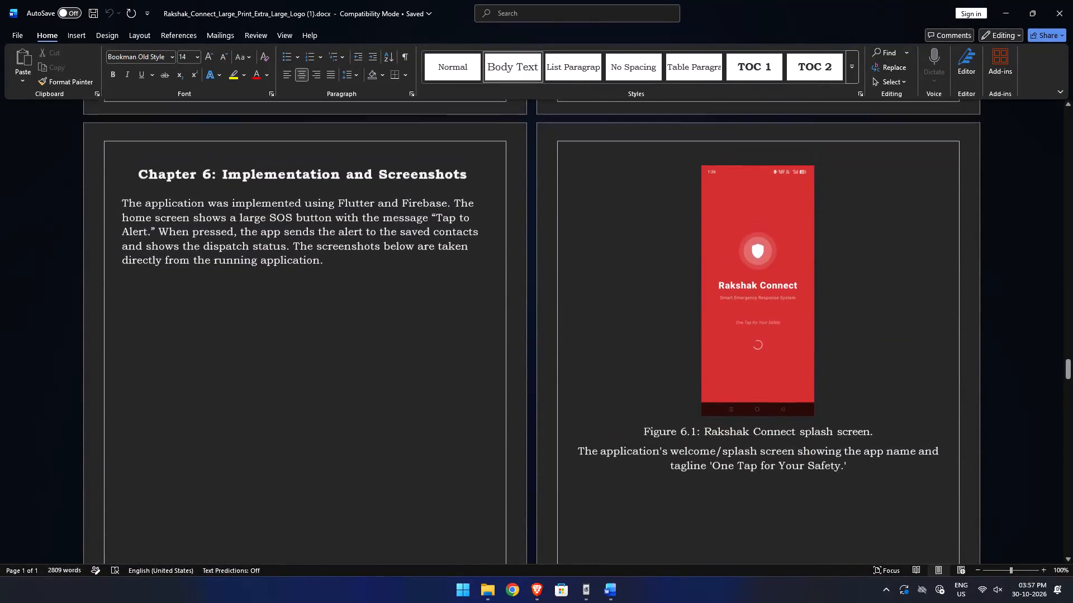
middle_click(975, 319)
scroll(975, 319, "down", 10)
scroll(1069, 300, "up", 1)
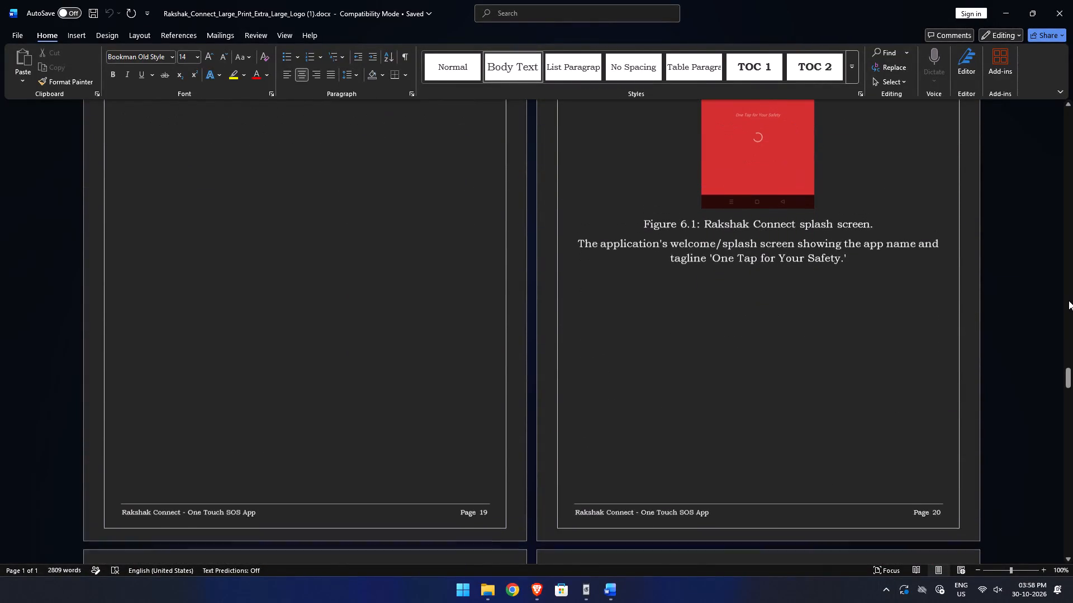
middle_click(1069, 300)
left_click_drag(1067, 379, 1068, 601)
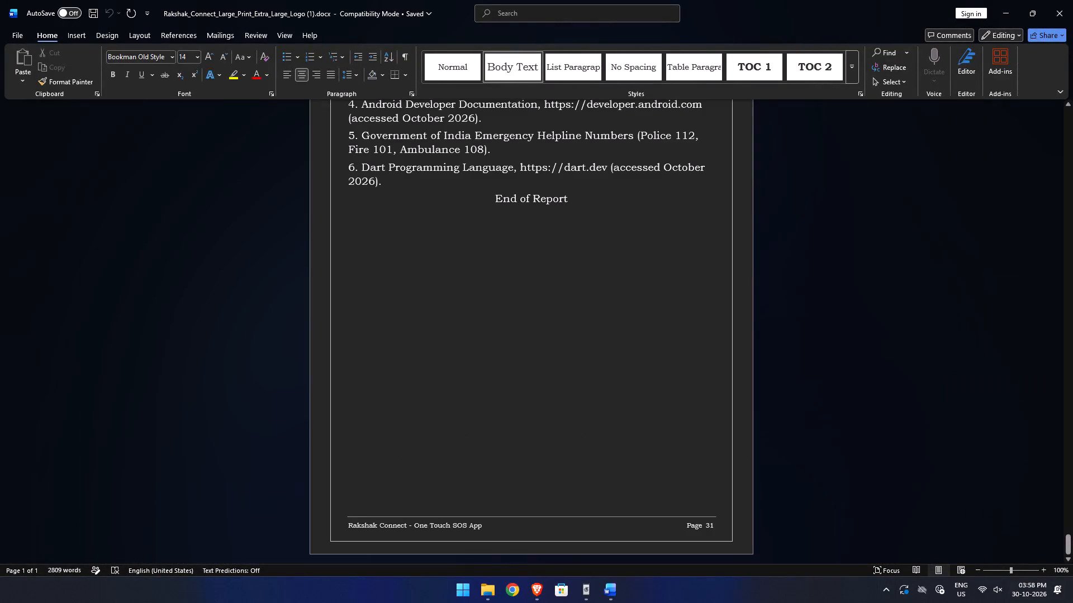
scroll(645, 408, "up", 8)
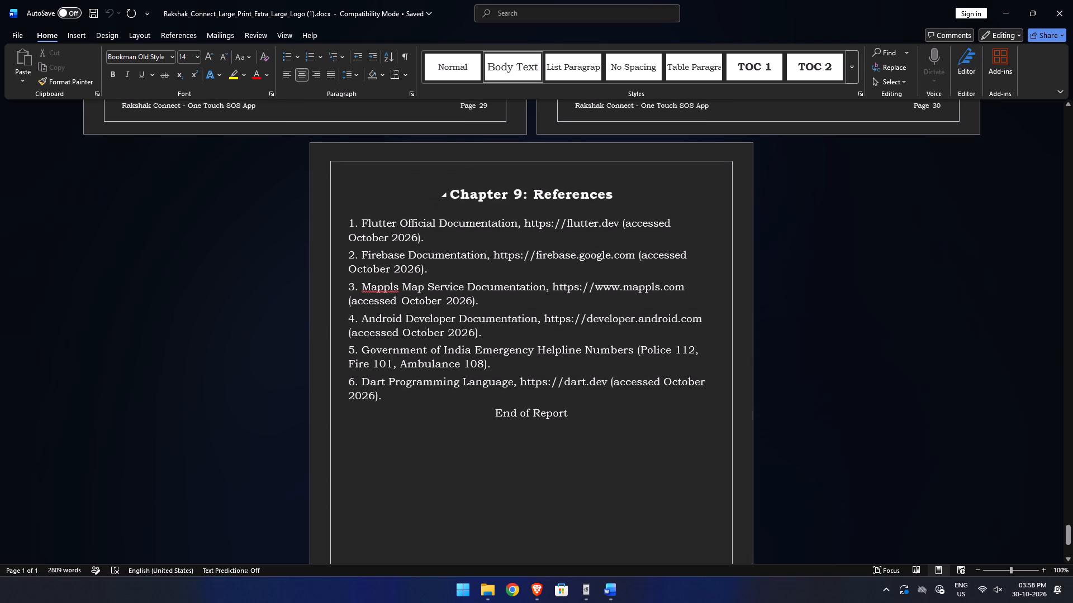
Set the font size of the "Chapter 9: References" heading to 26.
left_click_drag(624, 194, 453, 197)
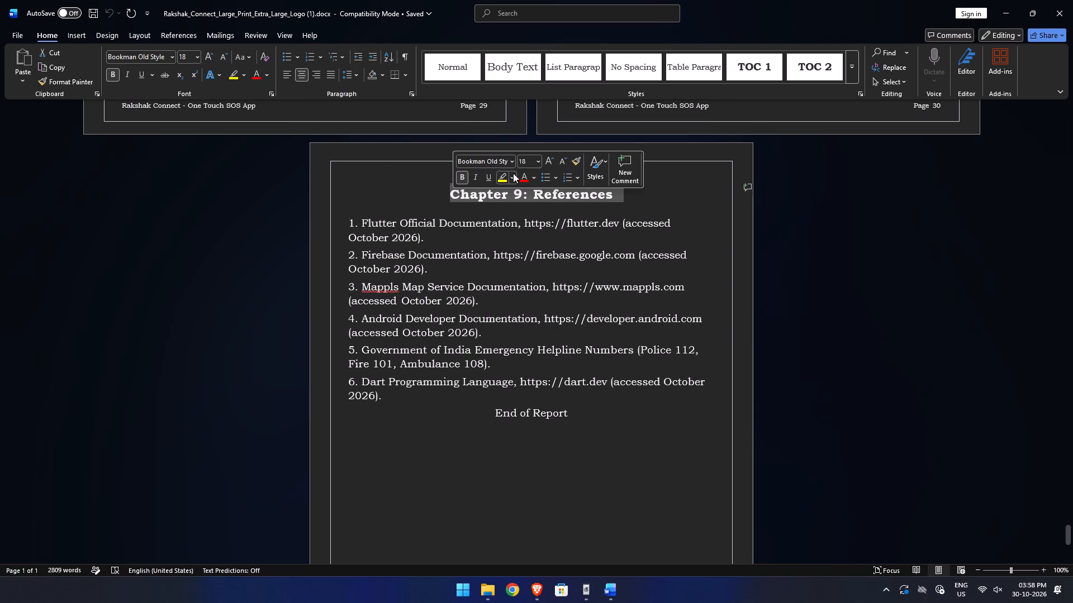
left_click(537, 160)
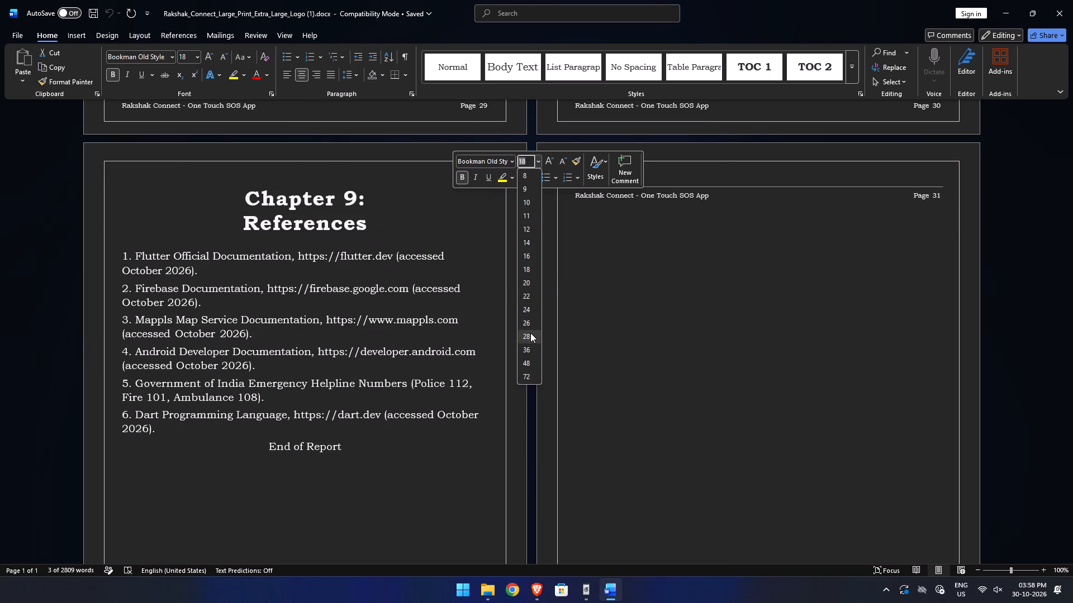
left_click(528, 324)
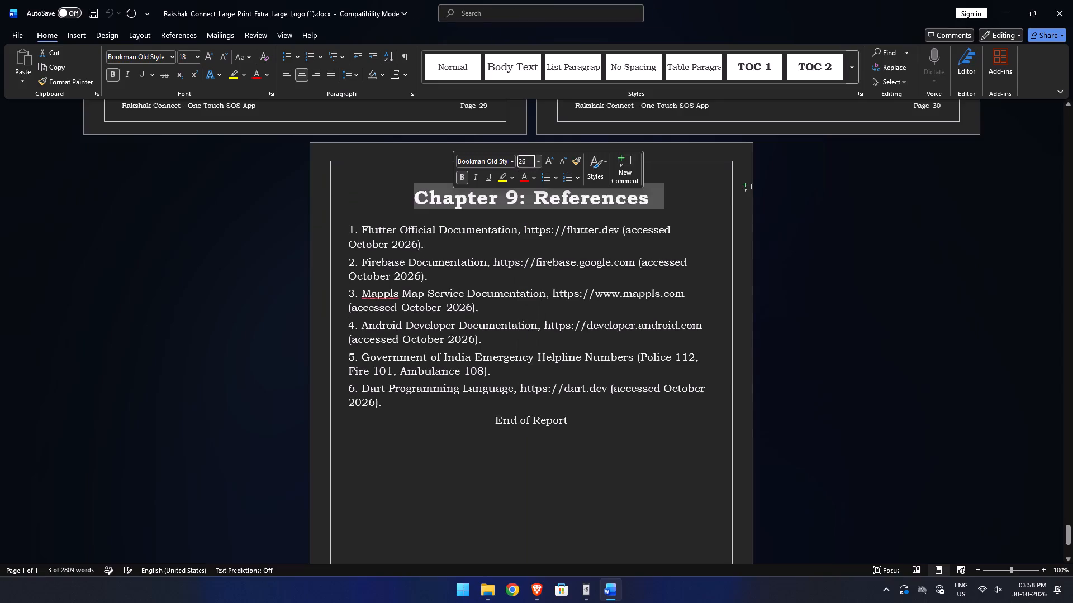
left_click(955, 296)
Set the font size of the six reference entries under Chapter 9 to 14.
scroll(791, 314, "up", 7)
scroll(790, 314, "up", 17)
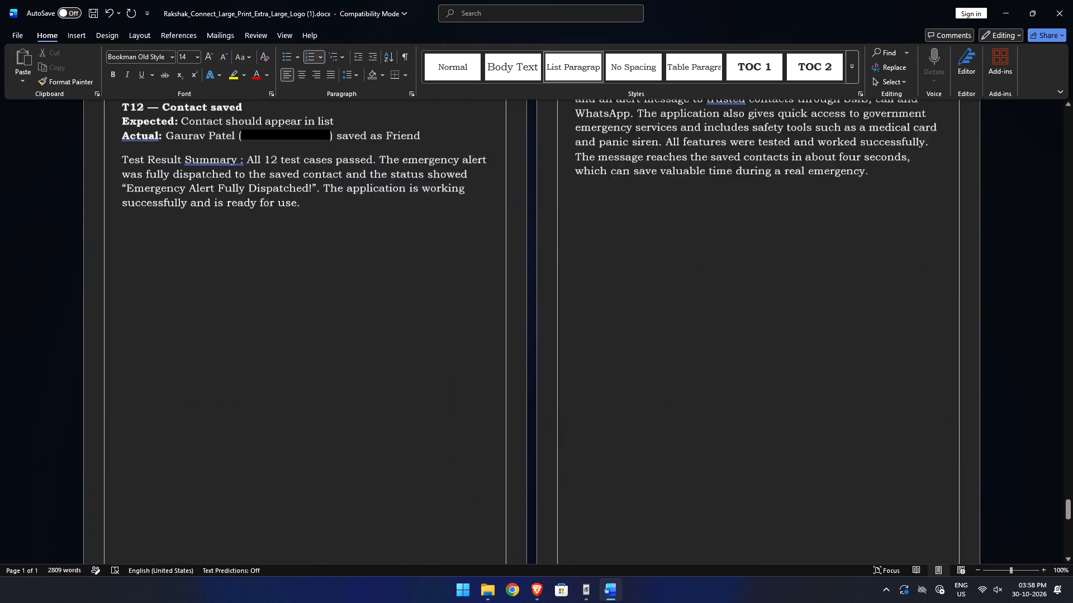
scroll(784, 298, "up", 3)
scroll(783, 298, "down", 19)
scroll(767, 282, "down", 8)
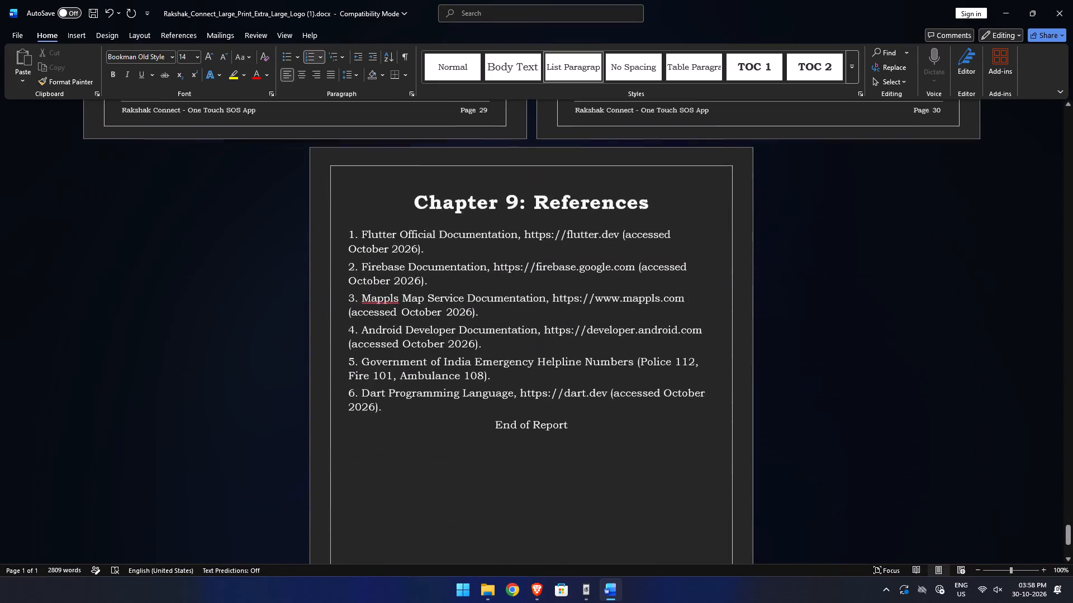
scroll(742, 268, "down", 2)
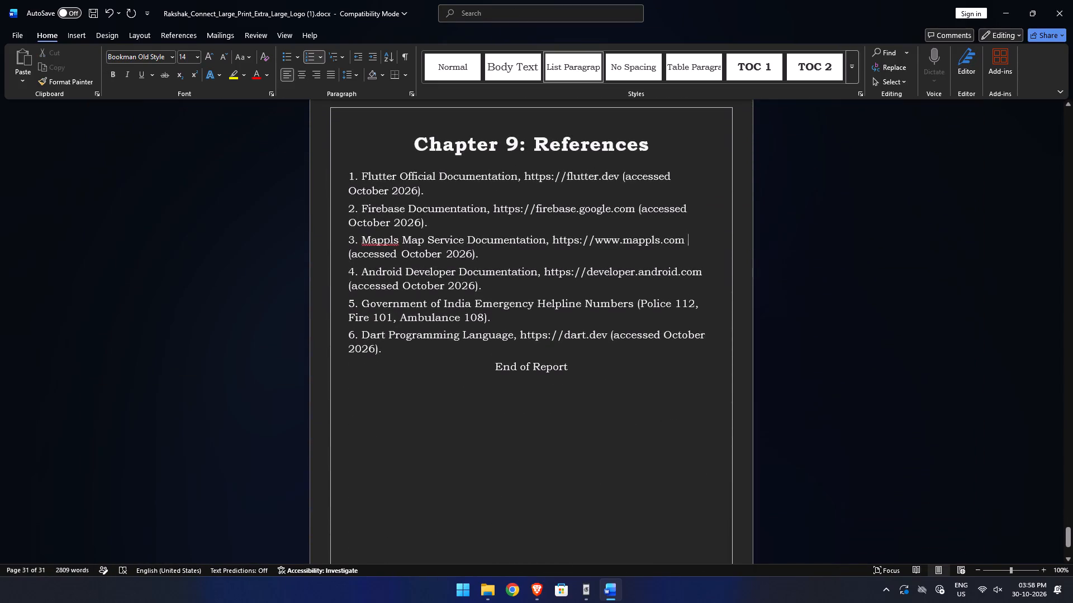
left_click_drag(394, 352, 343, 197)
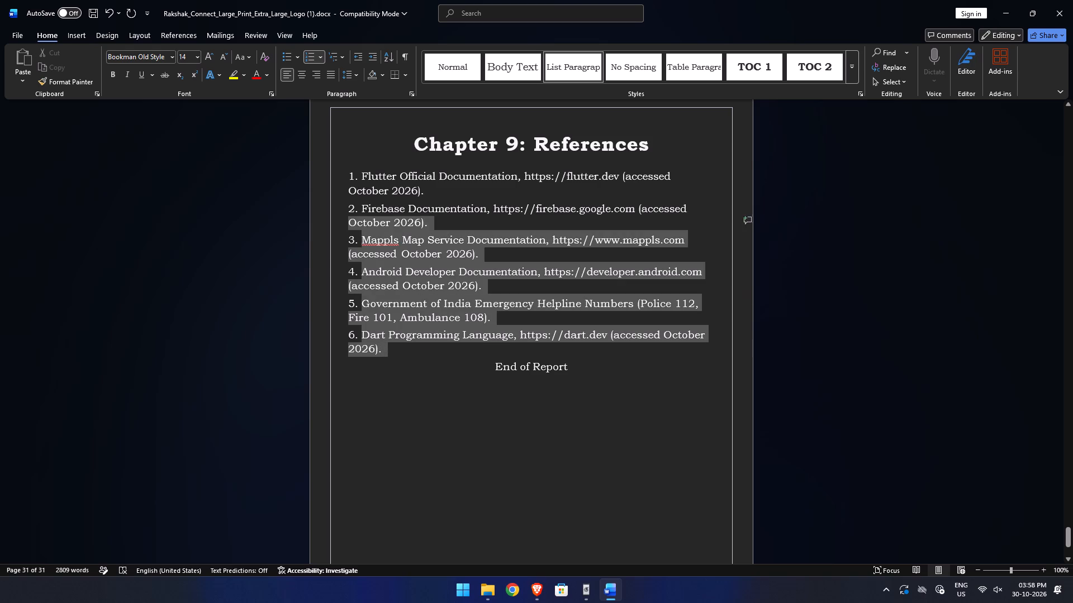
left_click_drag(343, 197, 325, 176)
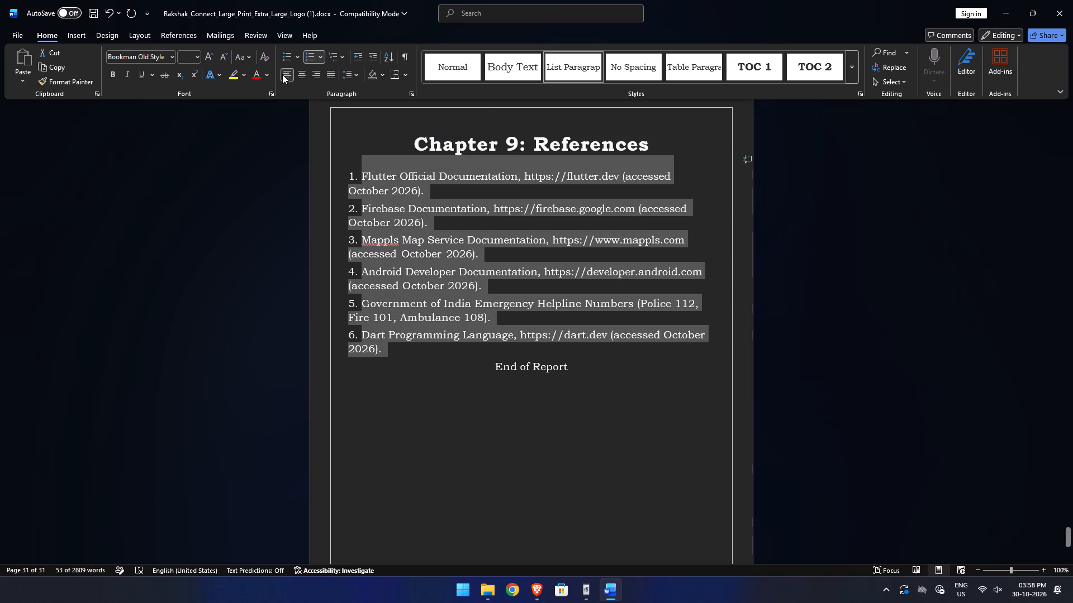
left_click(196, 55)
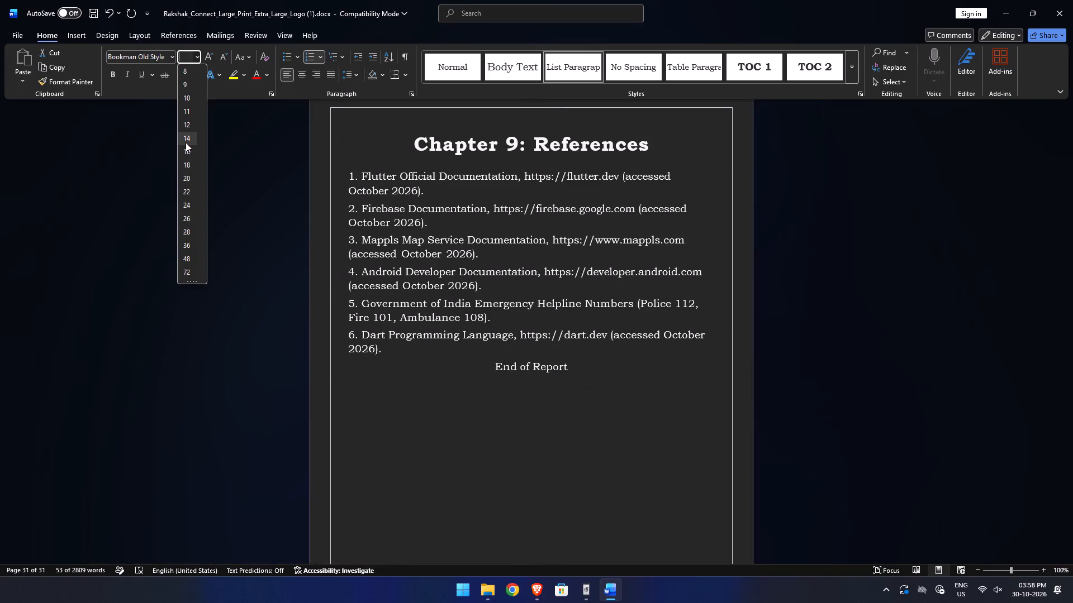
left_click(186, 142)
left_click(198, 166)
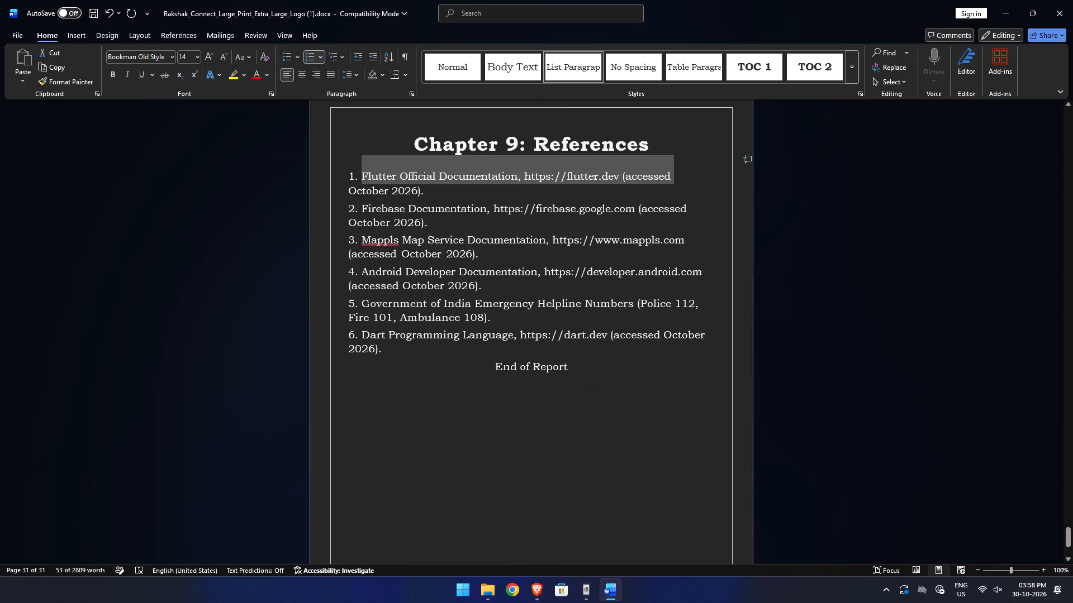
left_click(856, 279)
Set the font size of the "Chapter 8: Conclusion" heading to 26.
scroll(850, 277, "up", 20)
scroll(850, 277, "up", 6)
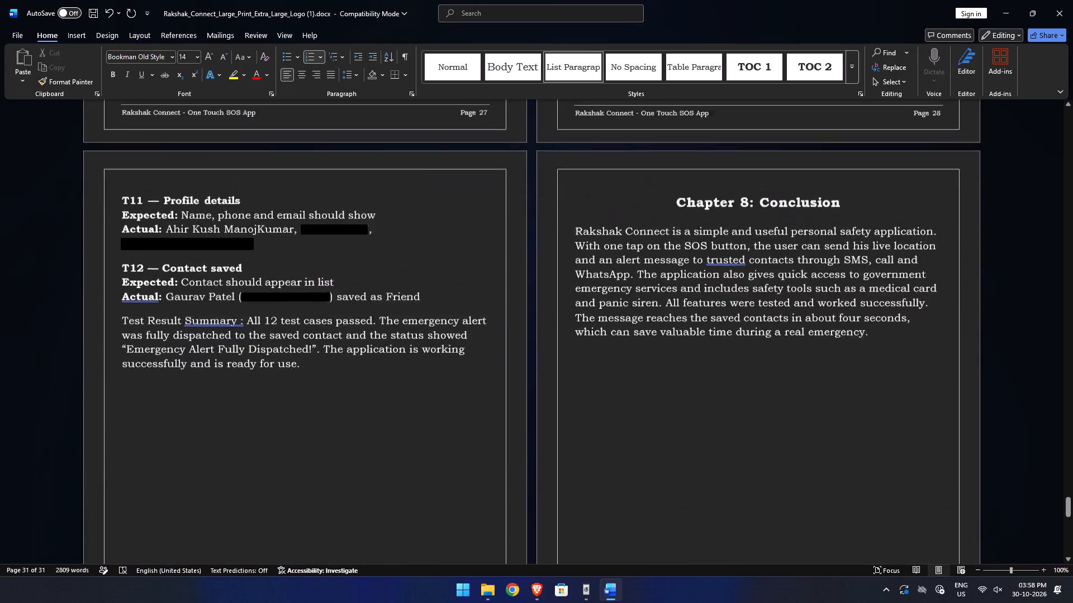
scroll(792, 227, "up", 2)
left_click_drag(844, 255, 684, 263)
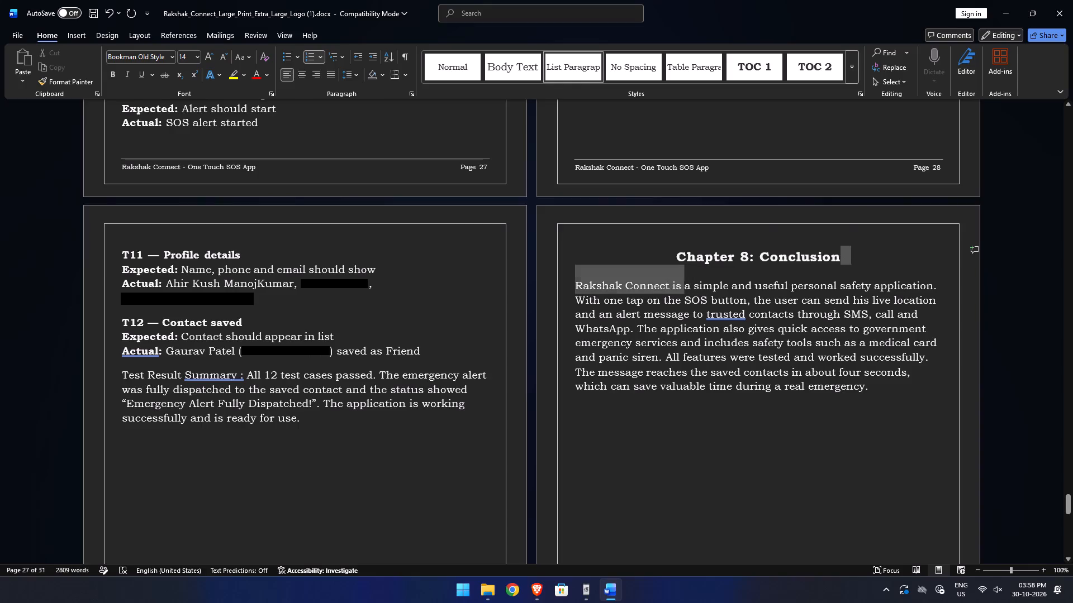
left_click_drag(684, 263, 680, 256)
left_click(761, 218)
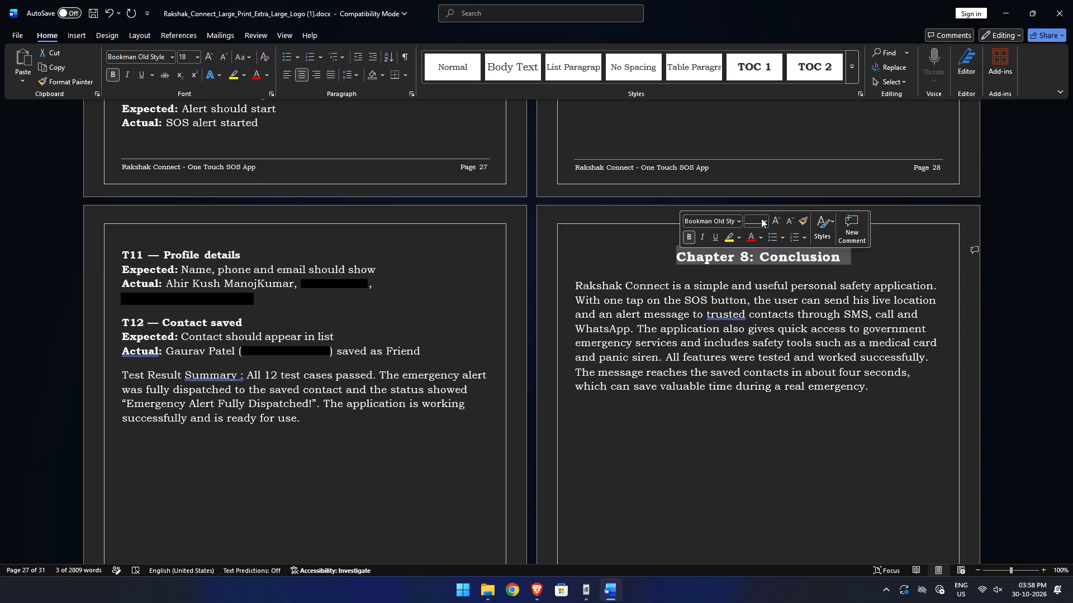
left_click(762, 221)
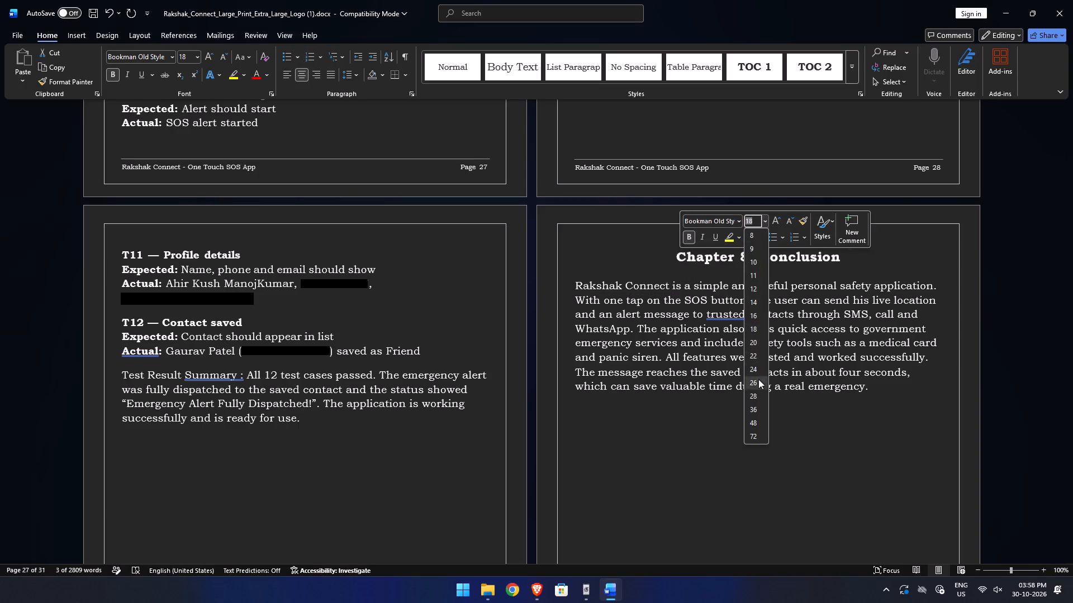
left_click(758, 379)
left_click(812, 447)
Set the font size of the conclusion body text under Chapter 8 to 20.
left_click_drag(890, 394, 853, 403)
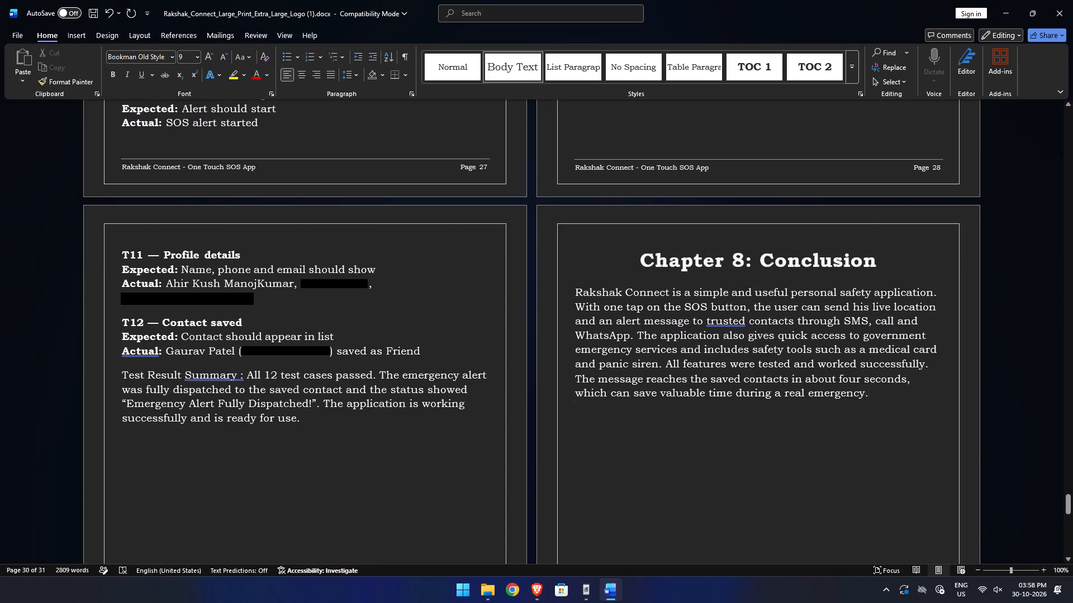
left_click_drag(853, 403, 571, 296)
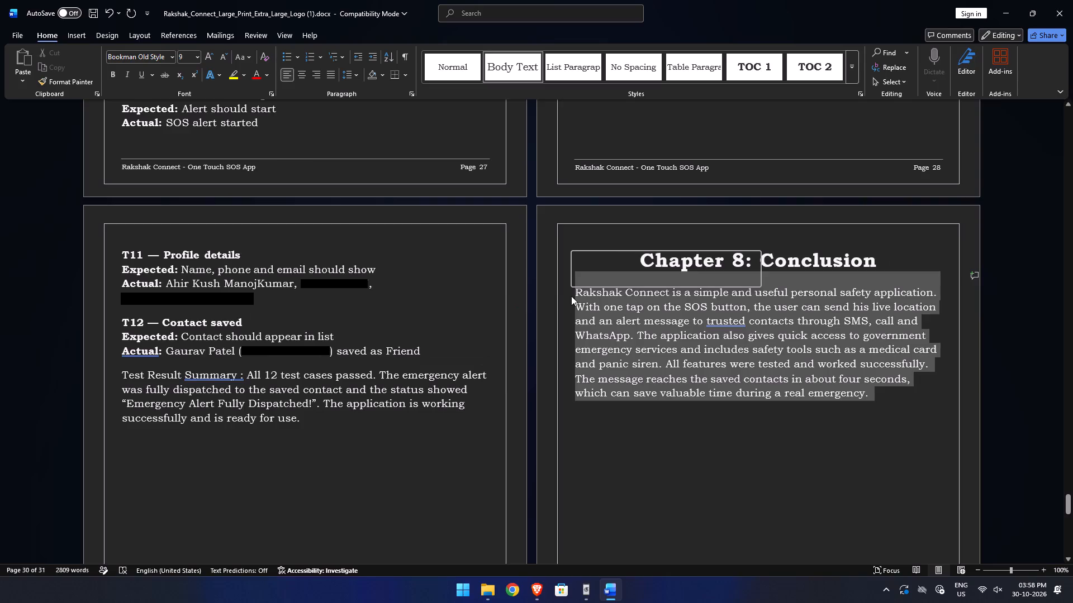
left_click(652, 260)
left_click(656, 260)
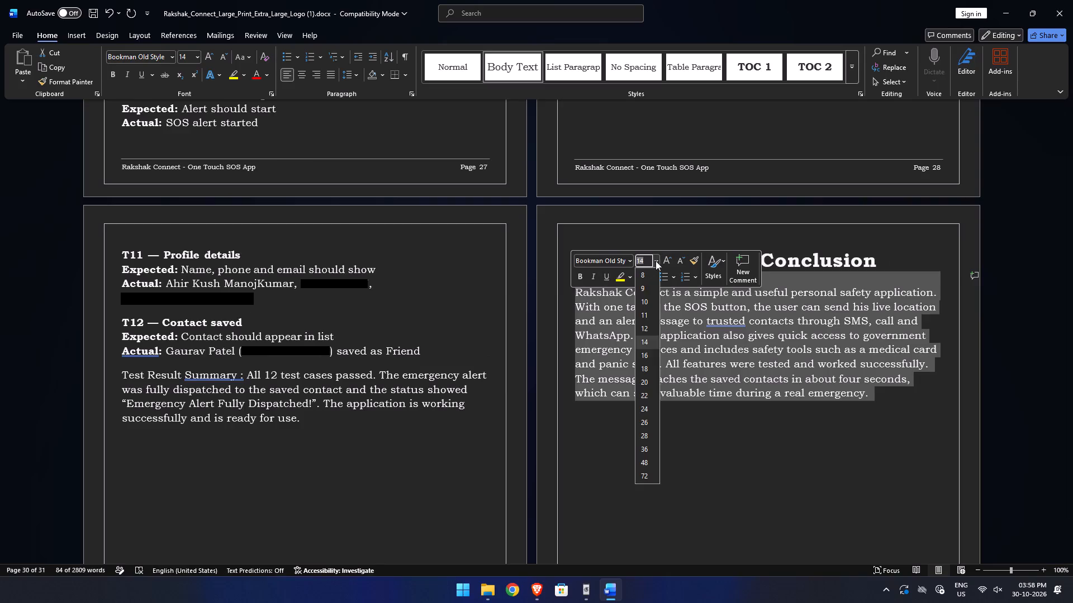
left_click(649, 385)
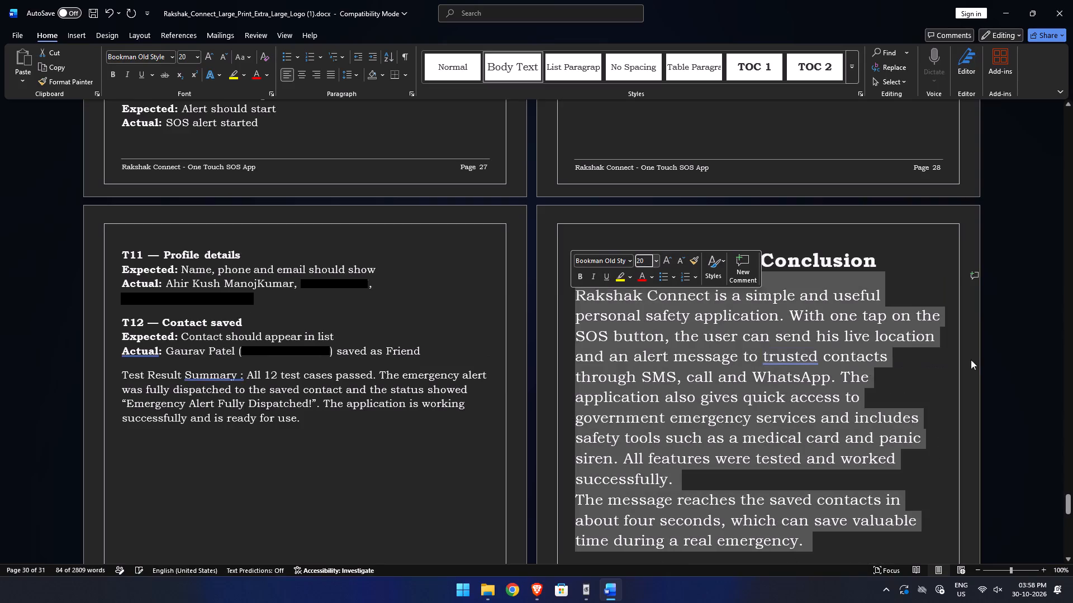
left_click(1017, 360)
scroll(1017, 353, "down", 8)
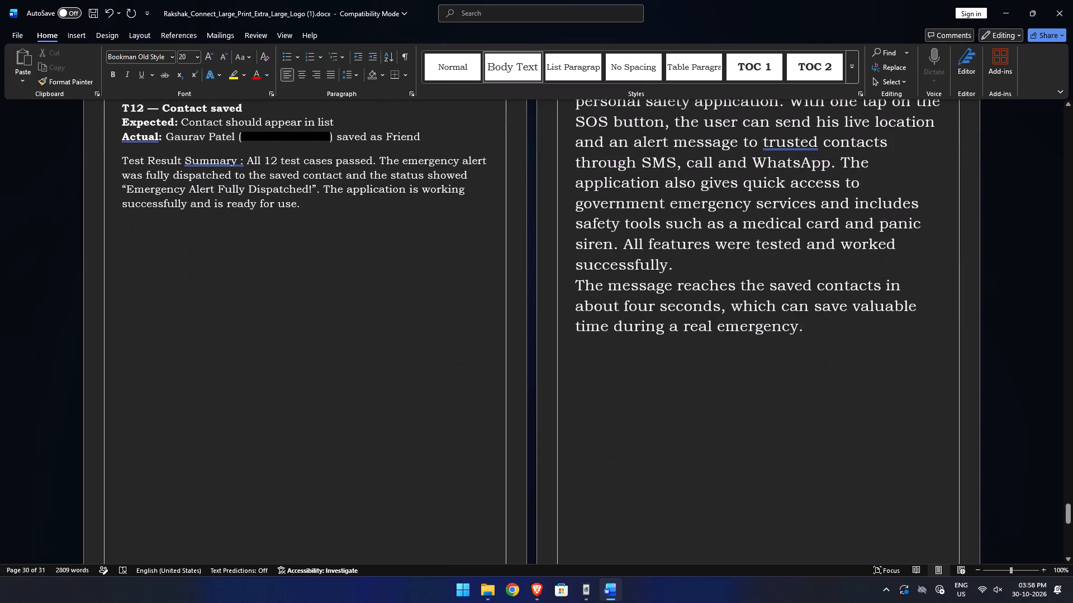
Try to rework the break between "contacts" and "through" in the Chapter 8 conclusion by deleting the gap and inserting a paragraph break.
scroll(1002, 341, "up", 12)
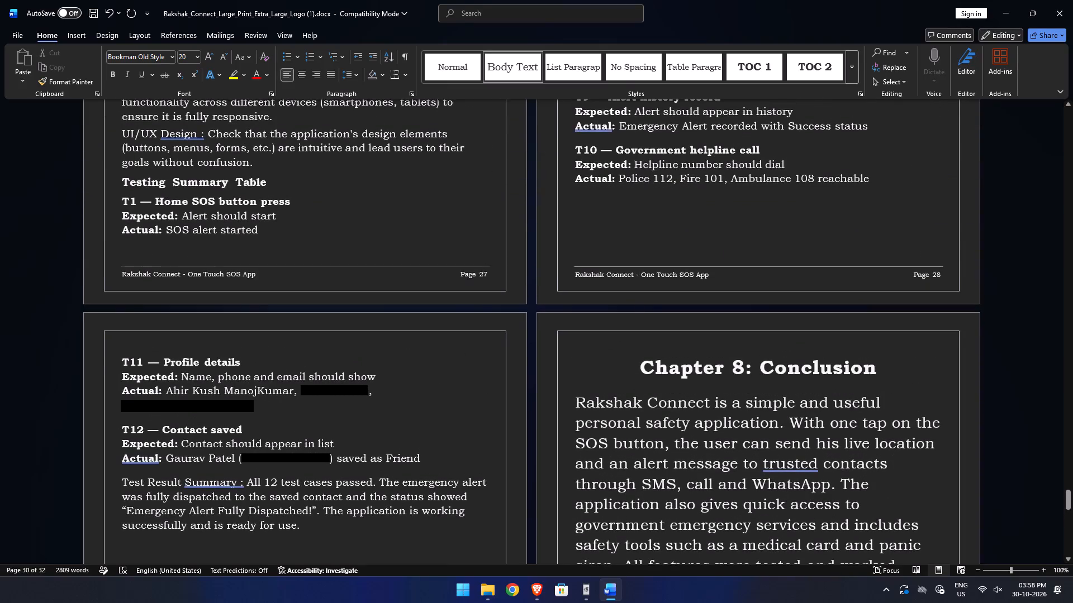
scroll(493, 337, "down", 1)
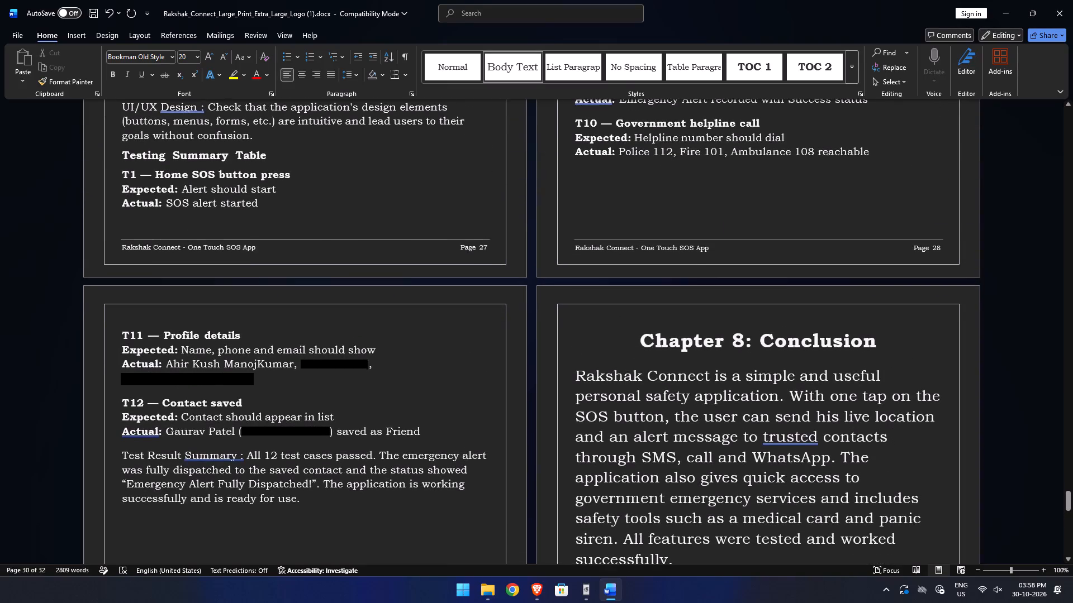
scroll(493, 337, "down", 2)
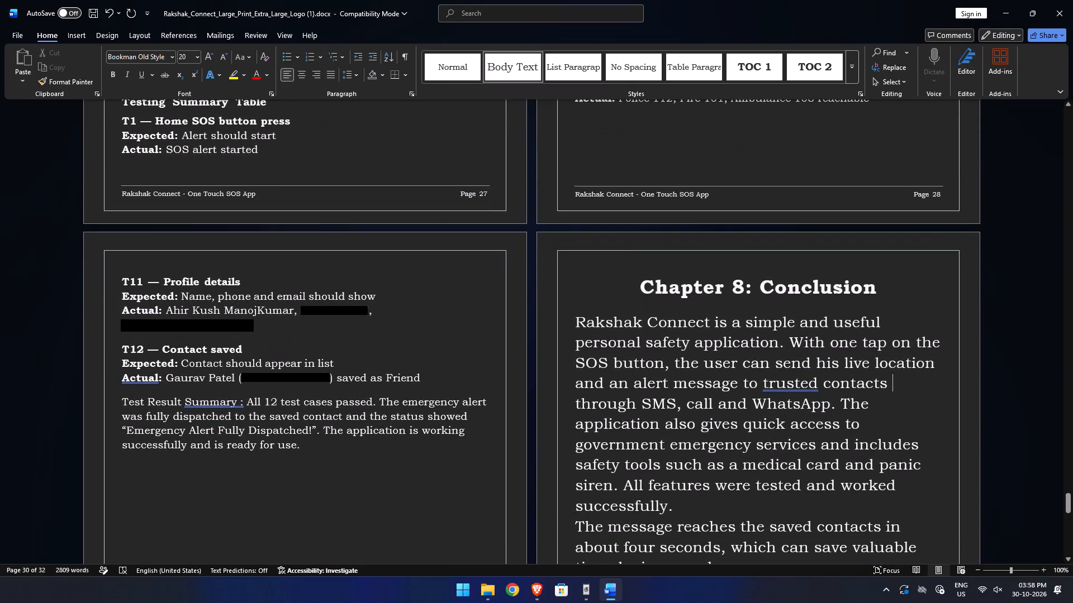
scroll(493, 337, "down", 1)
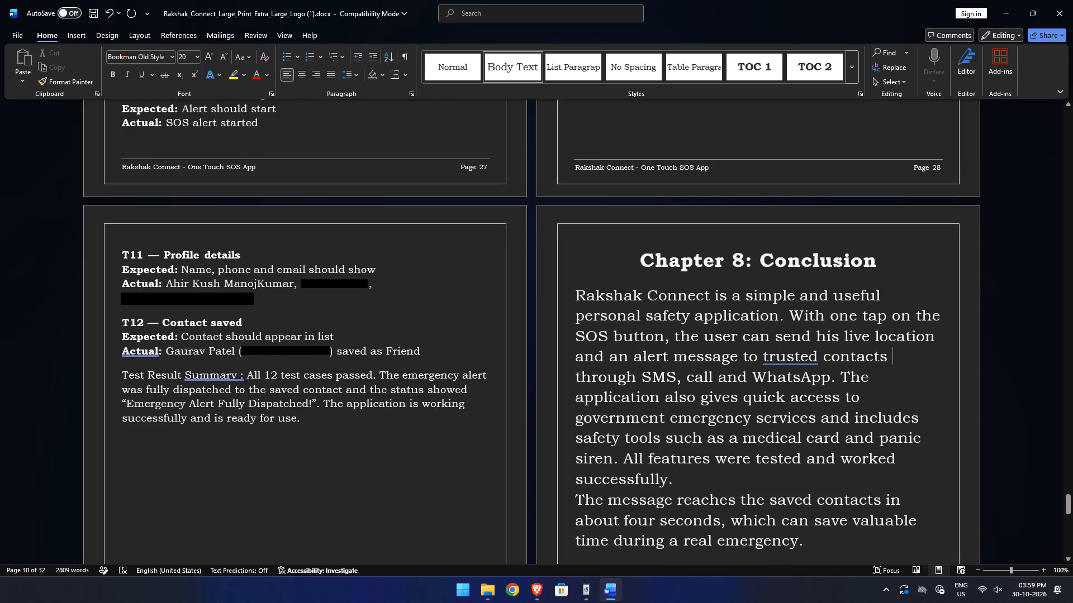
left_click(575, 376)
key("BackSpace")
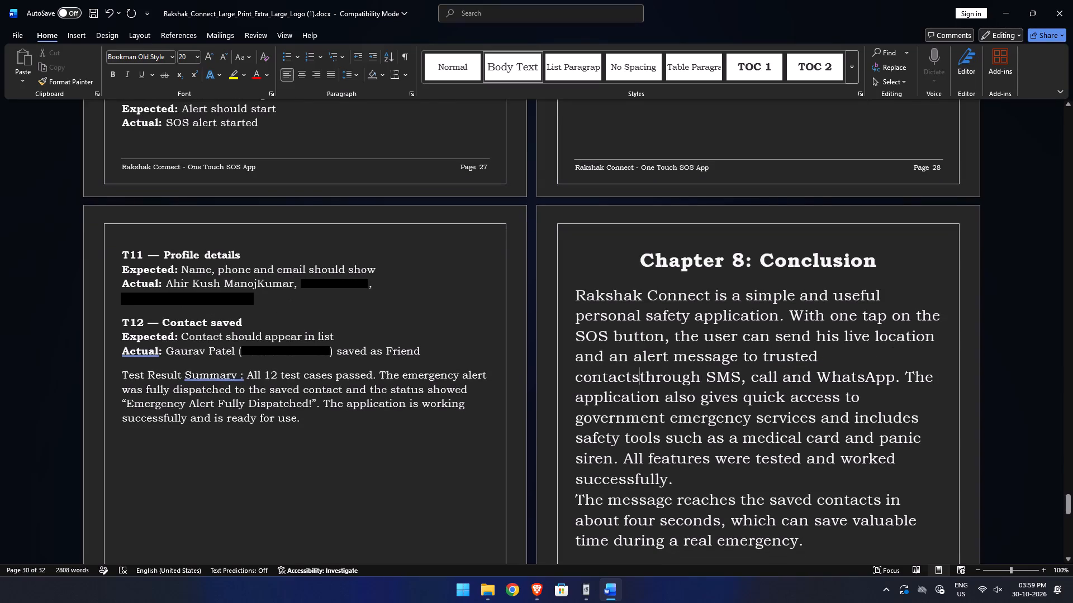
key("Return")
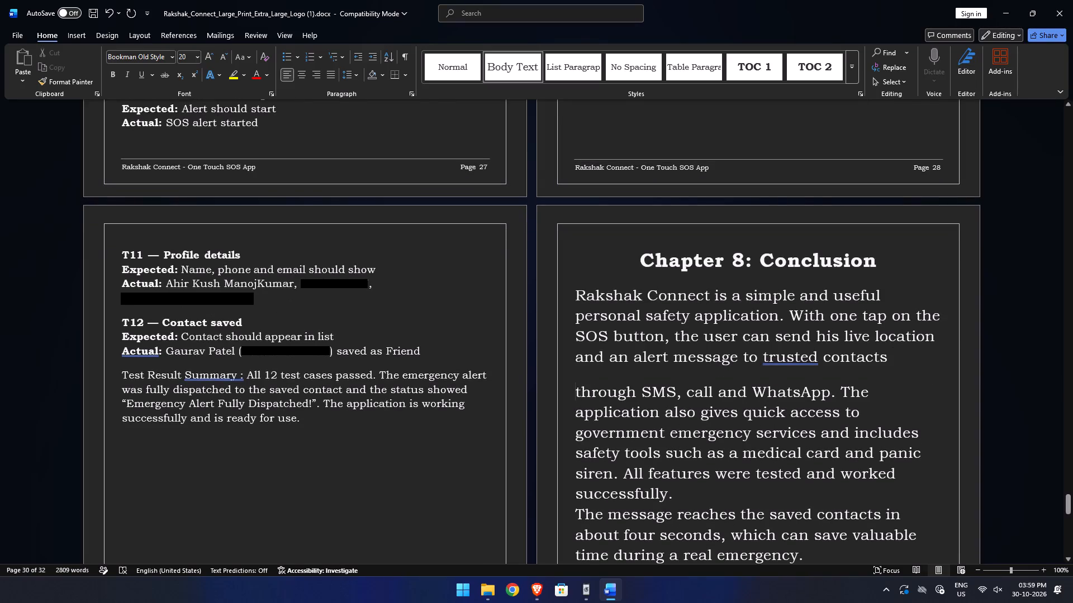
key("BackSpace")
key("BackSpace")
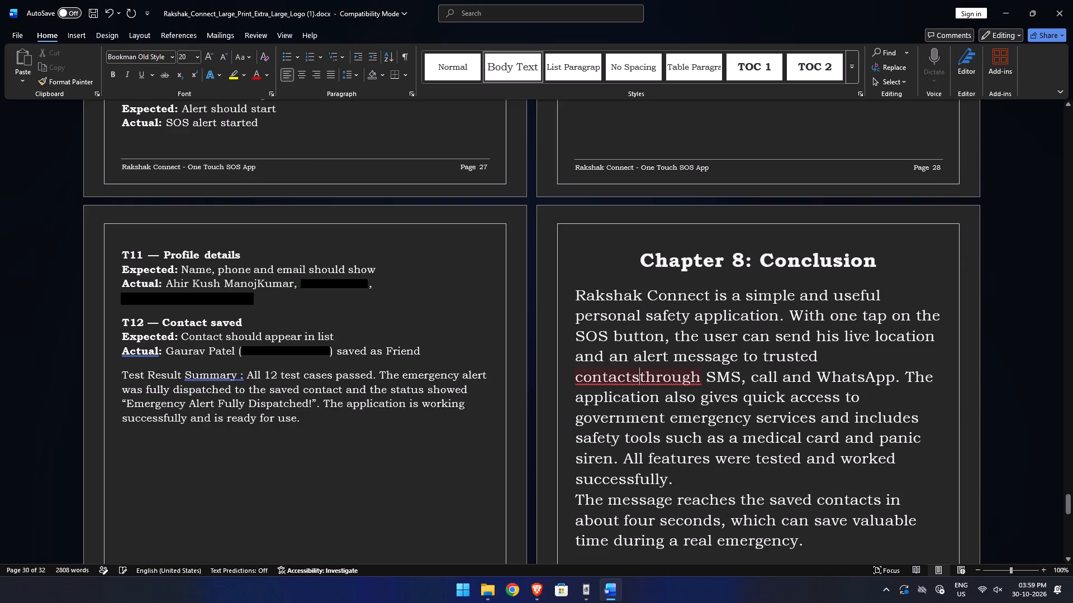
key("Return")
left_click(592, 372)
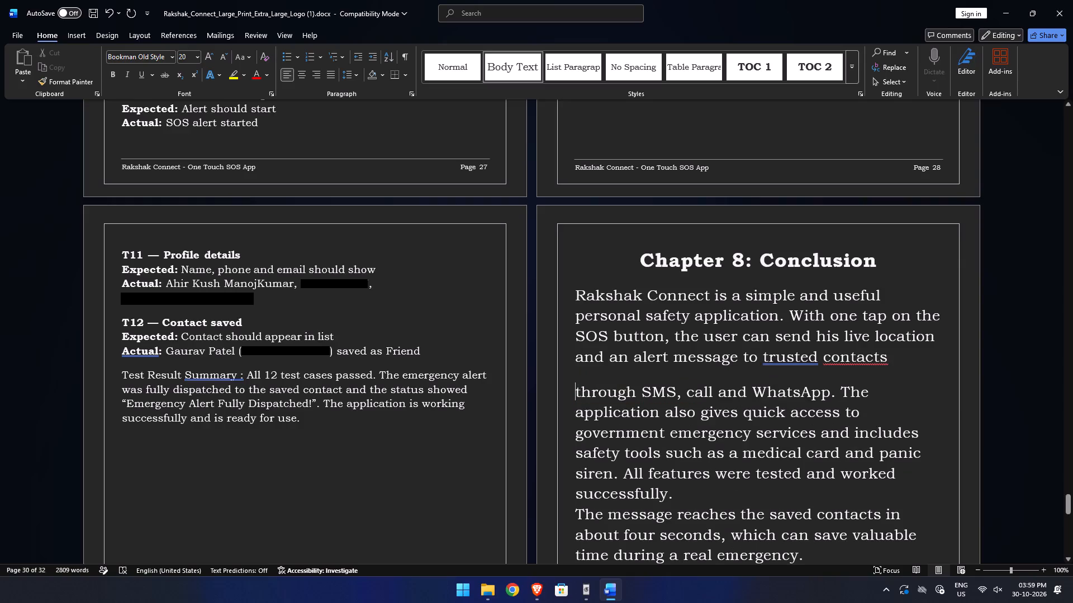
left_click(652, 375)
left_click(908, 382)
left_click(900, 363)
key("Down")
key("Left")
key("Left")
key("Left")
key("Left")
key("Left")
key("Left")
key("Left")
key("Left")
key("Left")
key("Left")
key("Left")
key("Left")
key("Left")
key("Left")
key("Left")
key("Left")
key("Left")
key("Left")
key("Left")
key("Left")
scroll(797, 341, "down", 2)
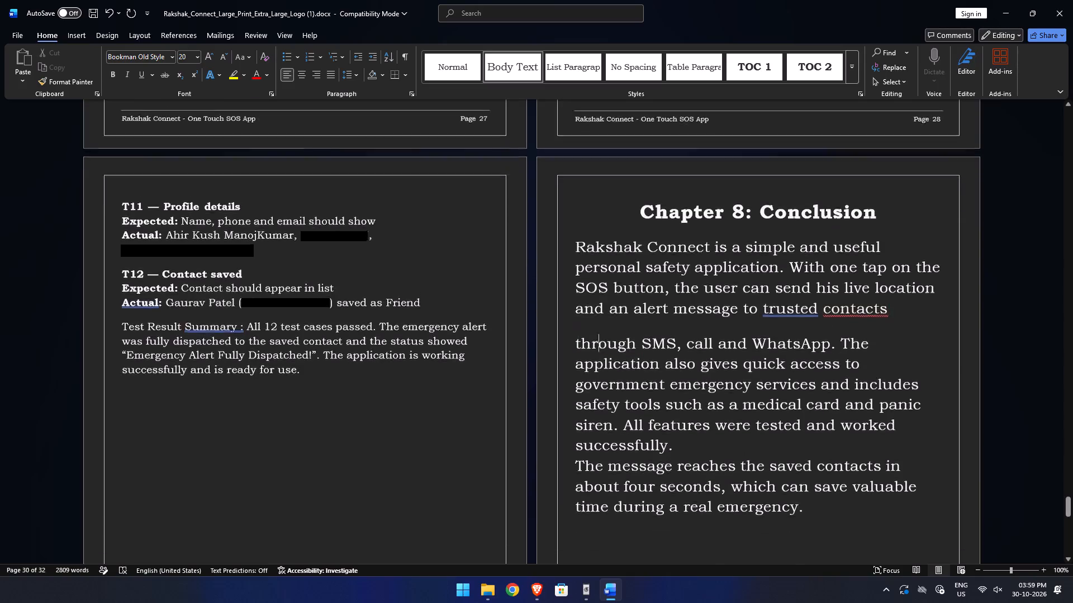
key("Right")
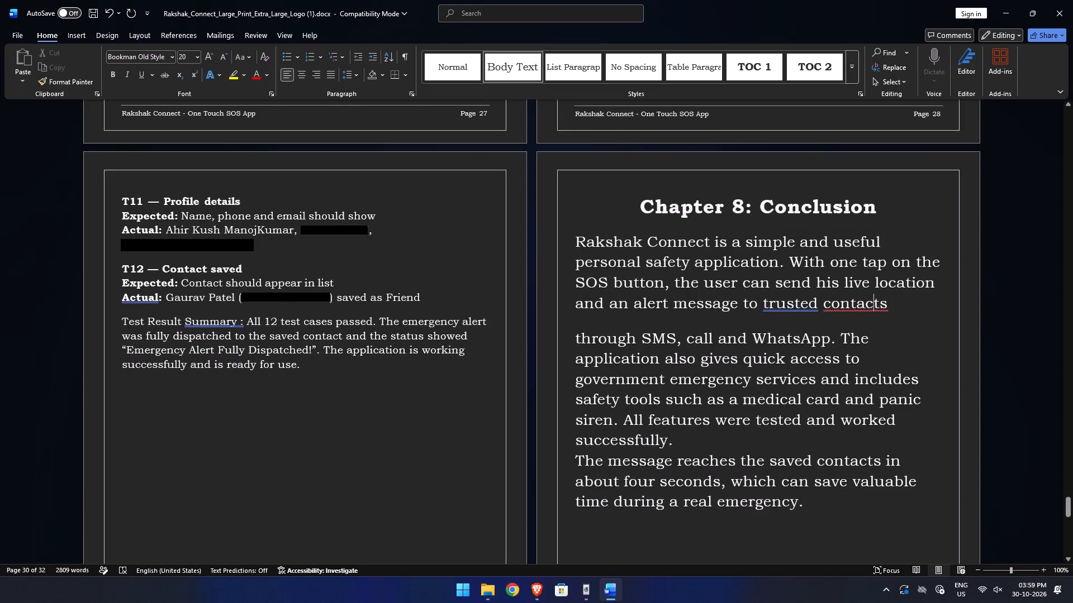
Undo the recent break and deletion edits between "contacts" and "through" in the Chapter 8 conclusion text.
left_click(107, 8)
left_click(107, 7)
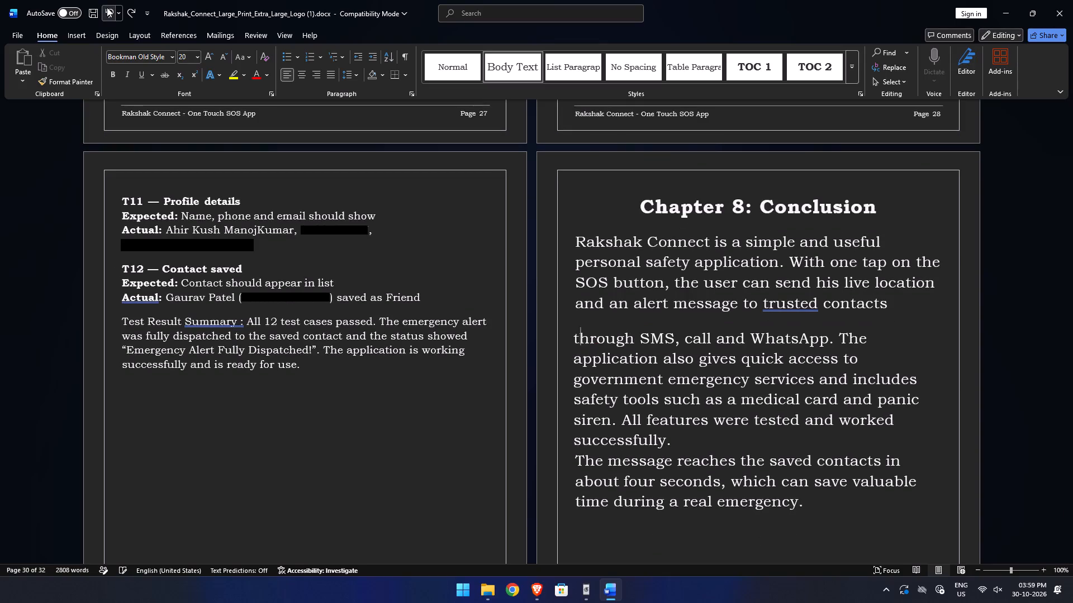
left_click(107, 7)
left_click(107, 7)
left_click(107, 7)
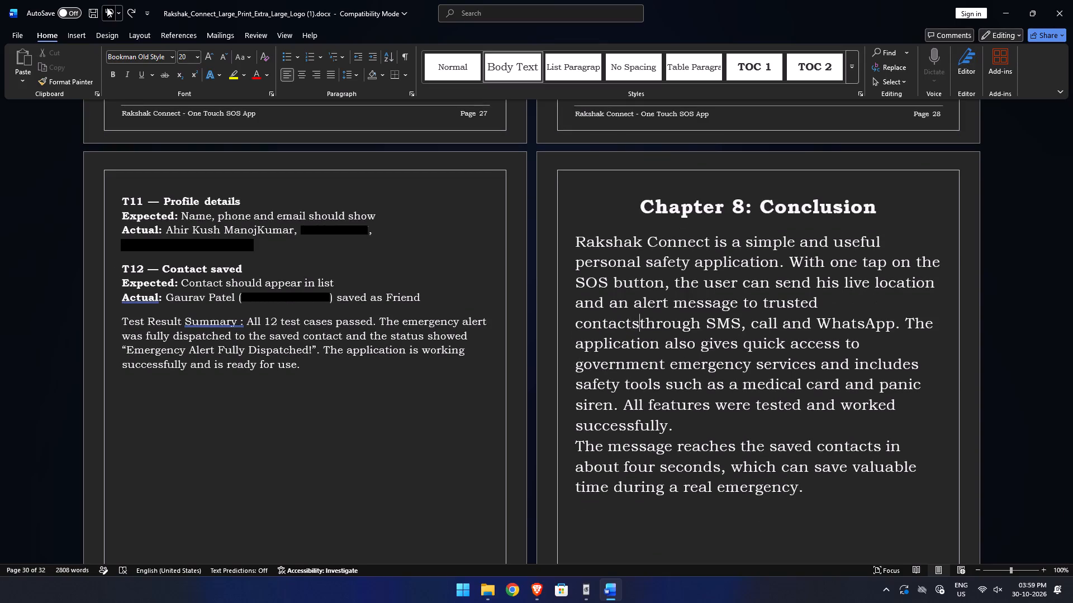
Set the font size of the "Chapter 7: Testing" heading to 26.
left_click(287, 430)
scroll(282, 408, "up", 6)
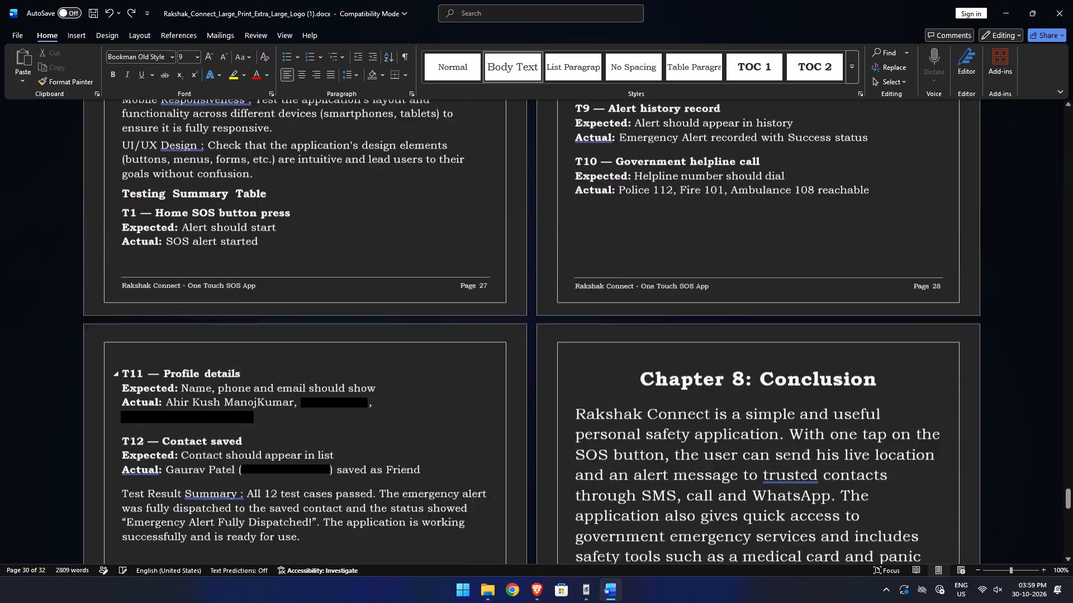
scroll(285, 391, "up", 19)
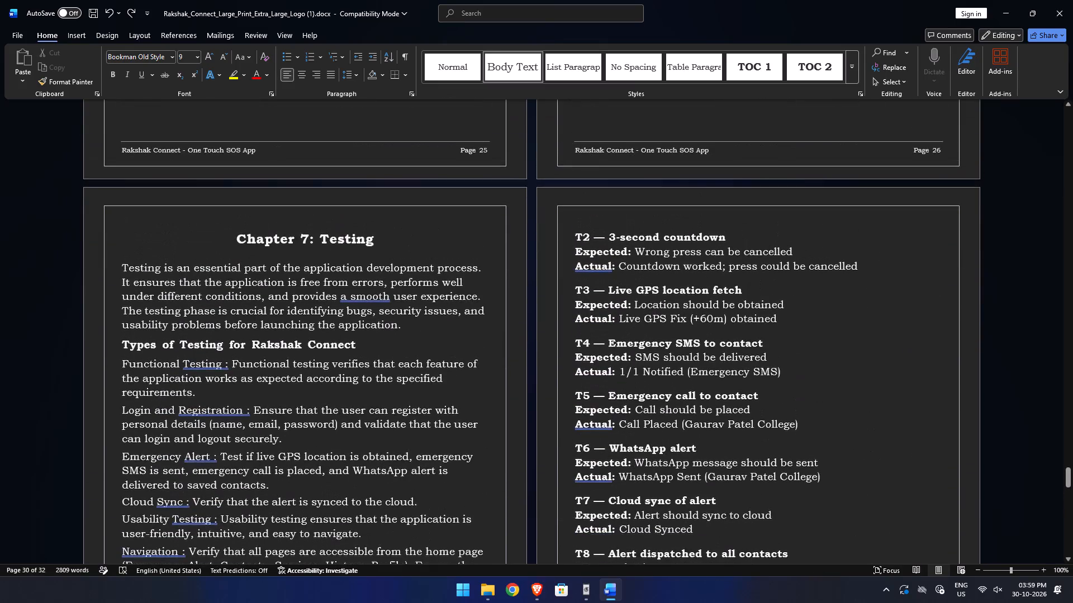
scroll(338, 275, "down", 5)
scroll(338, 275, "up", 3)
left_click_drag(384, 188, 298, 177)
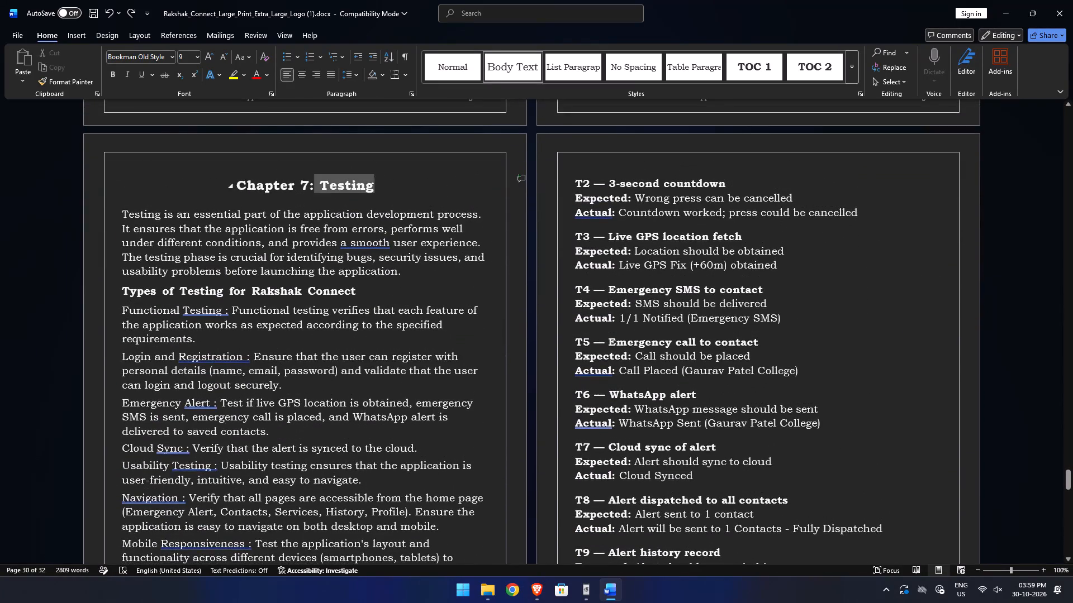
left_click_drag(298, 177, 224, 192)
left_click(307, 159)
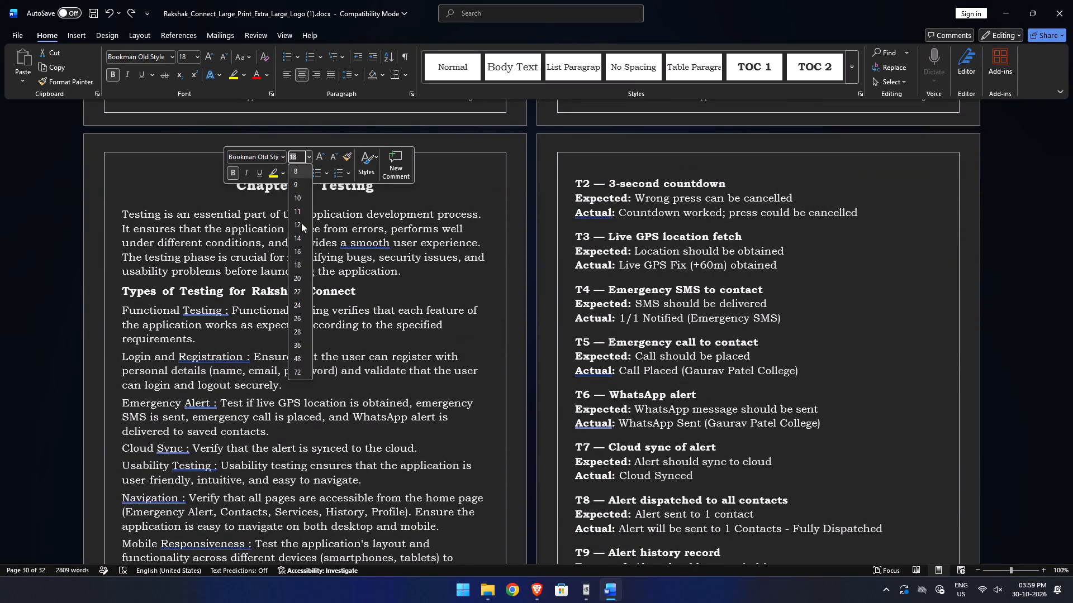
left_click(300, 318)
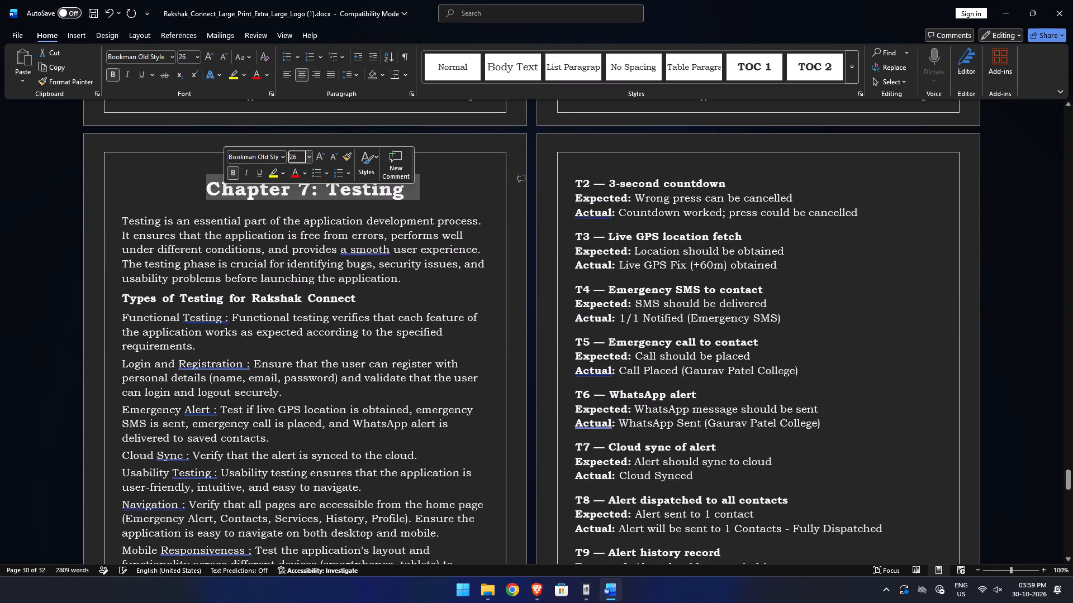
left_click(1041, 336)
Set the font size of the description below the Figure 6.6 Alert History screen caption to 18.
scroll(491, 336, "up", 17)
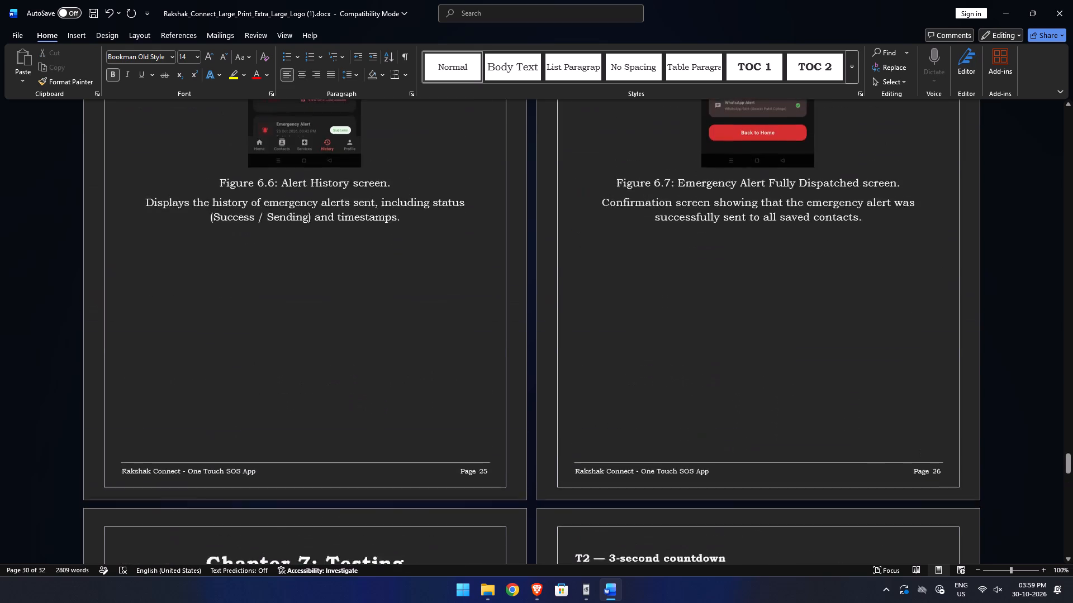
scroll(468, 316, "up", 11)
scroll(468, 315, "down", 9)
left_click_drag(420, 360, 373, 359)
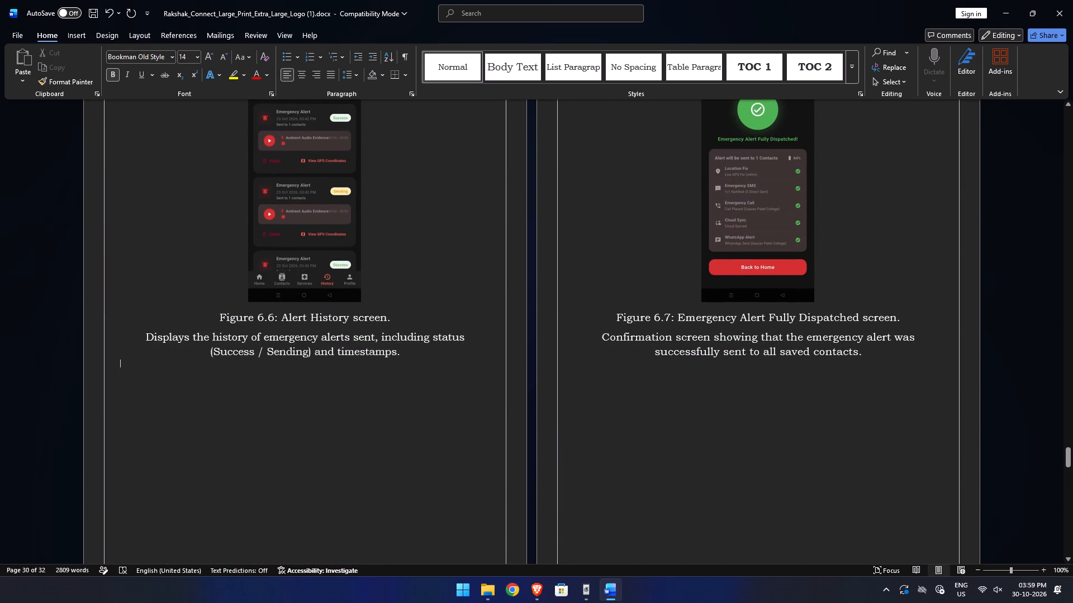
left_click_drag(373, 359, 130, 342)
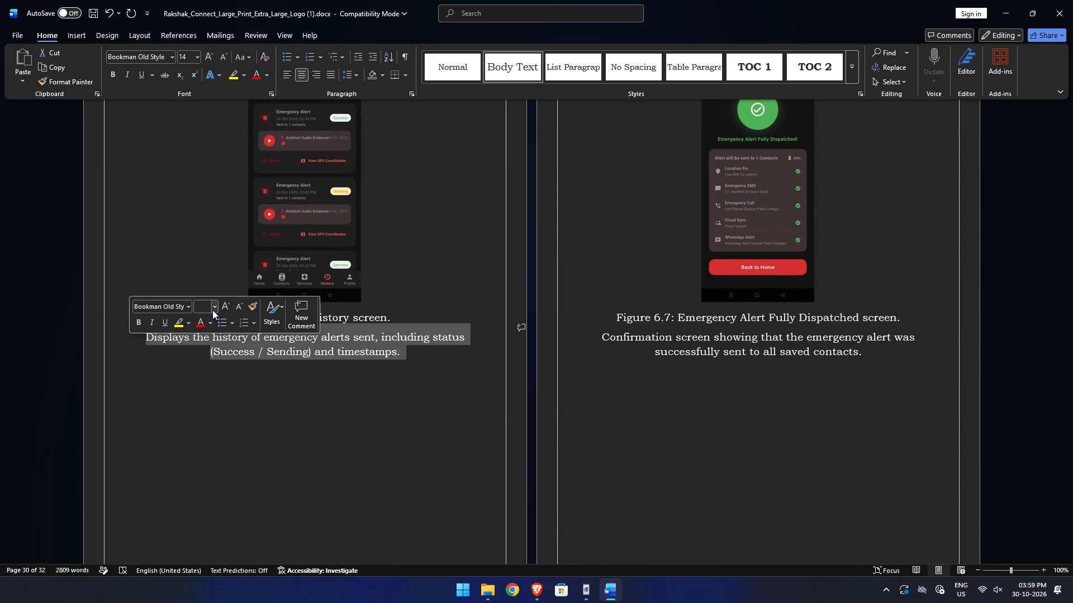
left_click(213, 310)
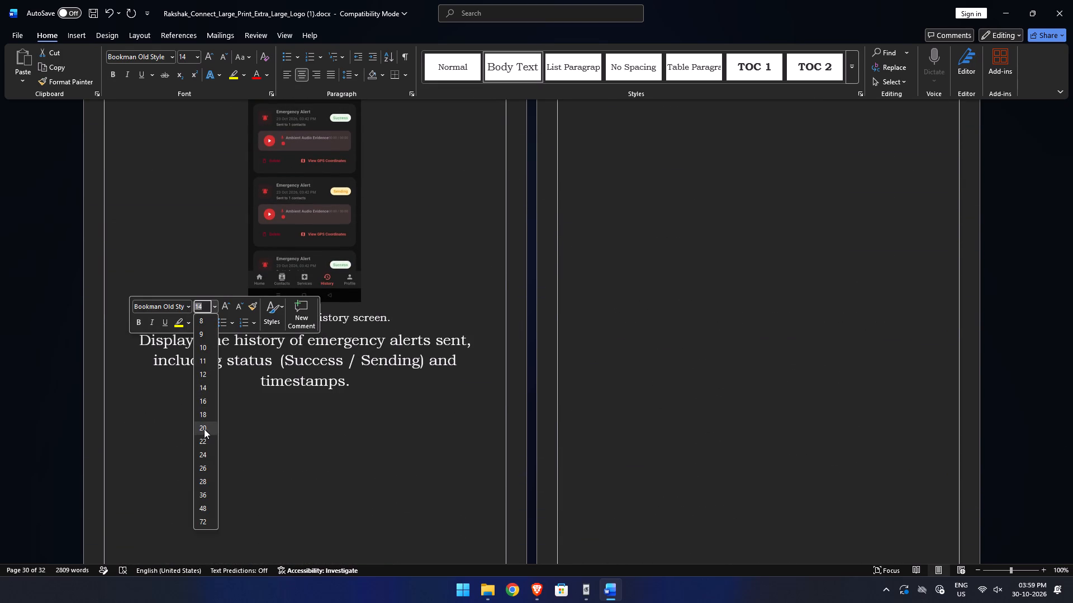
left_click(206, 415)
left_click(270, 434)
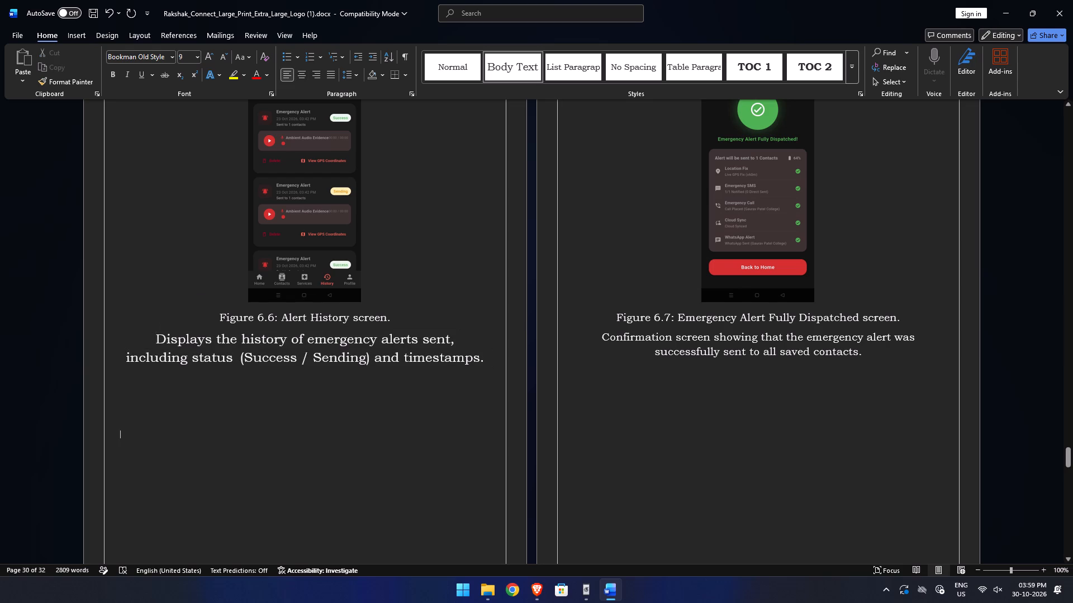
Set the font size of the description below the Figure 6.7 Emergency Alert Fully Dispatched screen caption to 20.
left_click_drag(870, 356, 619, 324)
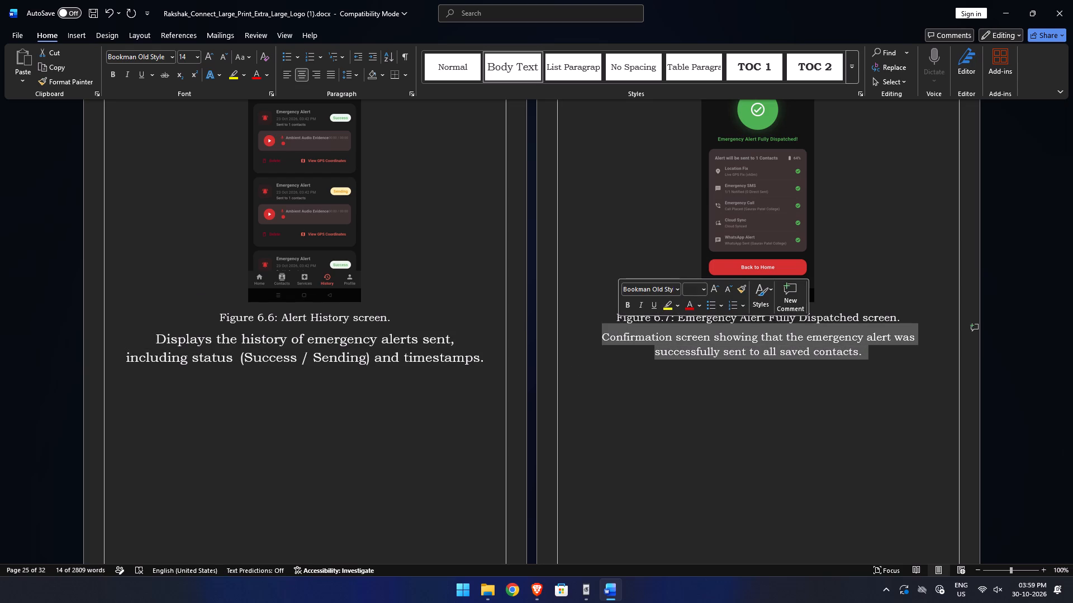
left_click(704, 290)
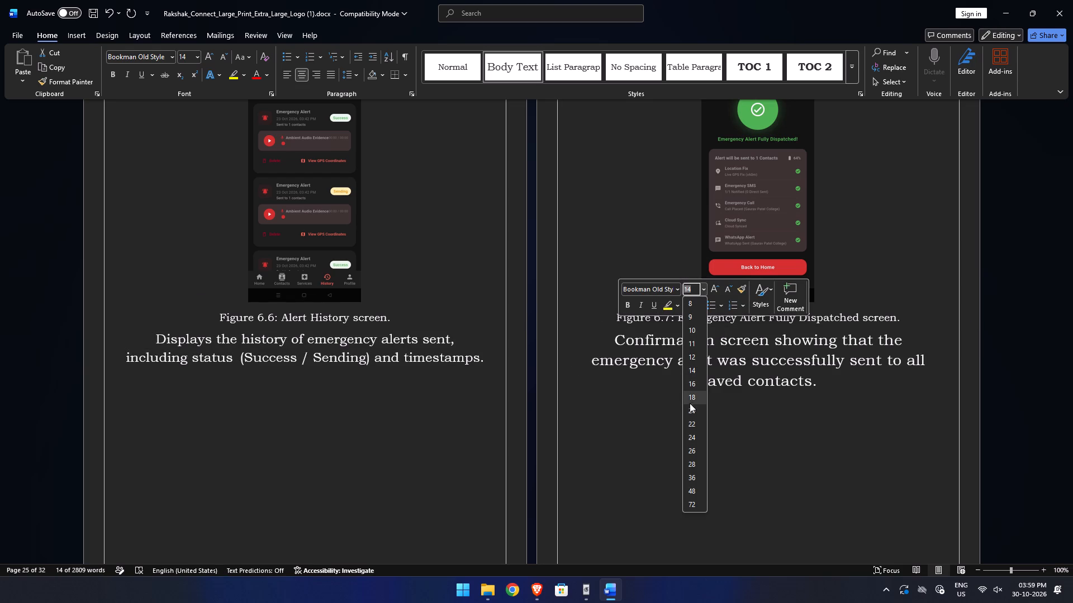
left_click(692, 408)
left_click(1033, 371)
Set the font size of the description below the Figure 6.4 profile screen caption to 16.
scroll(533, 309, "down", 9)
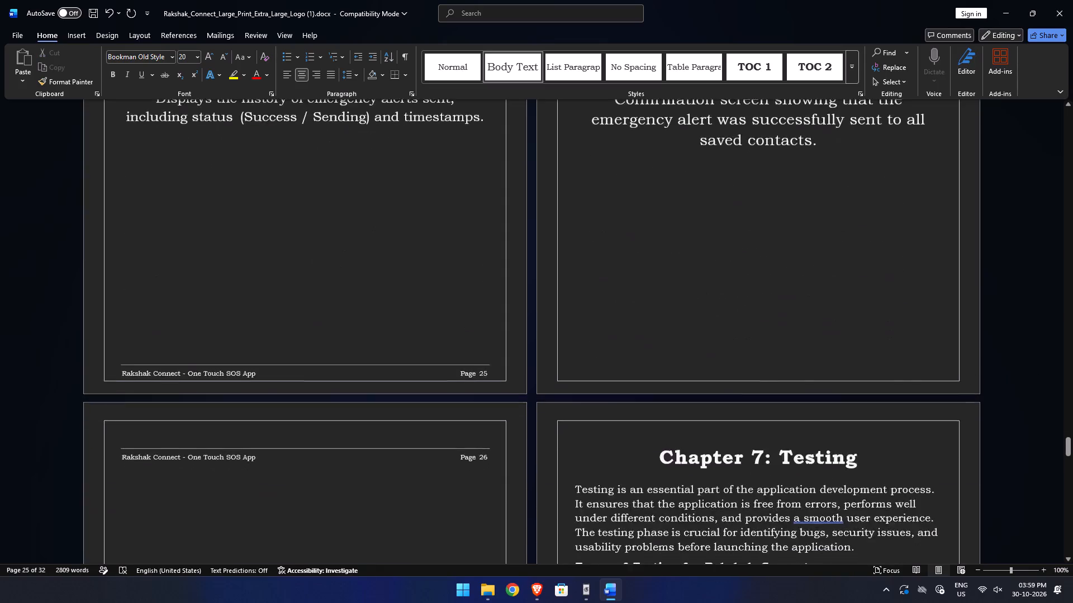
scroll(472, 273, "up", 20)
scroll(472, 273, "up", 12)
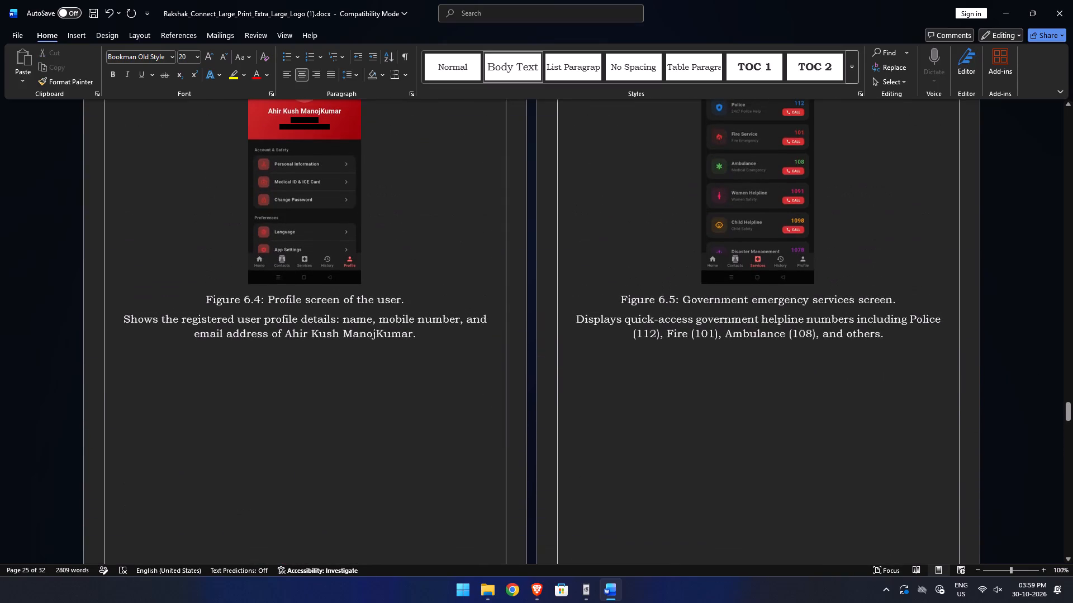
left_click_drag(435, 344, 51, 322)
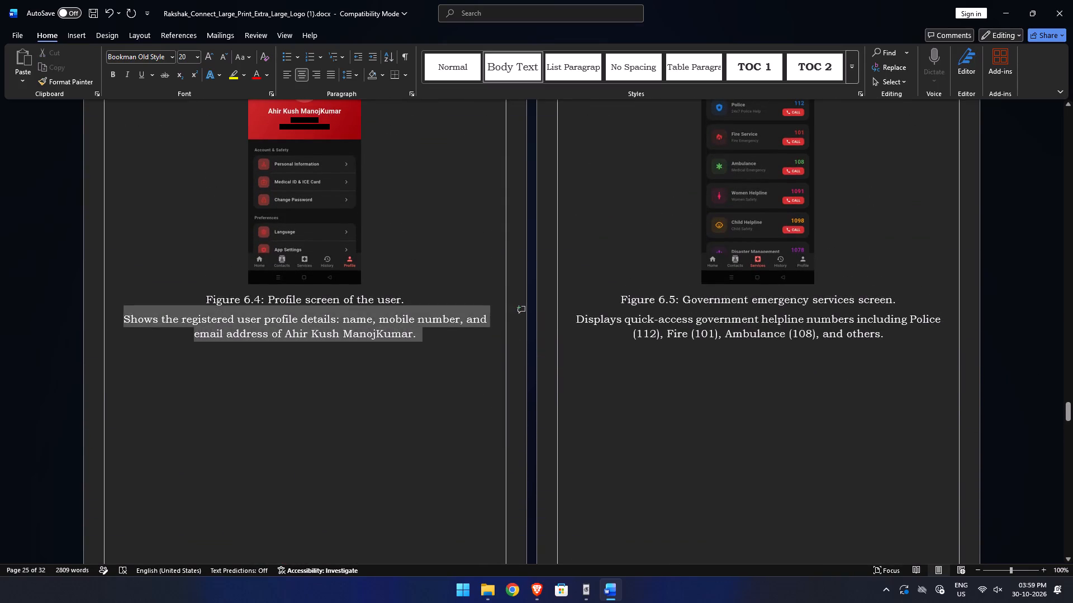
left_click_drag(51, 322, 59, 323)
left_click(144, 285)
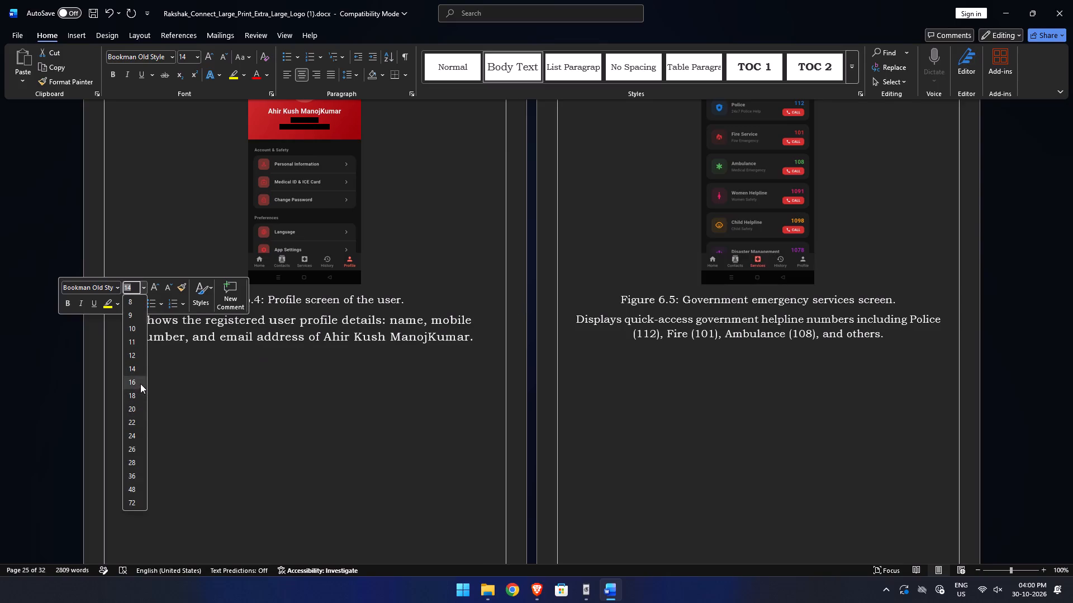
left_click(140, 384)
left_click(621, 410)
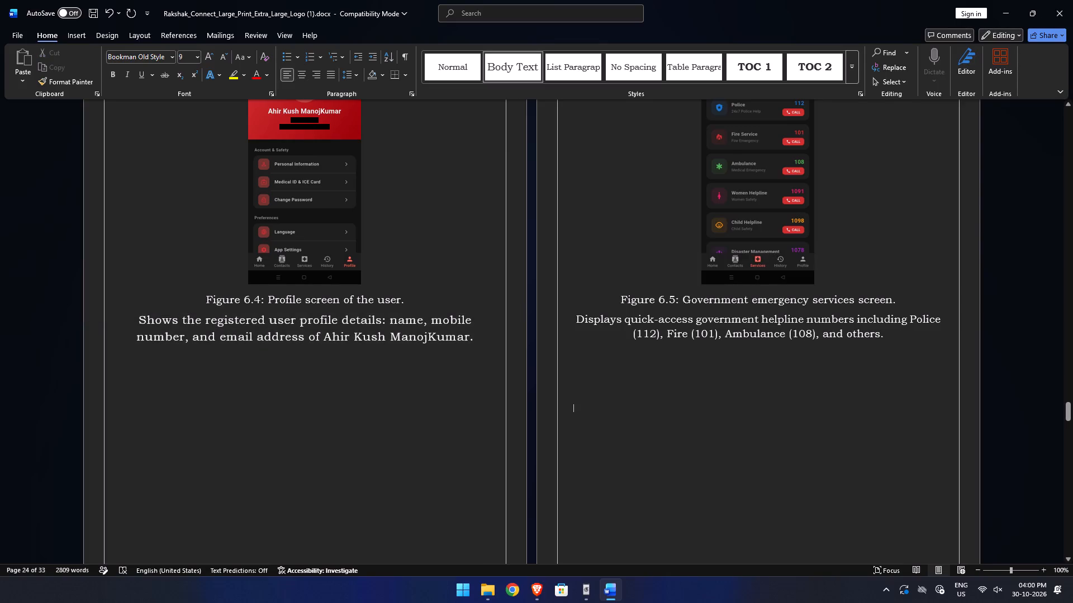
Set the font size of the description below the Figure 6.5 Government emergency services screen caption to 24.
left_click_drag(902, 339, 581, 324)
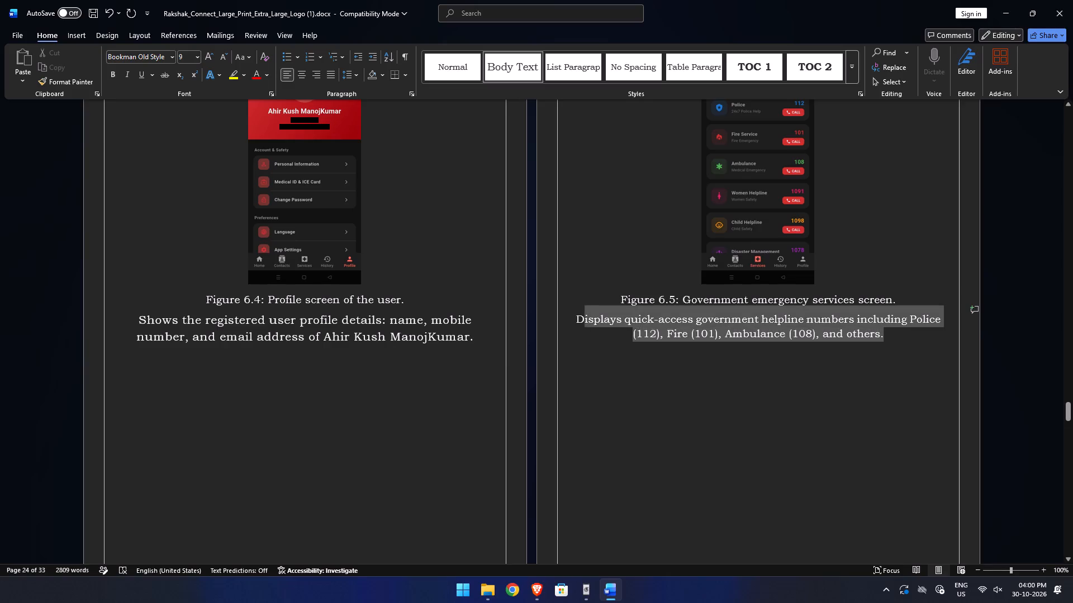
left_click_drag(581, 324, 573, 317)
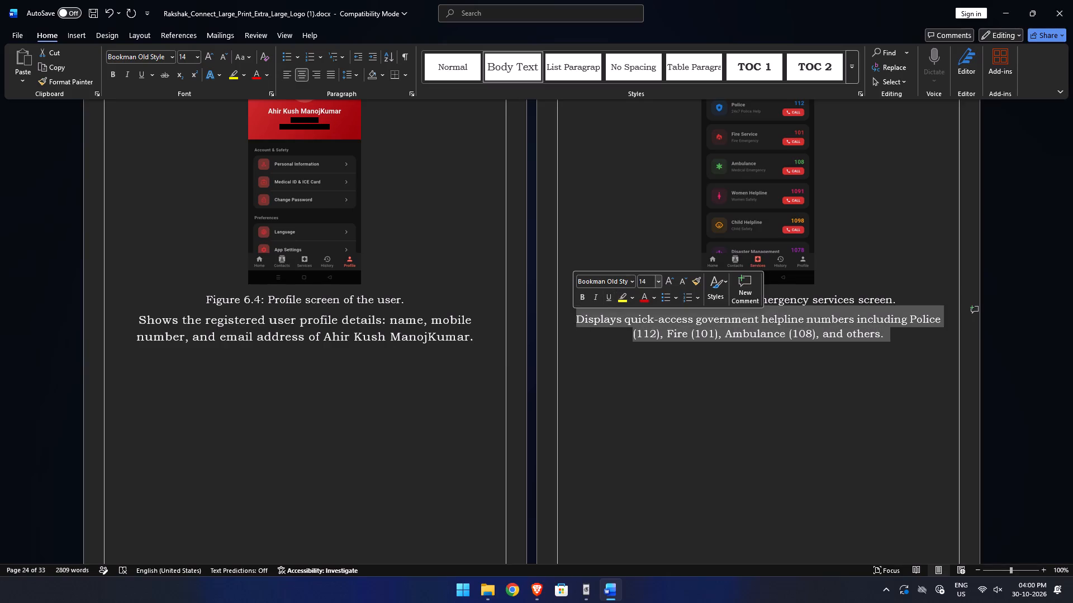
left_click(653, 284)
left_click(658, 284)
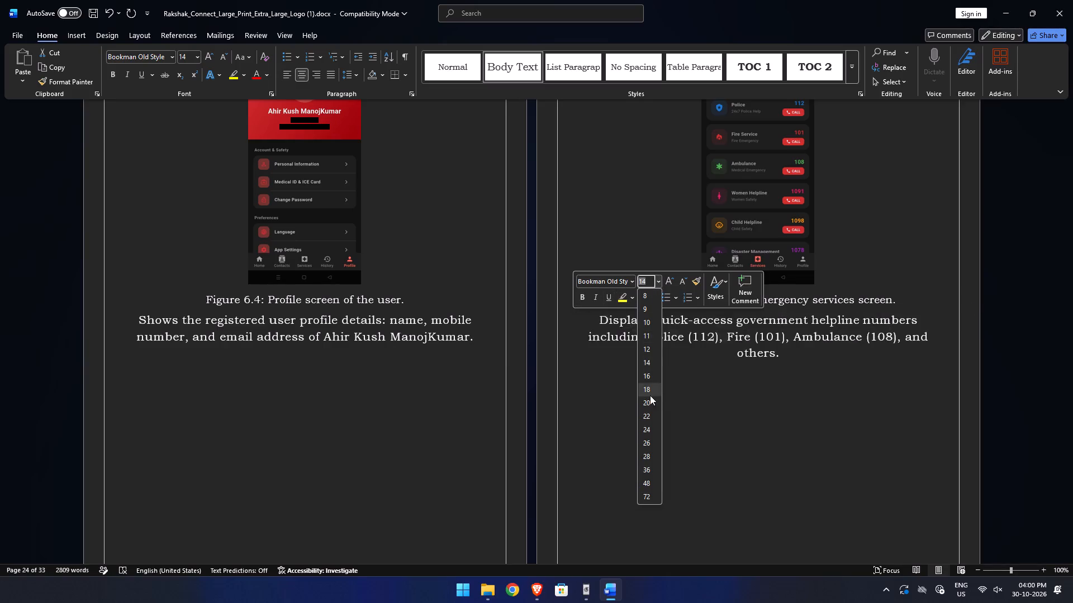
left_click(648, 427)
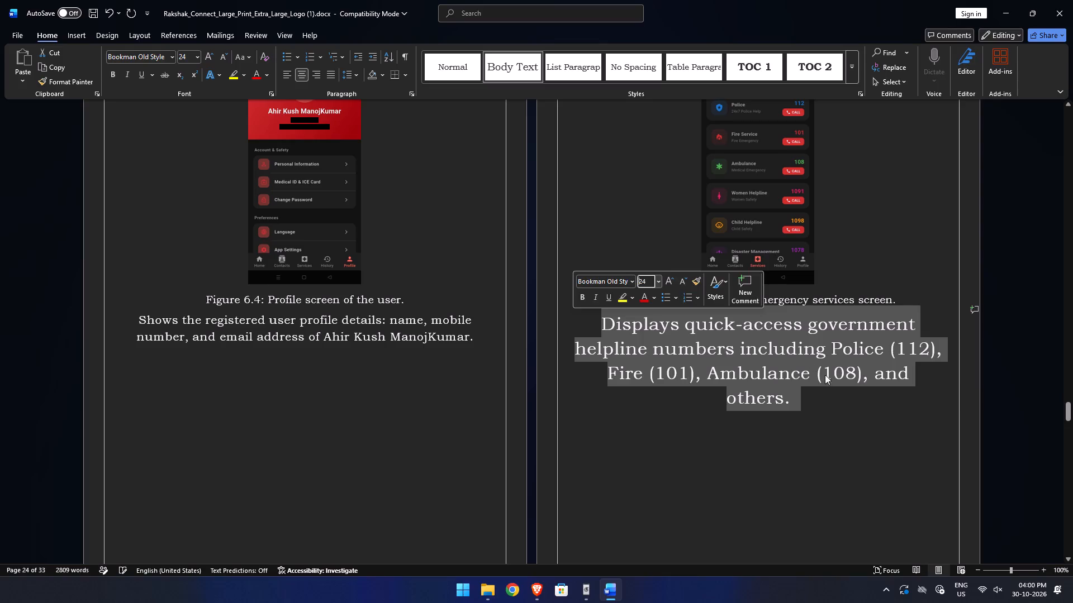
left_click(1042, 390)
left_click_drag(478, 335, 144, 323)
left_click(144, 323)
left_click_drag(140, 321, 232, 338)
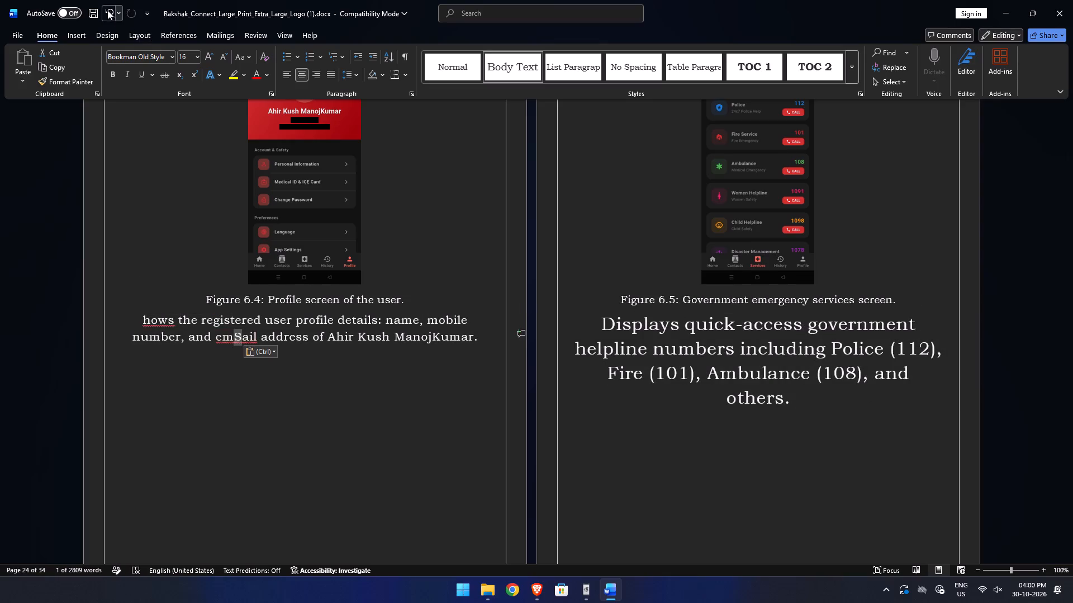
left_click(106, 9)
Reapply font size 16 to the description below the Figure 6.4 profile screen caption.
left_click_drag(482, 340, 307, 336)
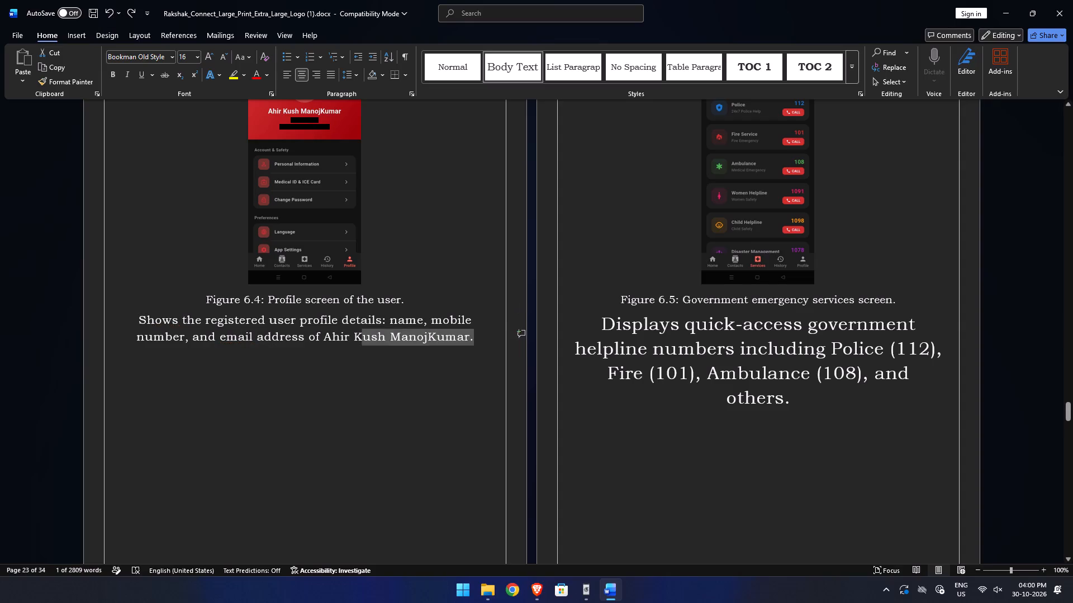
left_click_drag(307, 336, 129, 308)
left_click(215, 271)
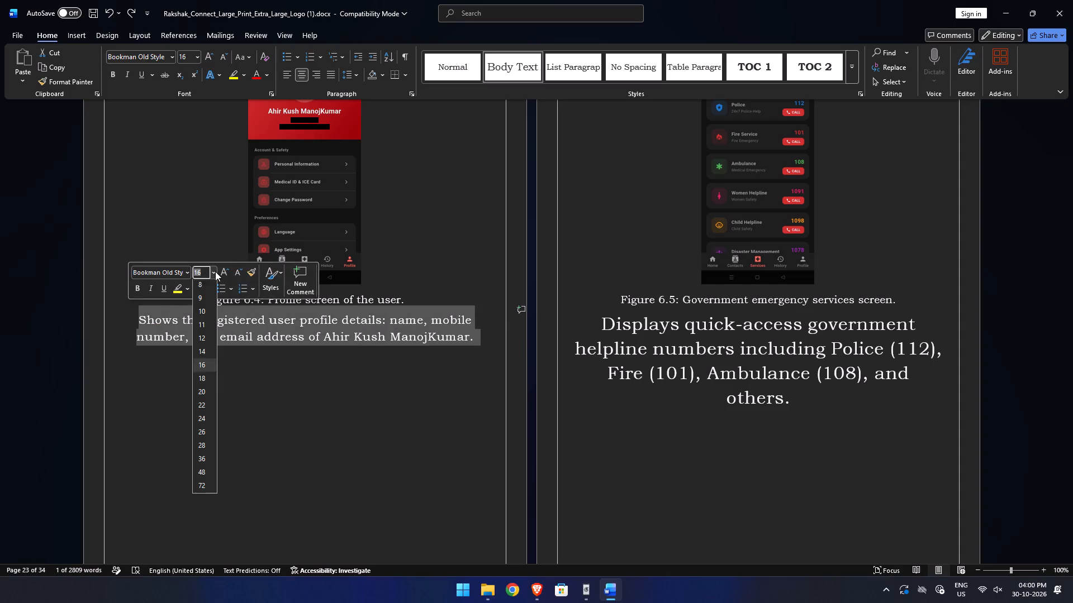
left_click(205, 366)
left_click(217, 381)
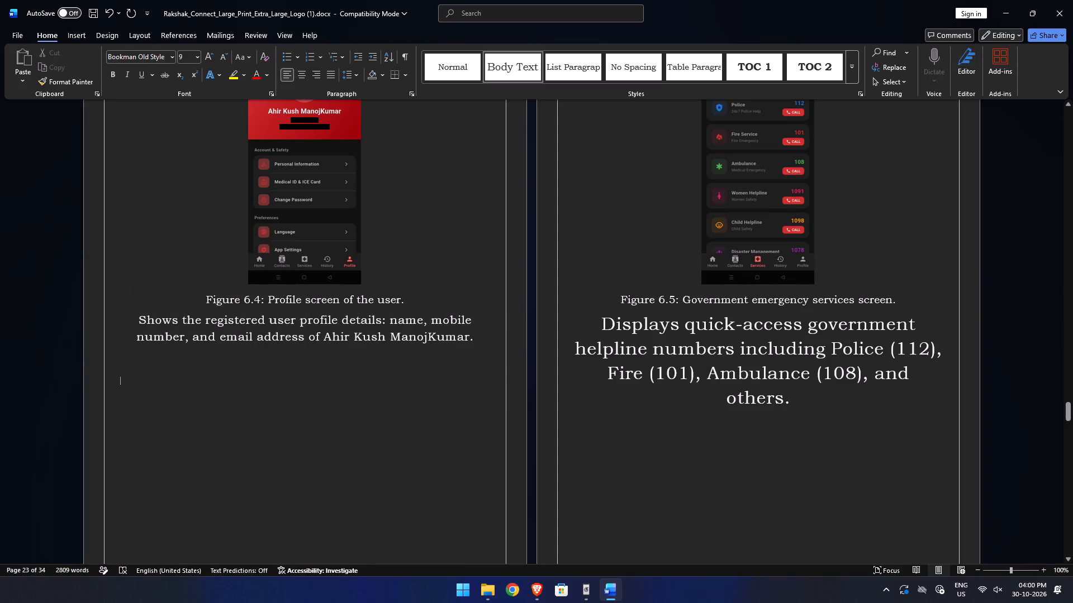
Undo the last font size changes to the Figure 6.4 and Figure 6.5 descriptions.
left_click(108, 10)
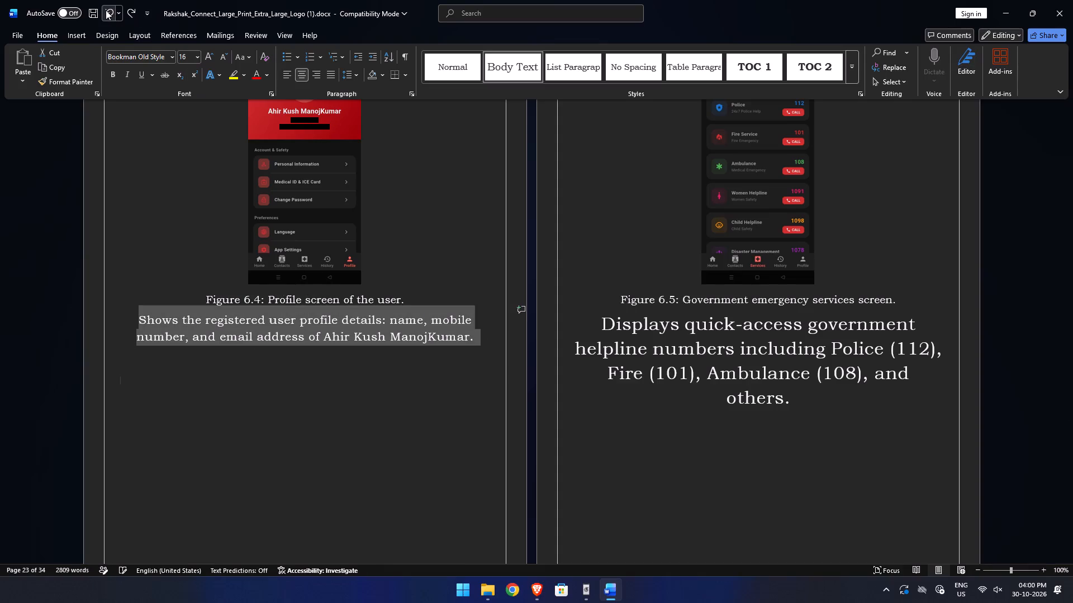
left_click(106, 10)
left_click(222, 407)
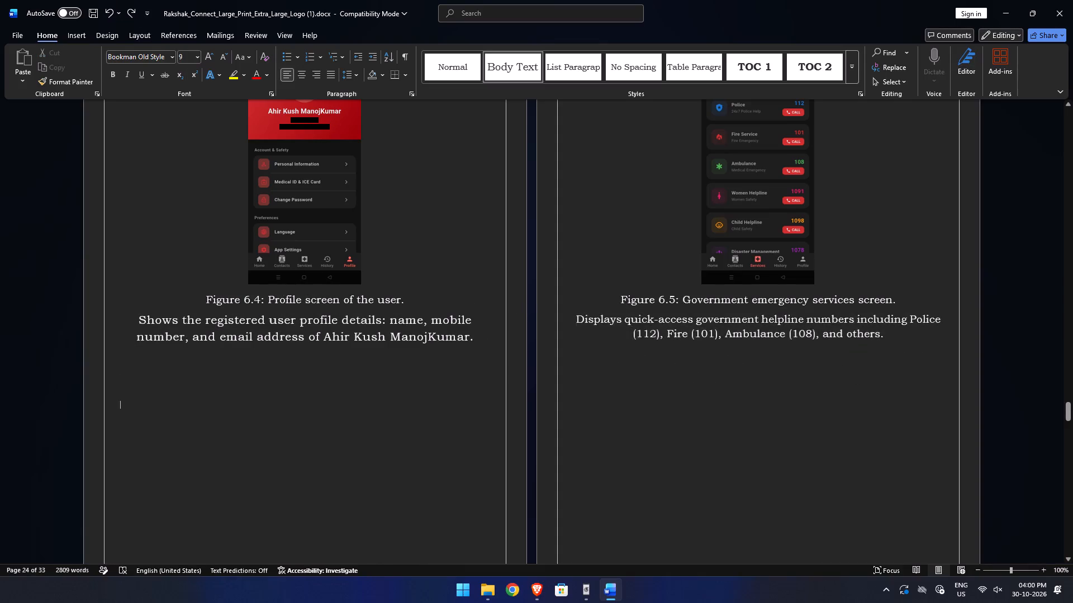
Add one blank line above the Figure 6.2 home screen image to shift it down the page.
scroll(227, 367, "down", 7)
scroll(177, 302, "down", 15)
scroll(164, 284, "up", 17)
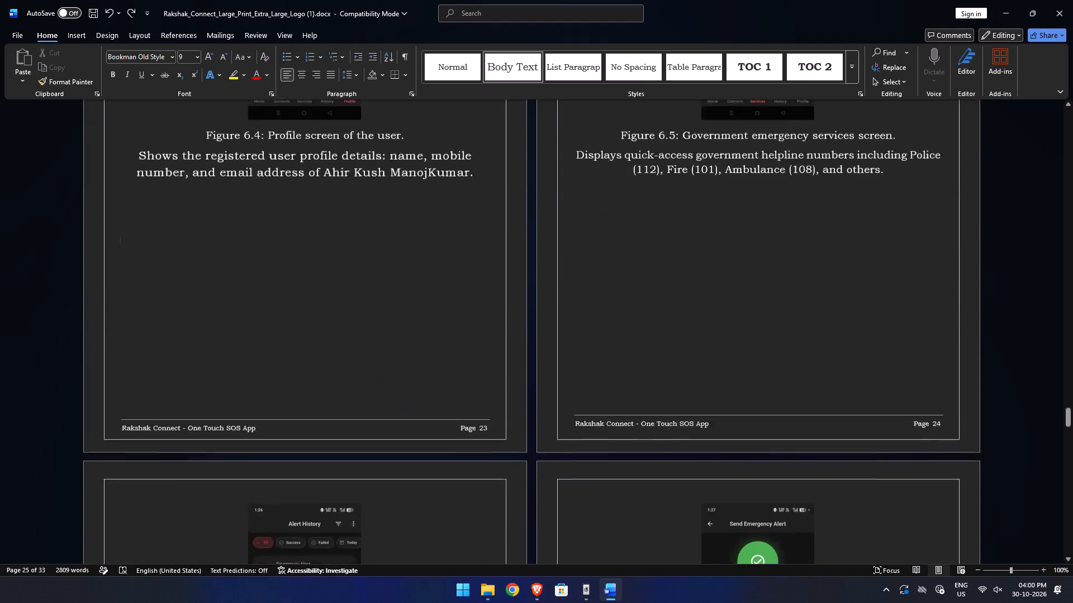
scroll(164, 284, "up", 20)
scroll(164, 284, "up", 15)
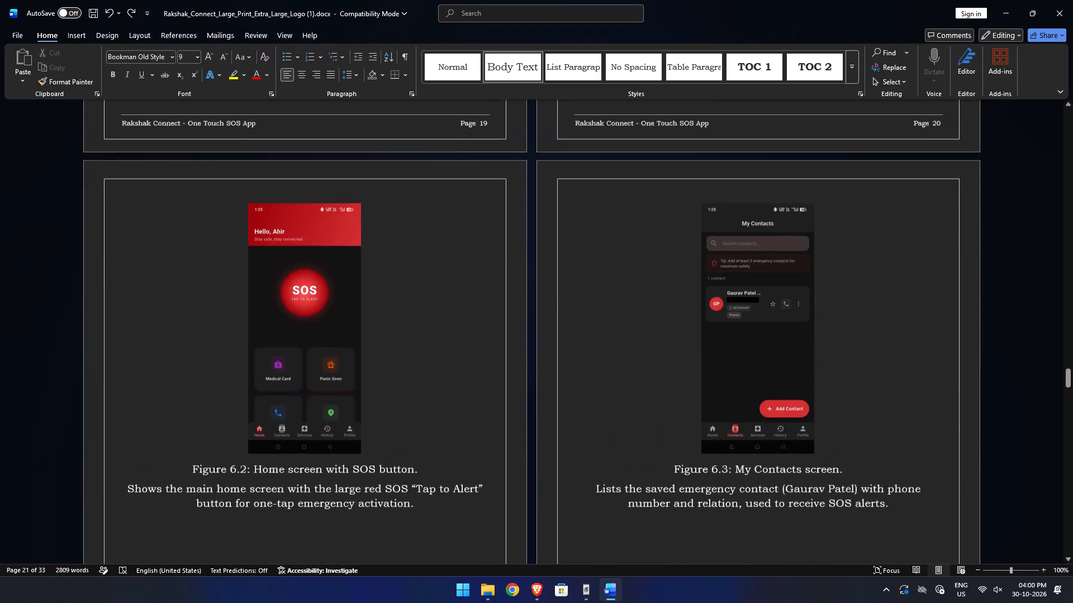
scroll(164, 284, "up", 2)
left_click(235, 246)
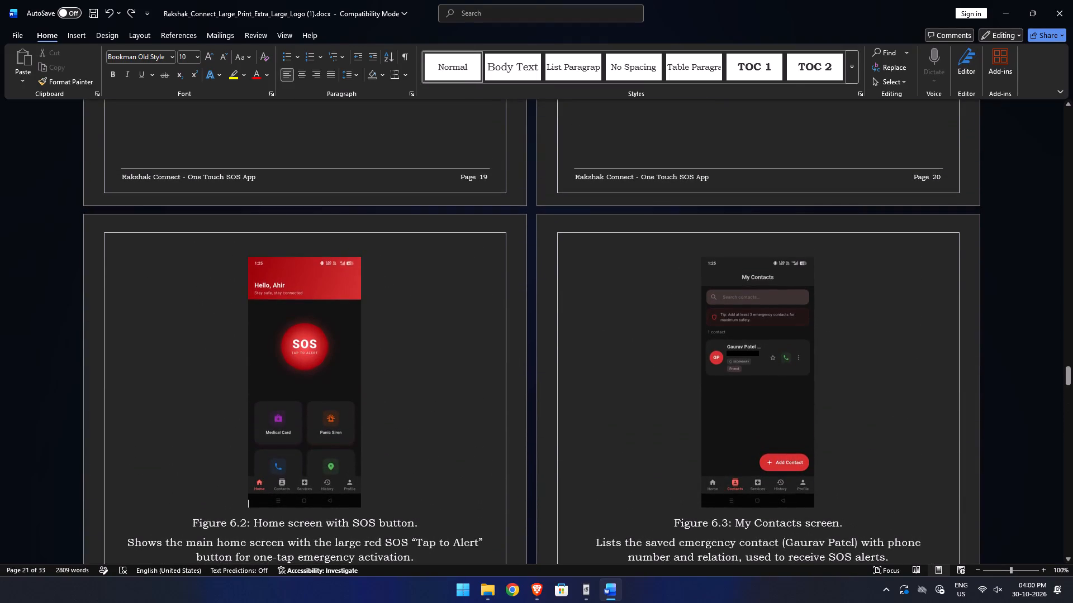
left_click(239, 254)
left_click(234, 265)
key("Return")
key("Return")
key("Return")
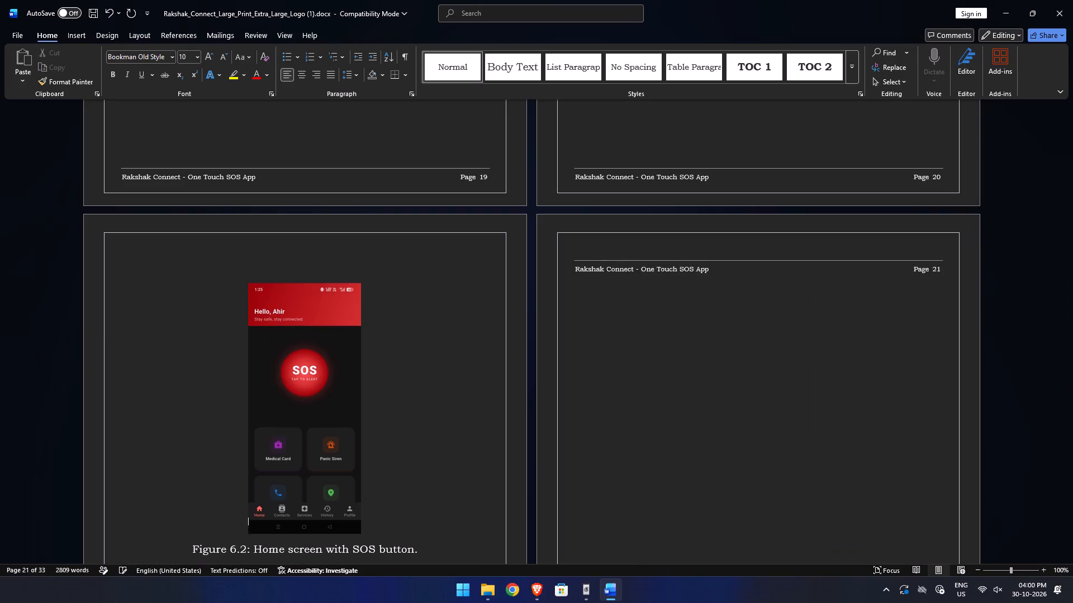
key("Return")
key("Return")
key("Return")
key("BackSpace")
key("BackSpace")
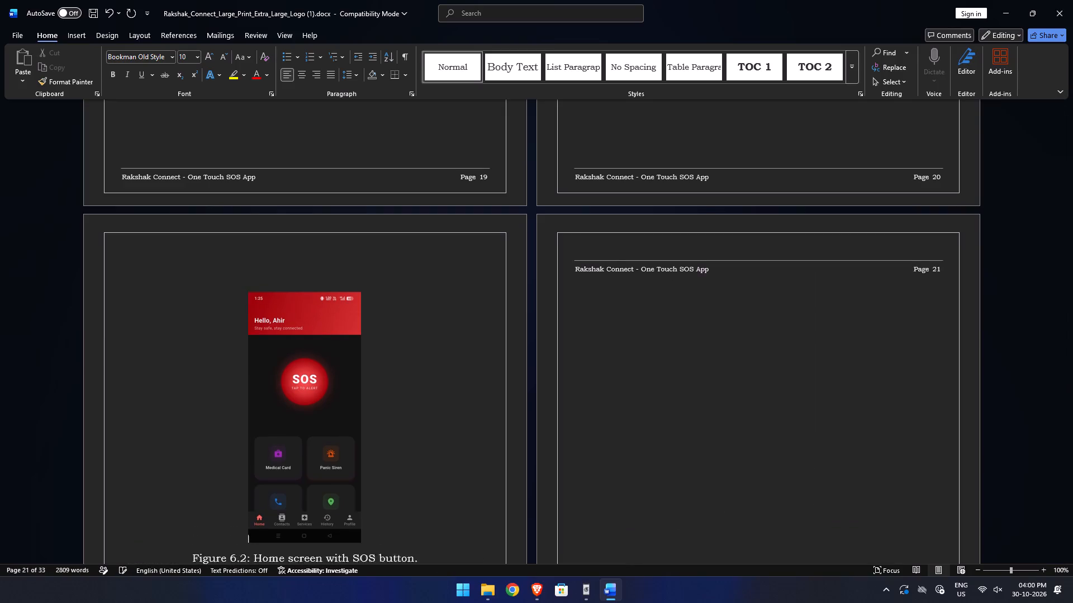
key("BackSpace")
key("BackSpace")
key("BackSpace")
Add one blank line above the Figure 6.3 My Contacts screen image to level it with Figure 6.2.
scroll(229, 285, "down", 2)
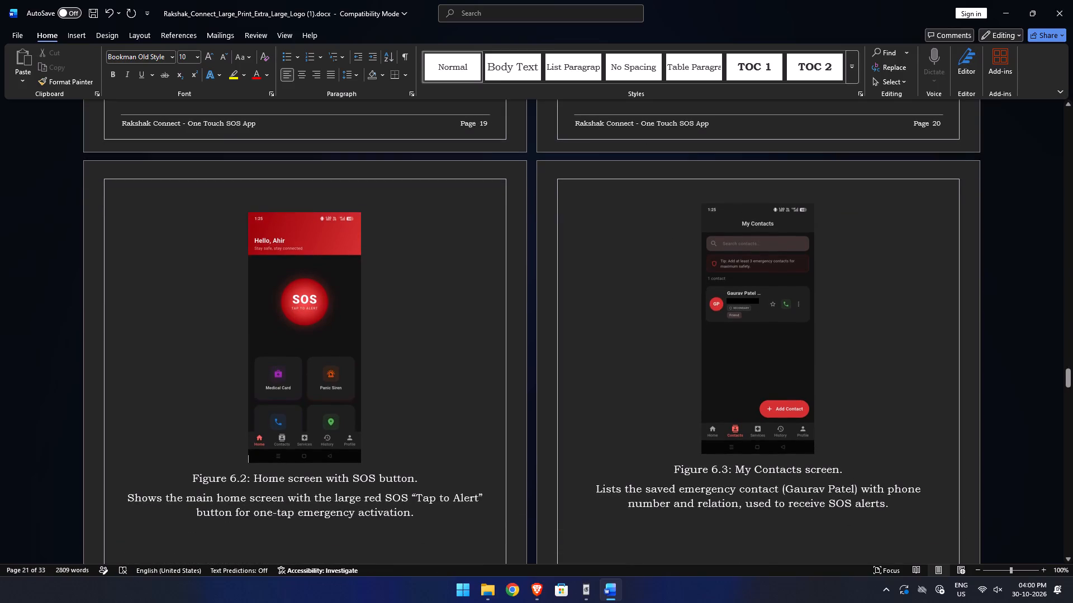
left_click(639, 232)
key("Return")
key("Return")
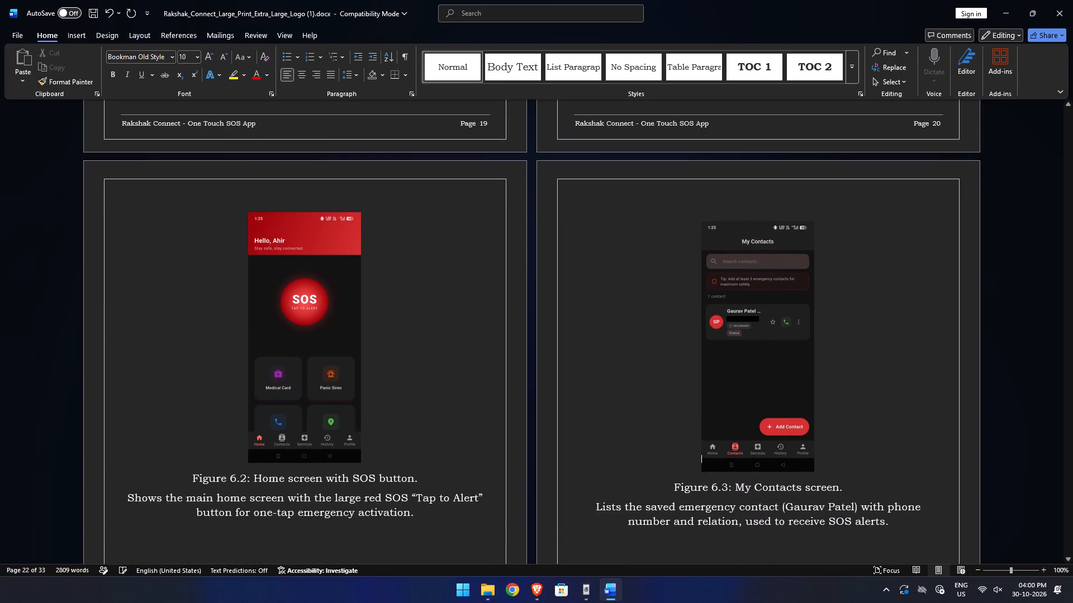
key("BackSpace")
scroll(632, 230, "down", 7)
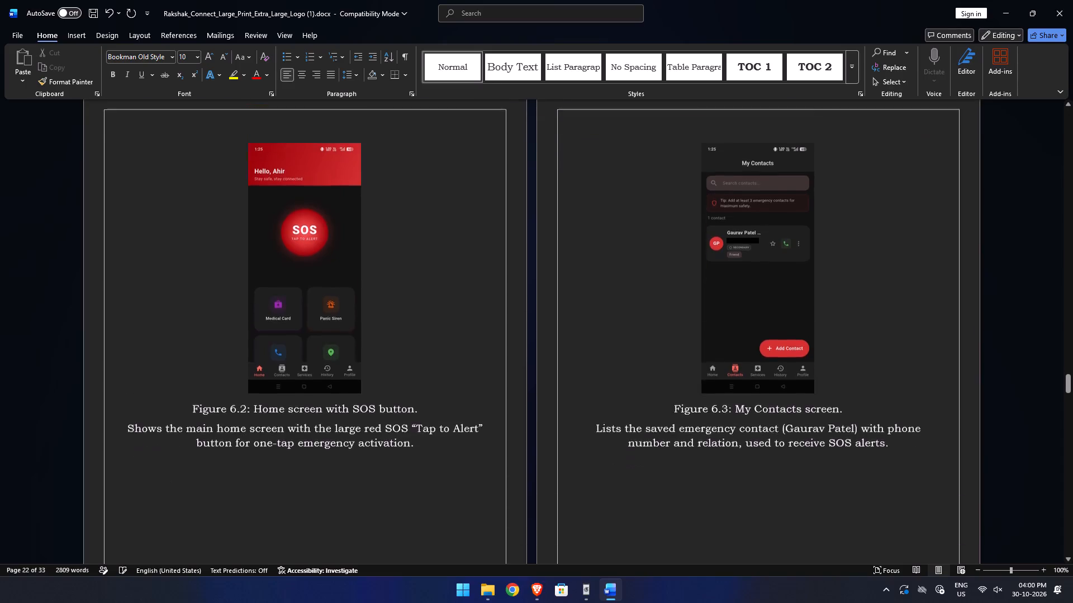
scroll(630, 230, "down", 9)
key("BackSpace")
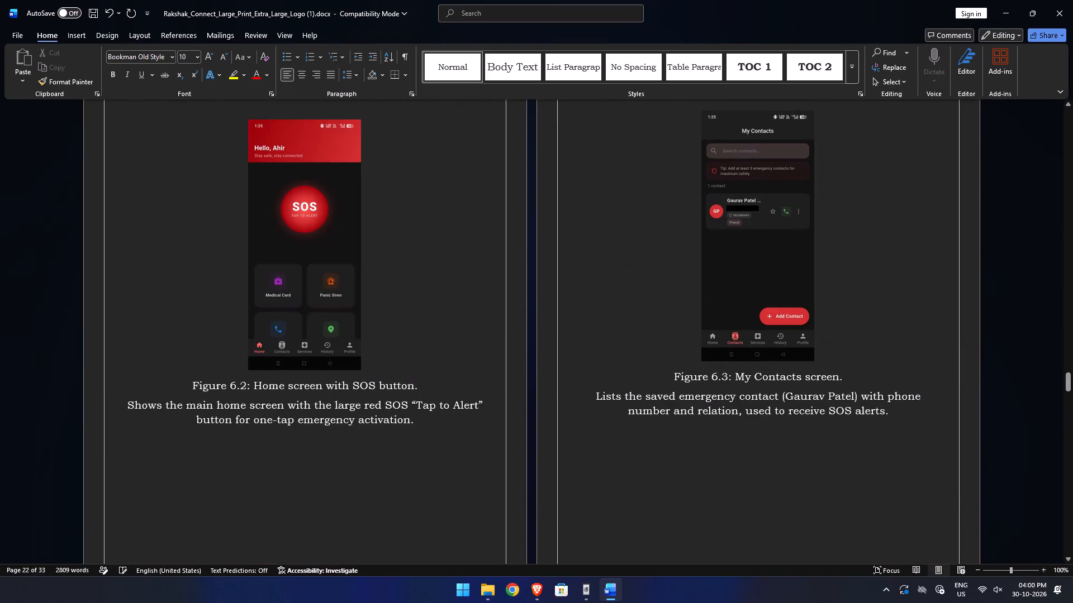
key("Return")
Check the page layout of the Figure 6.4 and Figure 6.5 screenshots and their descriptions.
scroll(626, 230, "down", 8)
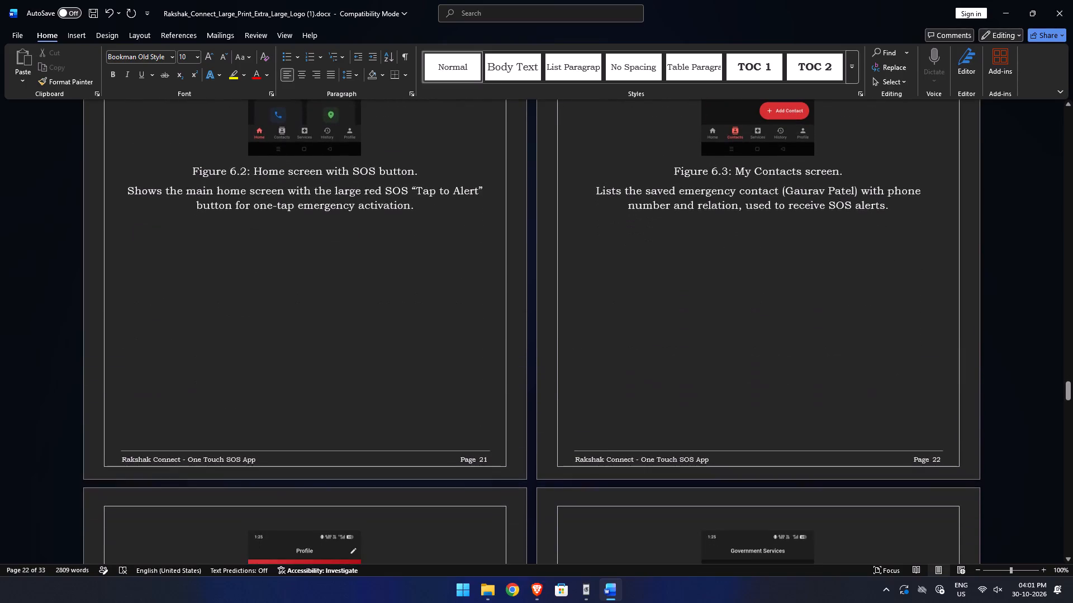
scroll(625, 229, "down", 15)
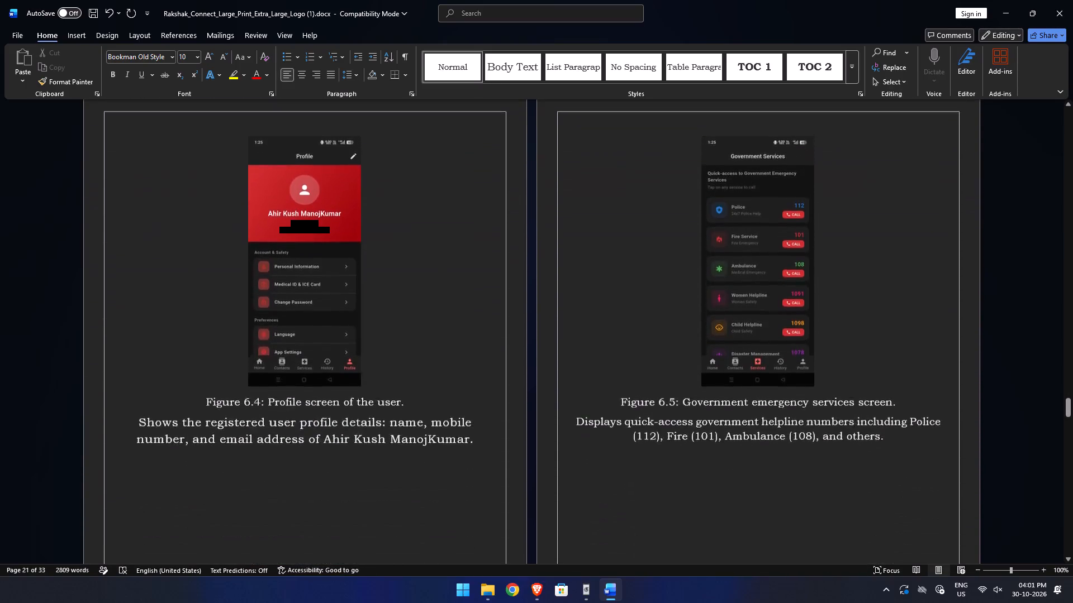
scroll(624, 229, "down", 11)
left_click(620, 229)
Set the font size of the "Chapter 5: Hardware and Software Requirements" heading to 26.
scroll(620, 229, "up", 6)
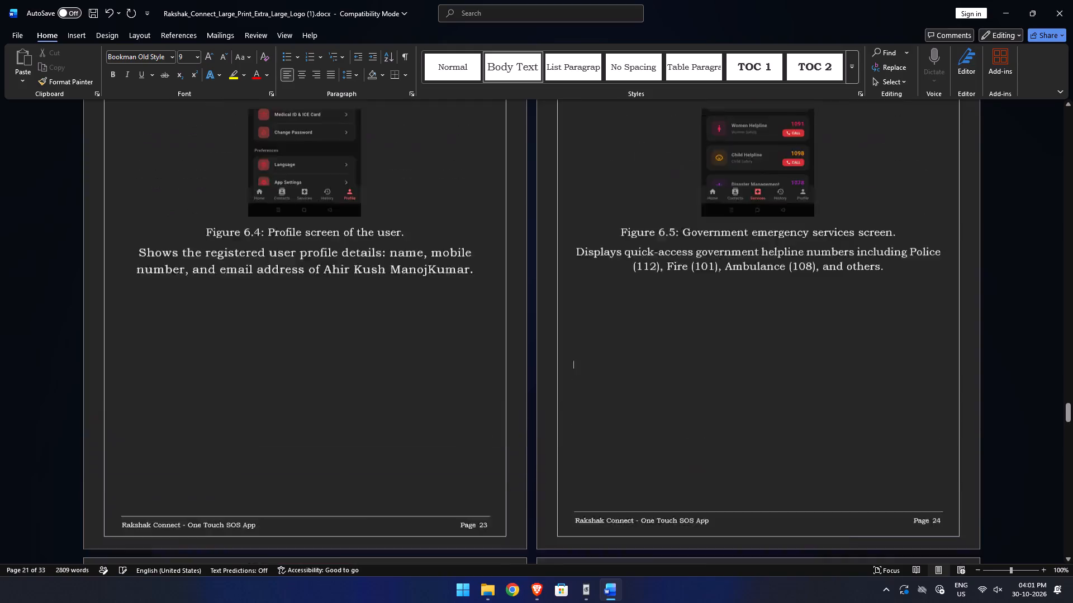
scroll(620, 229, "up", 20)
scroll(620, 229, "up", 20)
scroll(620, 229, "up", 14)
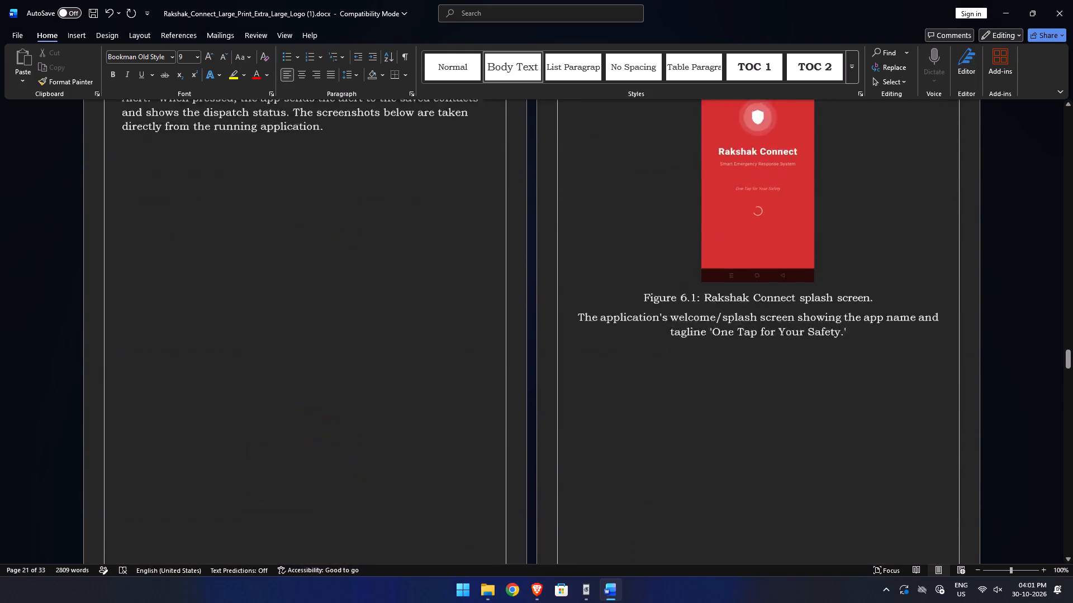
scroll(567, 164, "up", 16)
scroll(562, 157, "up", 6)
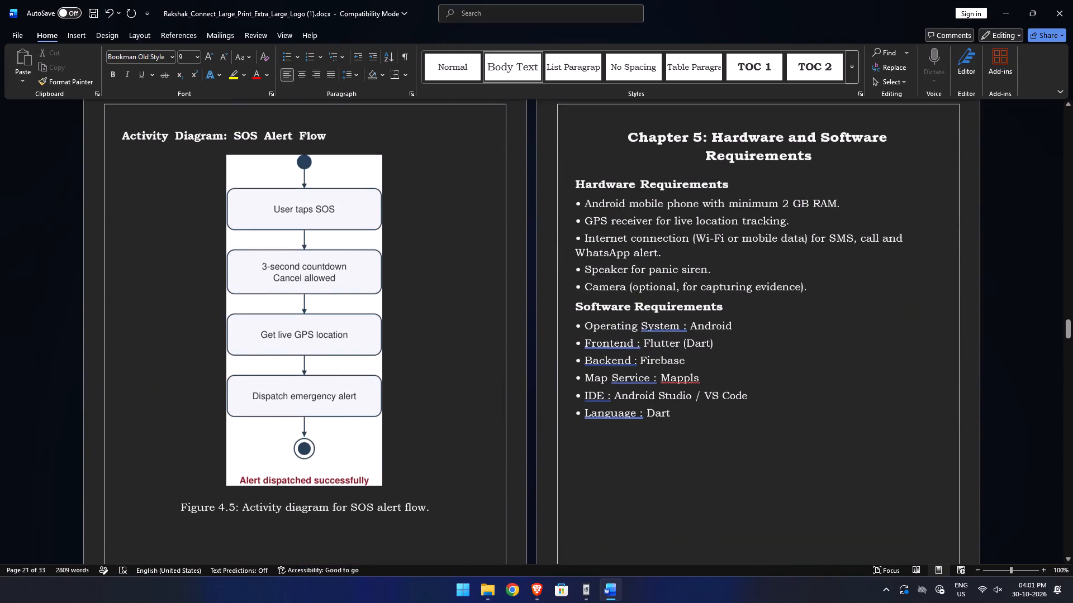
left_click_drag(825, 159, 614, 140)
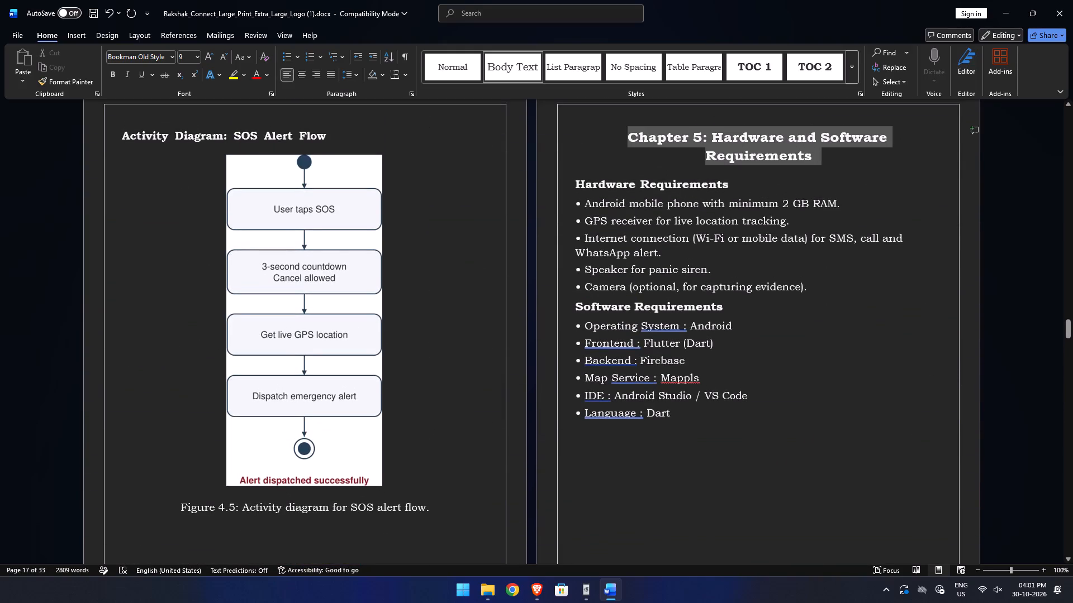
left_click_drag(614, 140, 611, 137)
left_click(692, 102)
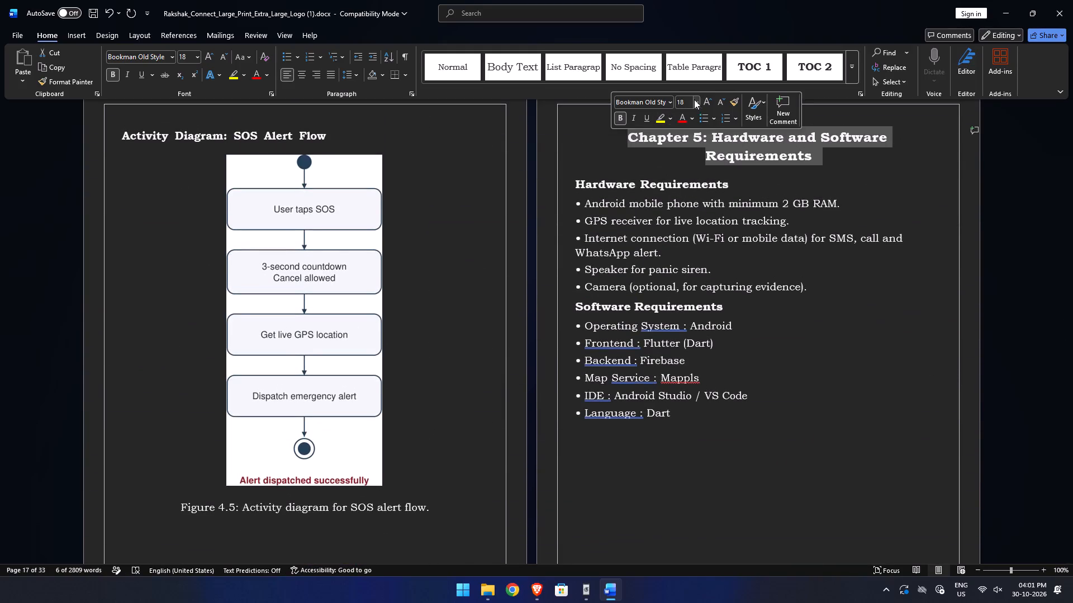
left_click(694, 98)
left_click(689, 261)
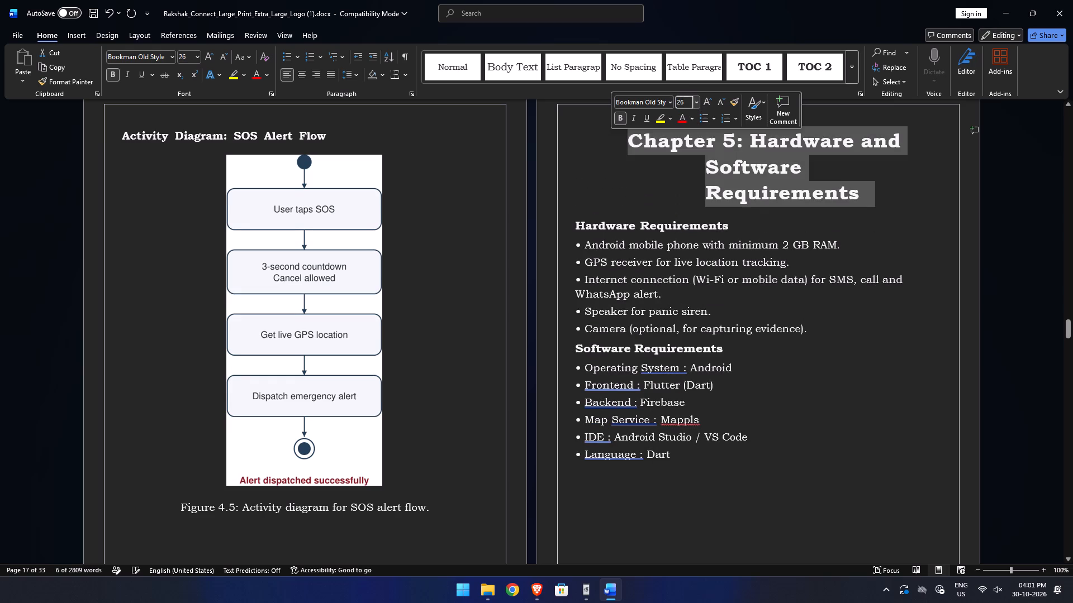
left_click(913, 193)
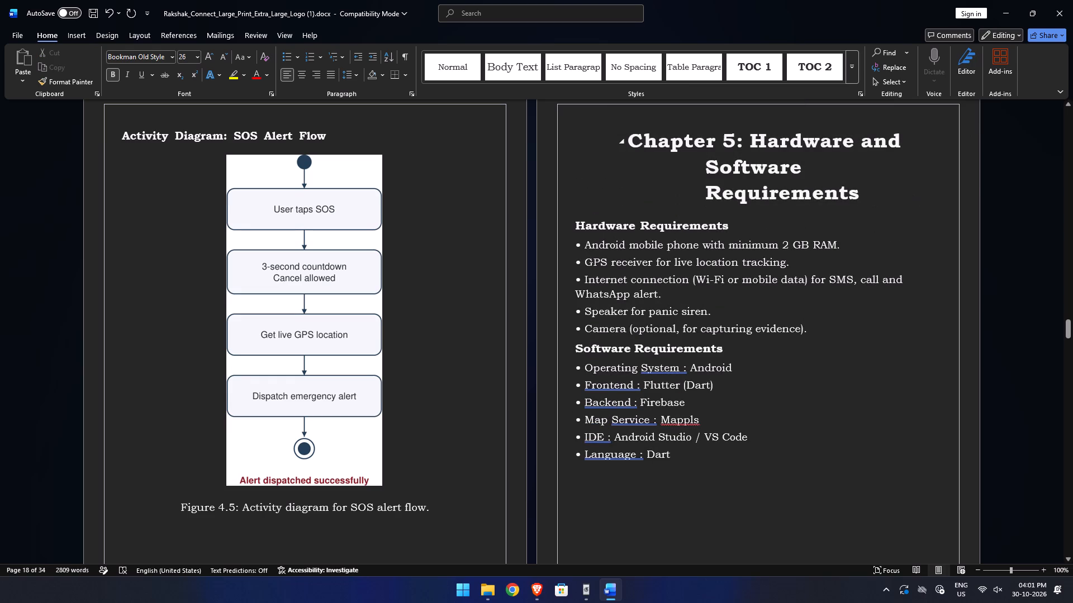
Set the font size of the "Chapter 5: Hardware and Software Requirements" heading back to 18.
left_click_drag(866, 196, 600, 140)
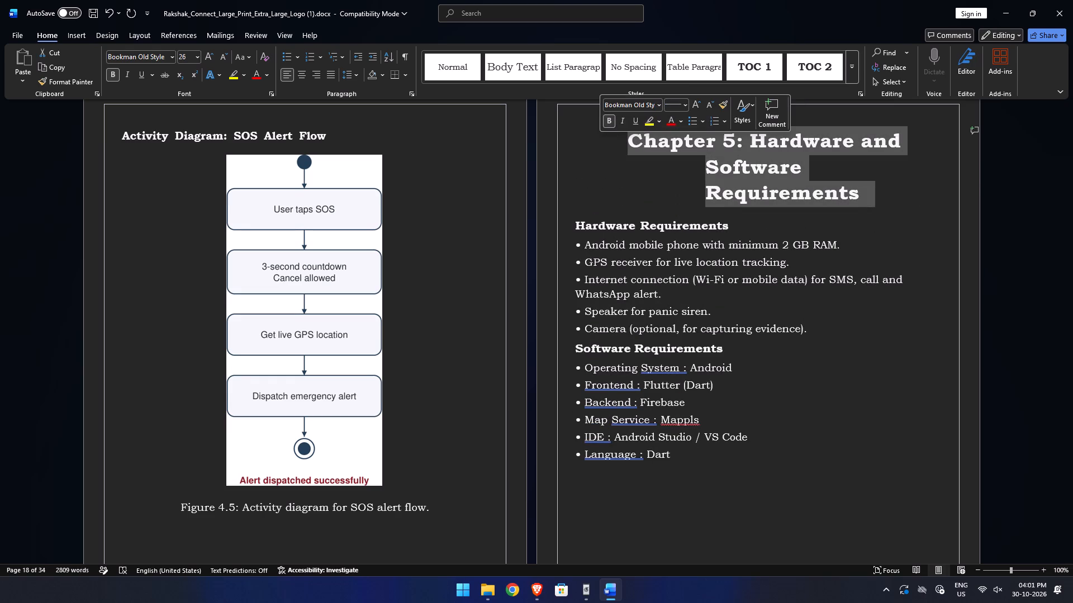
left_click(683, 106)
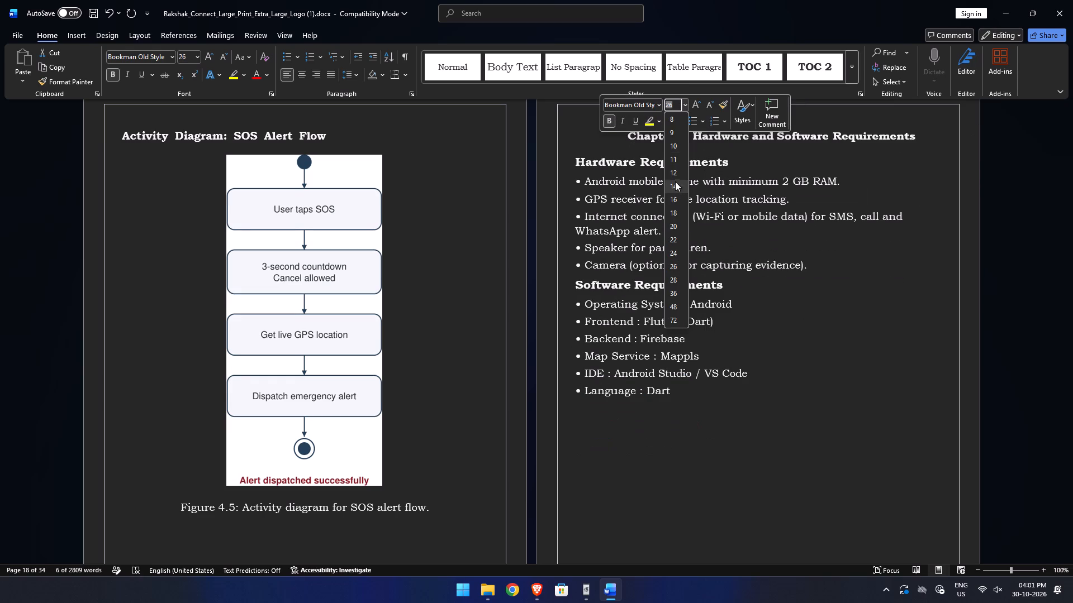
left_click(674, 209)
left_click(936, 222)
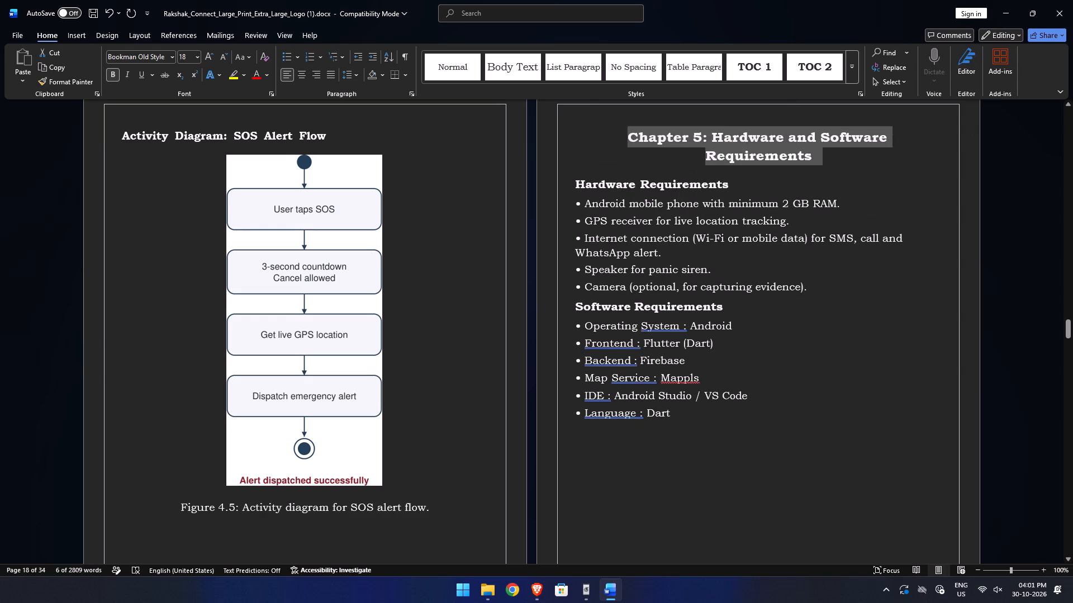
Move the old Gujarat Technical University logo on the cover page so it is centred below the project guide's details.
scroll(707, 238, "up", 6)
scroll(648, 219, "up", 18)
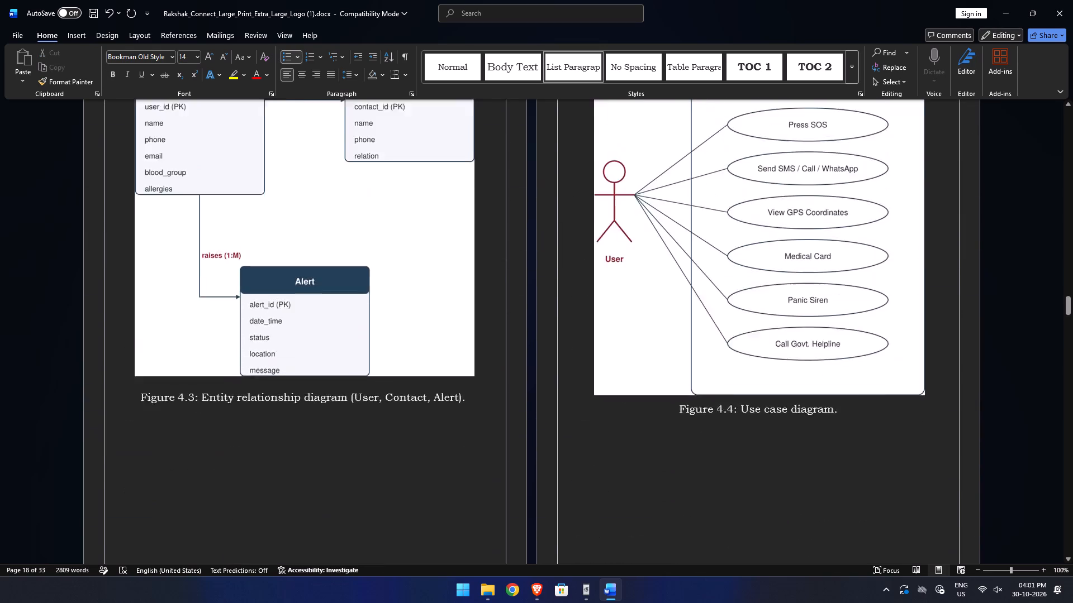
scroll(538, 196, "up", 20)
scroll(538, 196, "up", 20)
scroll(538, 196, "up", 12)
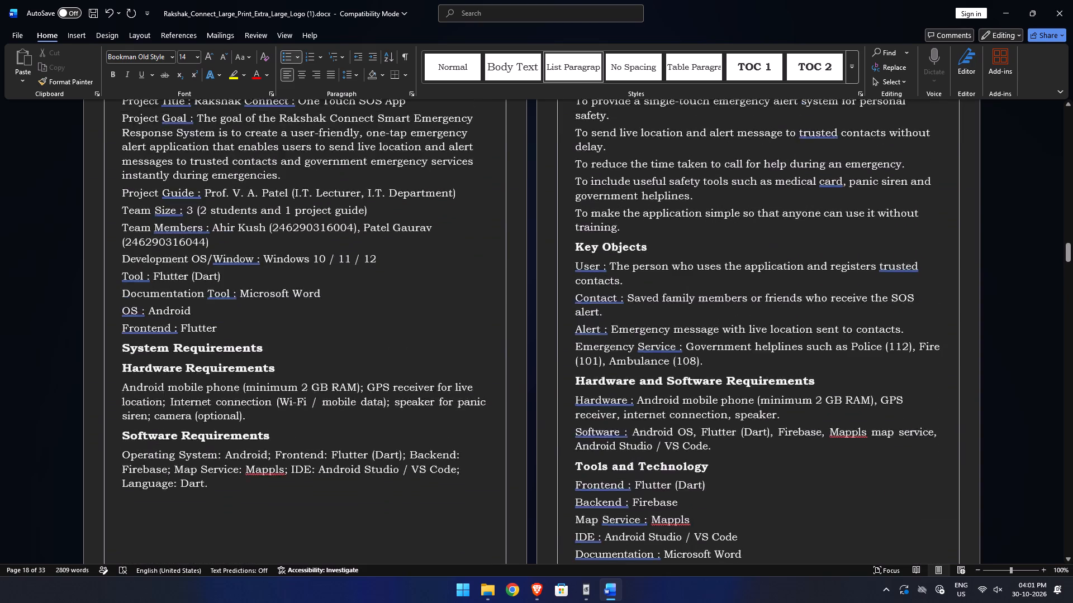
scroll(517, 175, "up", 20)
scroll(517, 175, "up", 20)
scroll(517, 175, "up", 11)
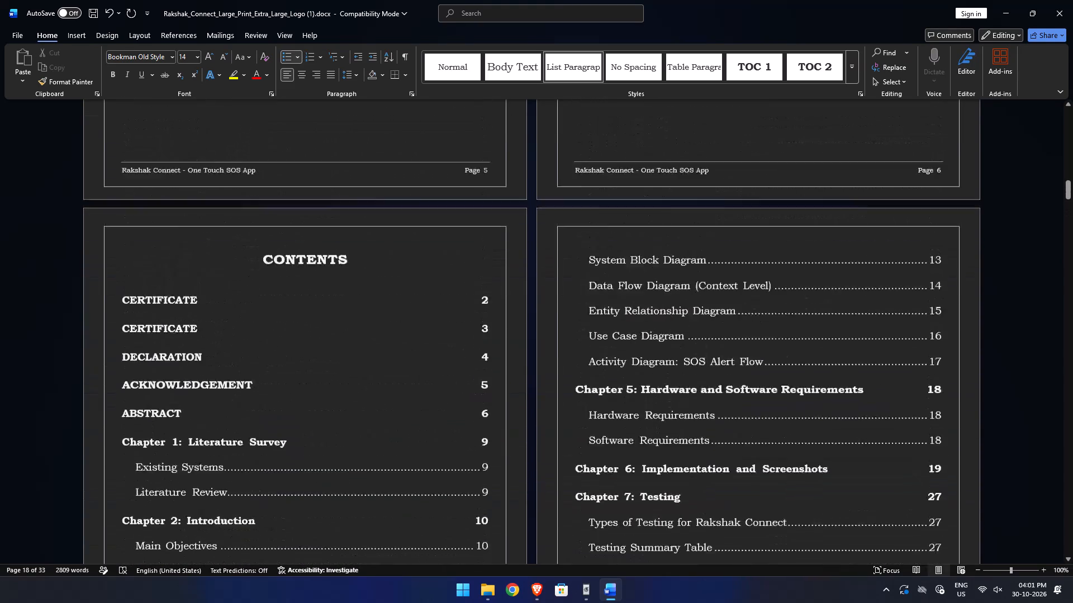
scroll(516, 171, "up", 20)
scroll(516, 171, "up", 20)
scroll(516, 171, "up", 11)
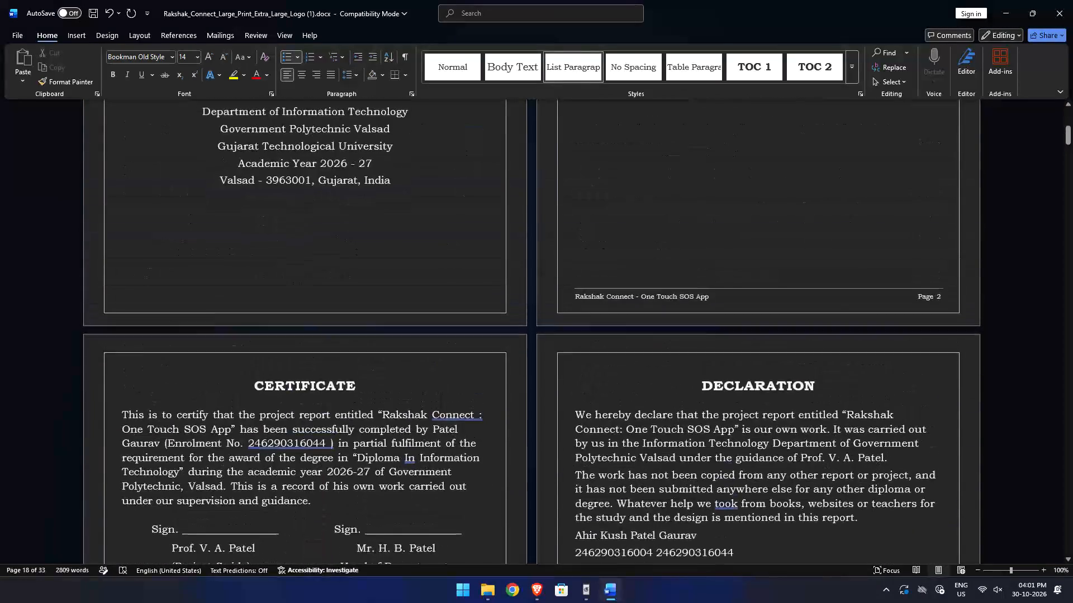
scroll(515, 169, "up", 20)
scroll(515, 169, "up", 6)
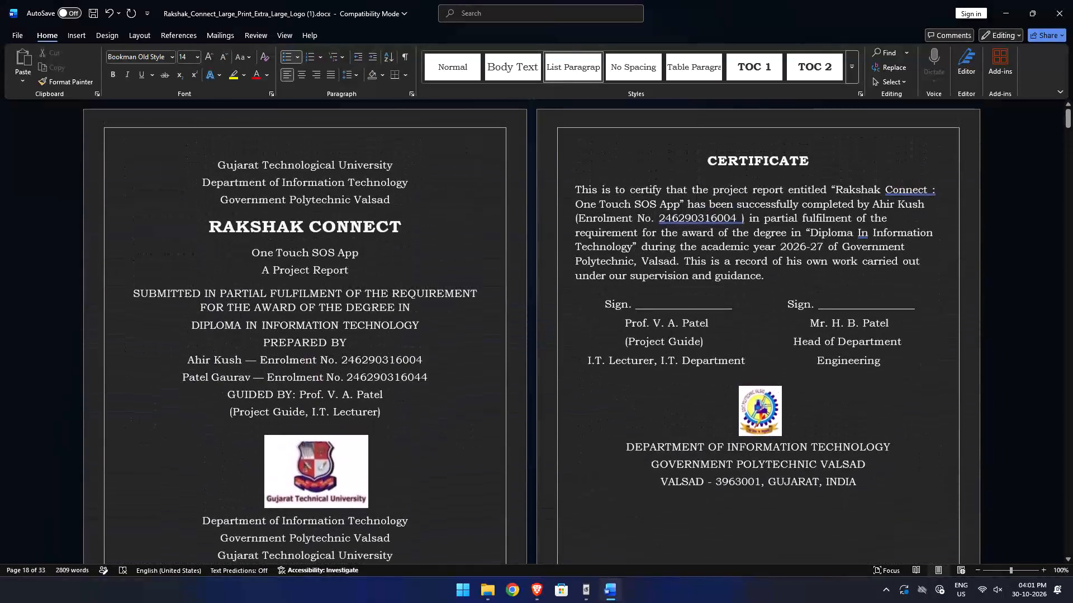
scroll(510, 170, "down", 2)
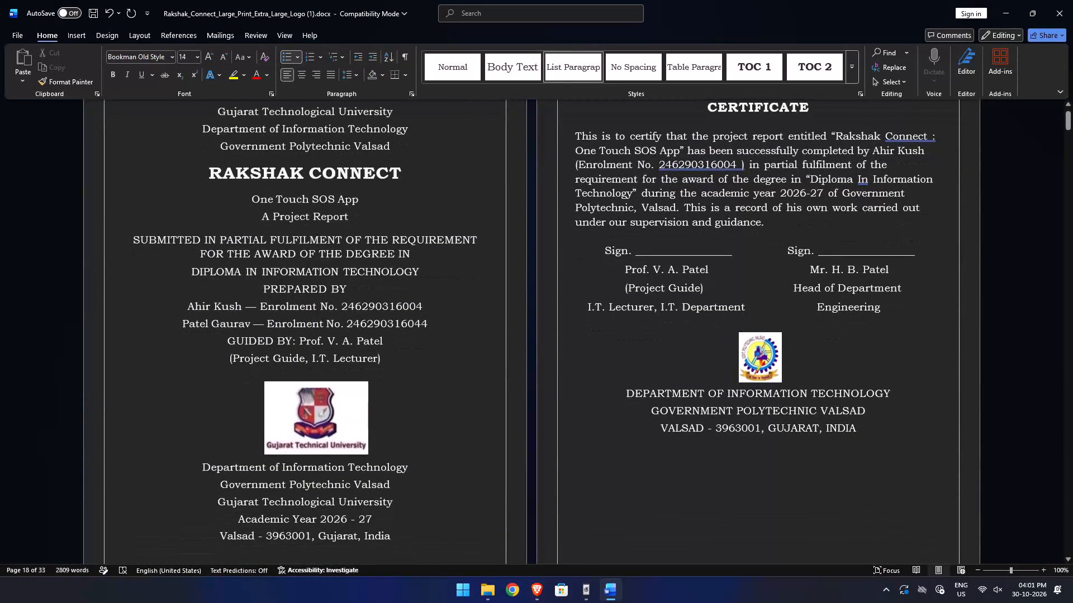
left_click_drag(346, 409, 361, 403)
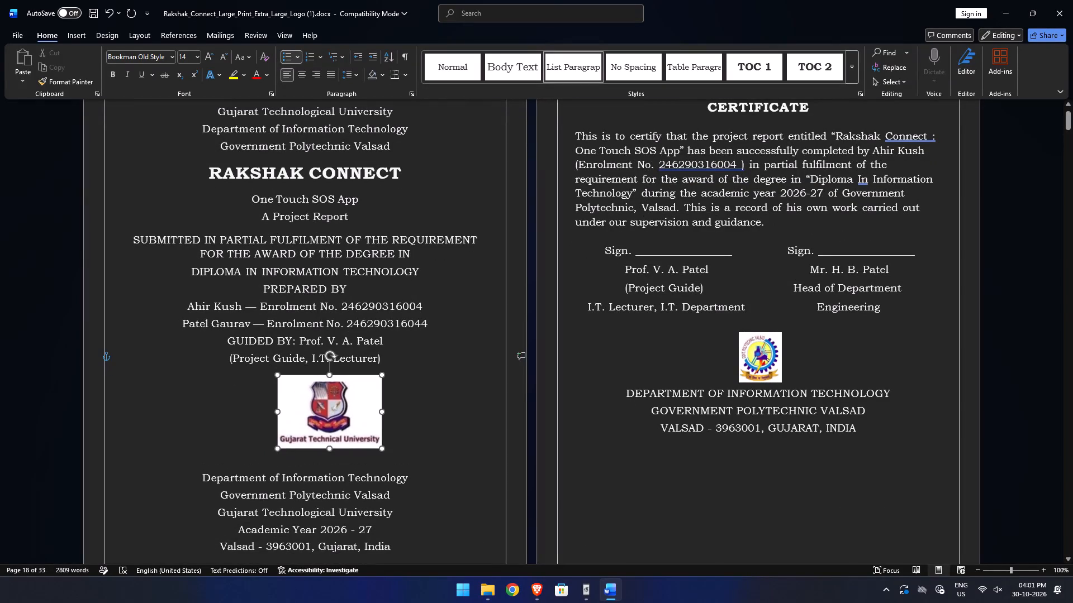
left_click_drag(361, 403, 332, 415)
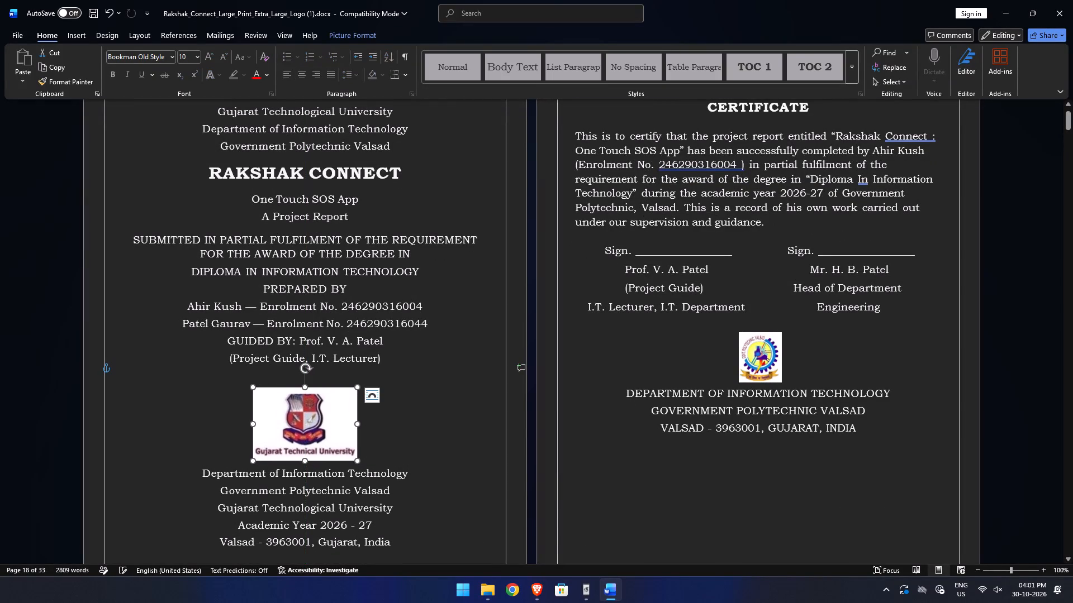
Replace the old university logo on the cover page with the picture images (1).png from Downloads.
left_click(332, 415)
key("BackSpace")
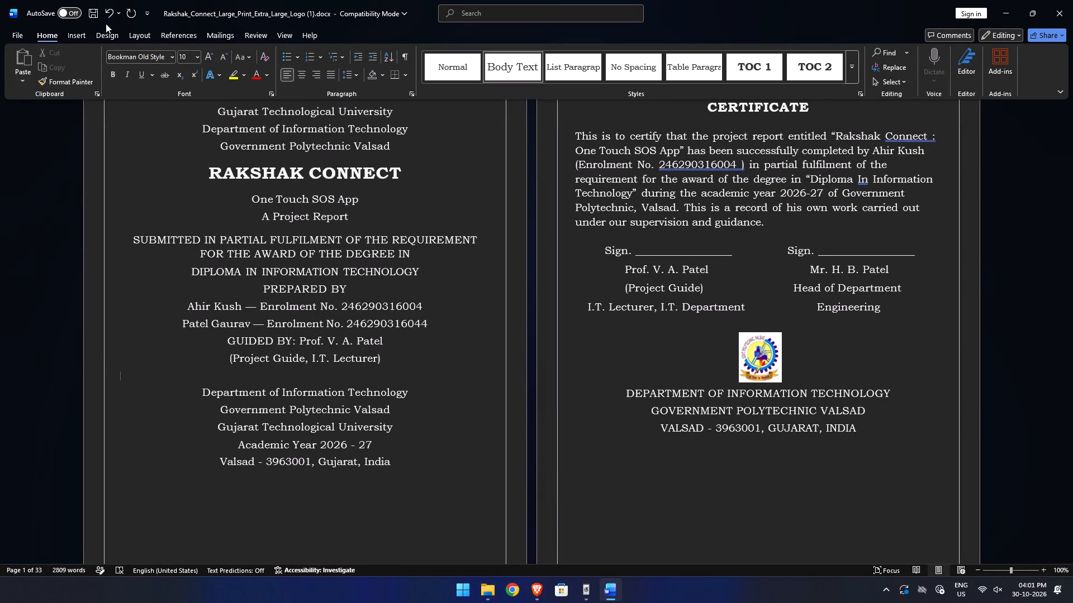
left_click(79, 32)
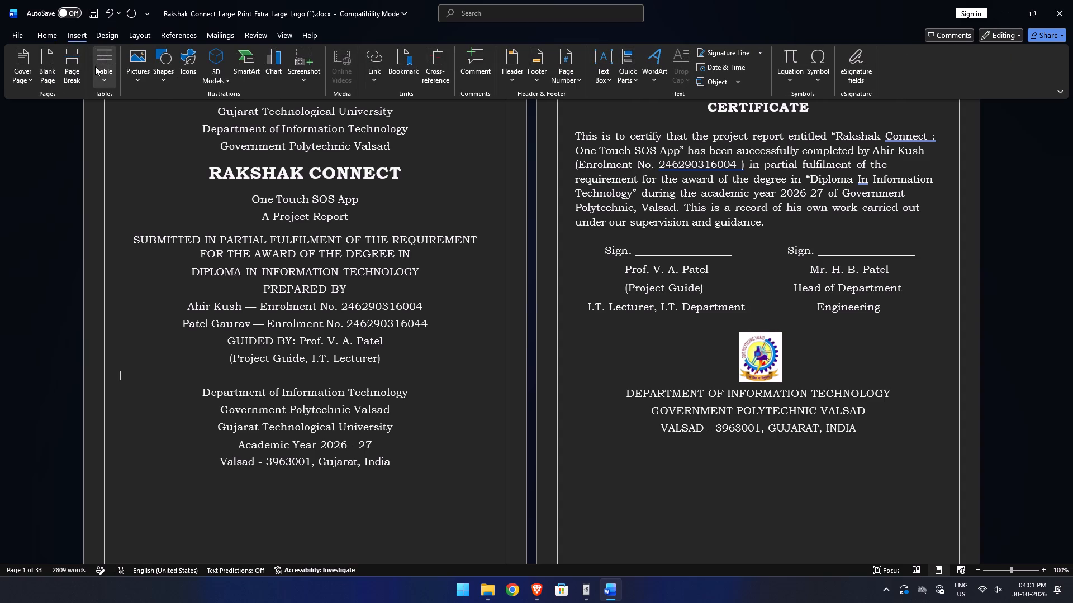
left_click(139, 81)
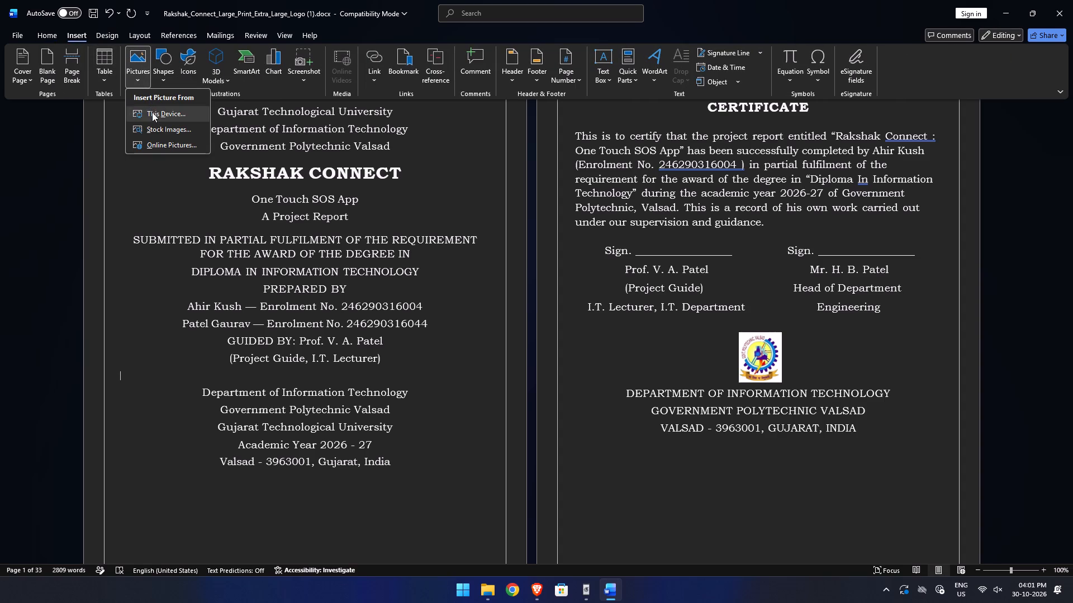
left_click(152, 112)
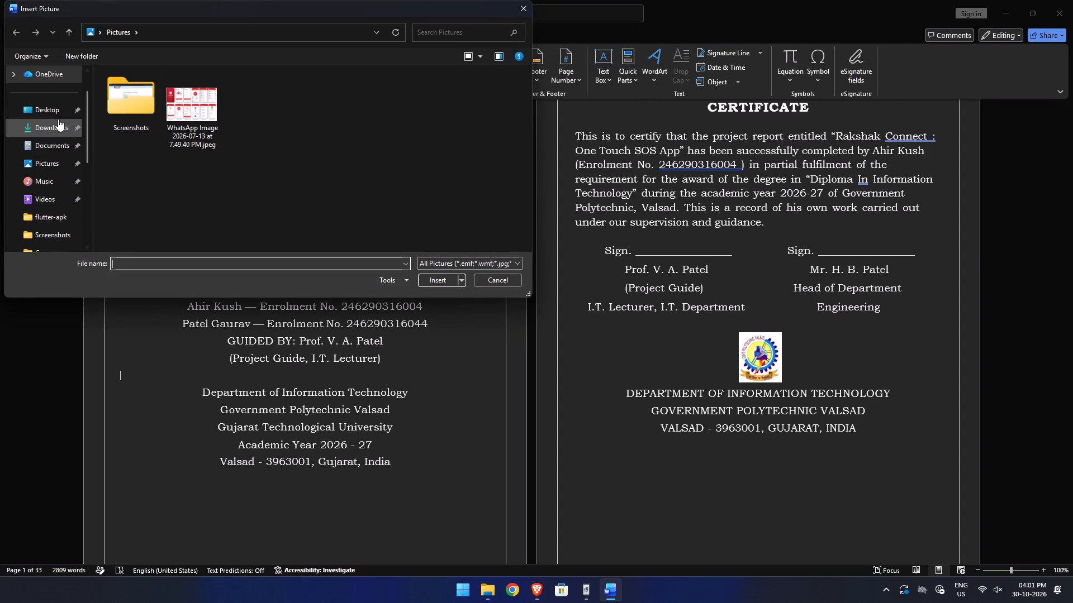
left_click(55, 127)
left_click(159, 108)
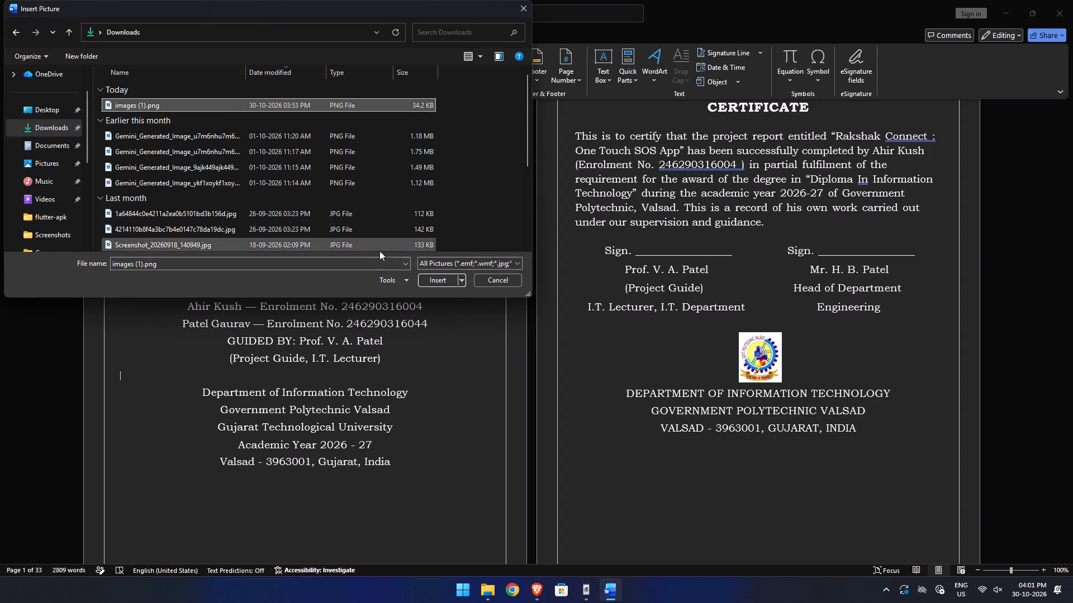
left_click(432, 279)
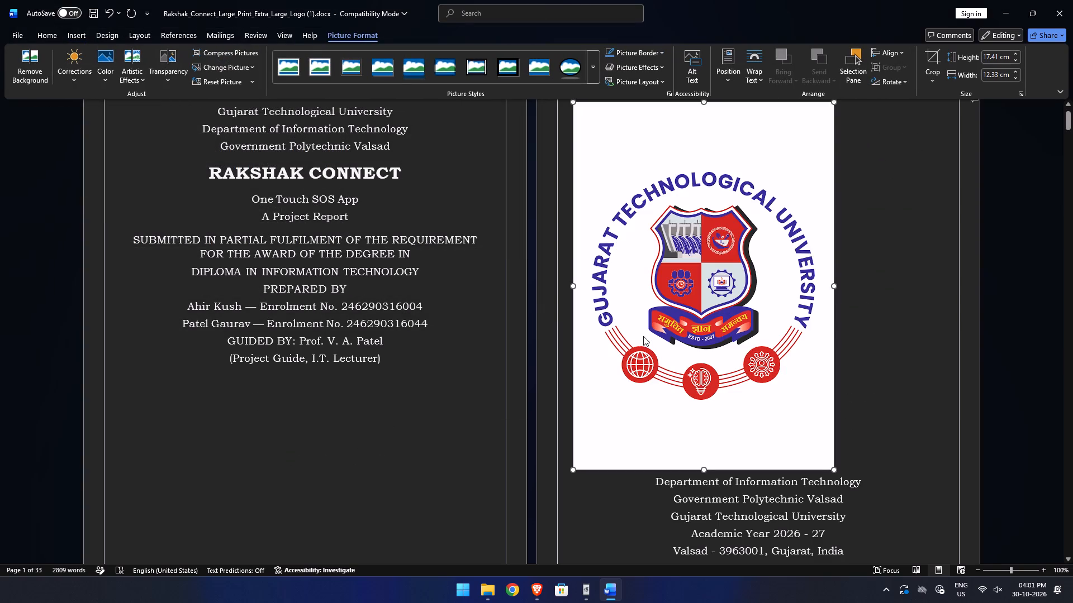
Shrink the new university logo to about 7.3 cm high and 8 cm wide so it fits on the cover page.
left_click_drag(728, 298, 690, 309)
left_click_drag(702, 469, 710, 368)
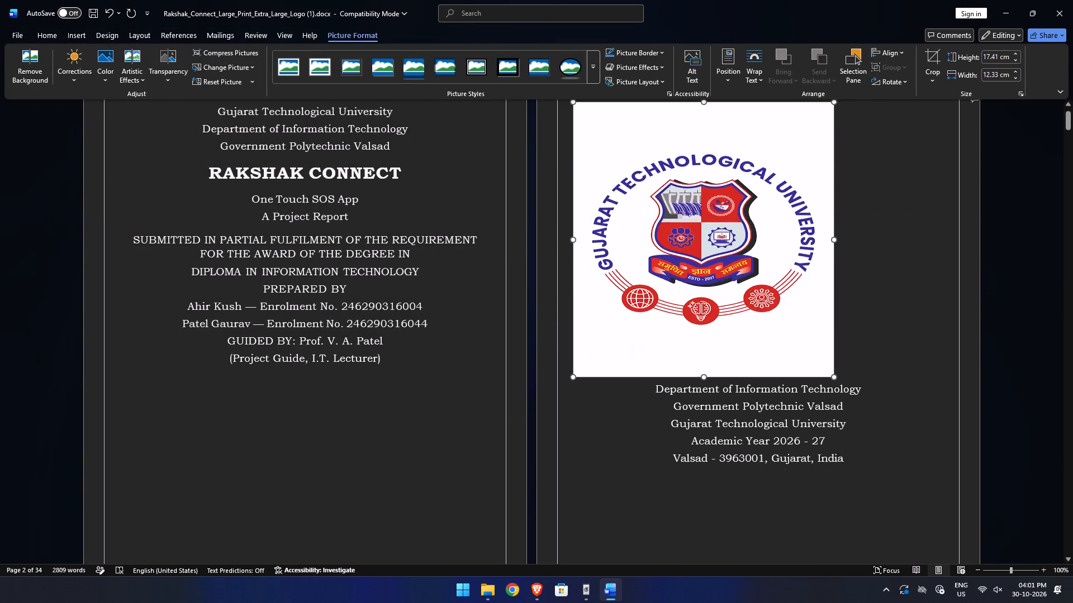
left_click_drag(710, 368, 698, 257)
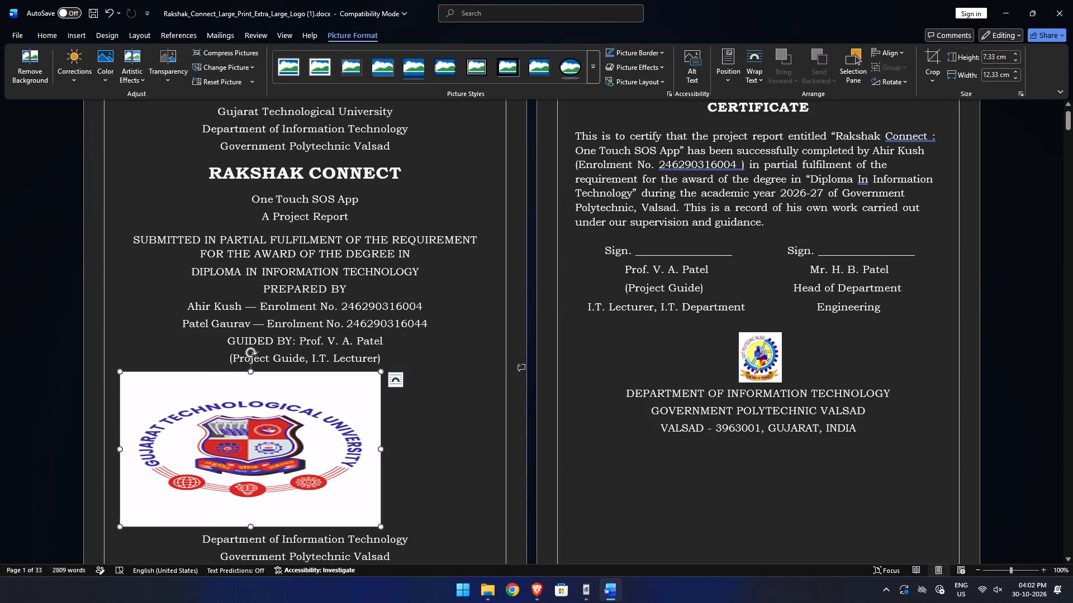
scroll(483, 403, "down", 7)
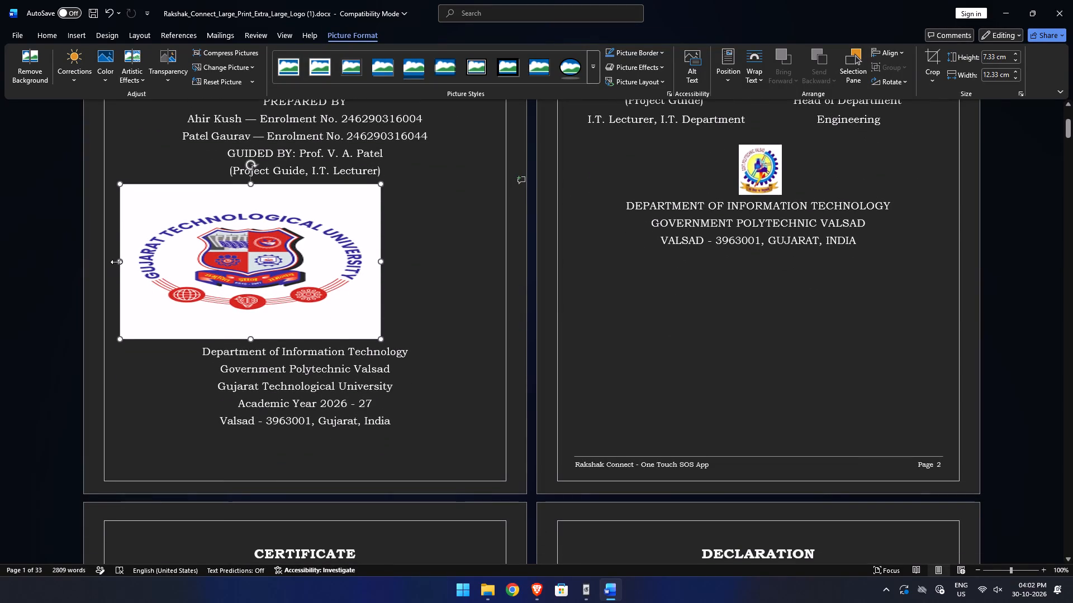
left_click_drag(116, 262, 212, 271)
Centre the new university logo horizontally on the cover page.
left_click_drag(221, 261, 267, 267)
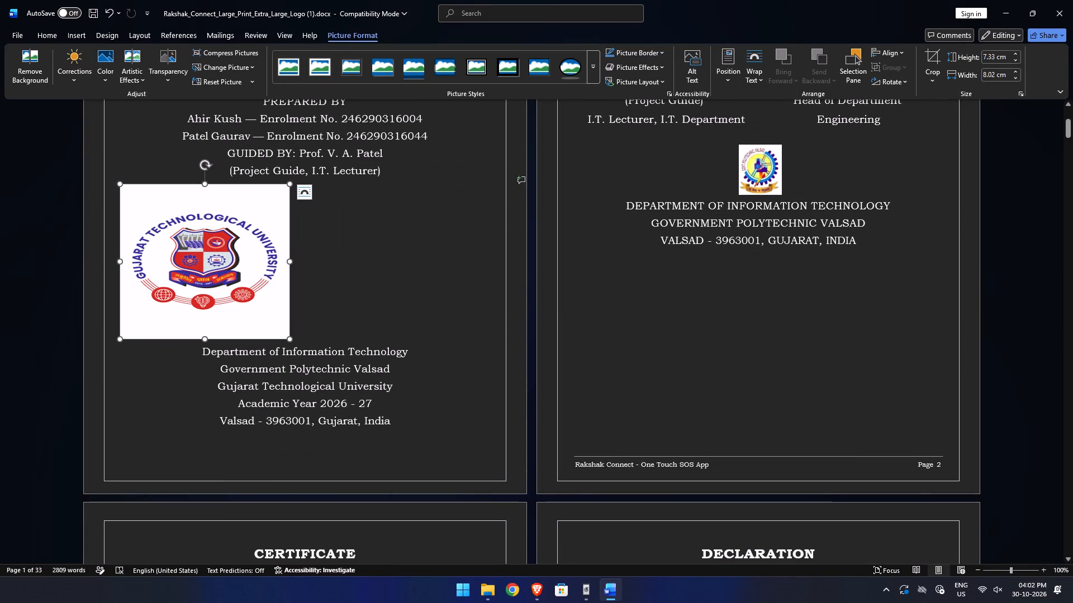
left_click_drag(228, 210, 277, 219)
left_click(117, 36)
left_click(78, 33)
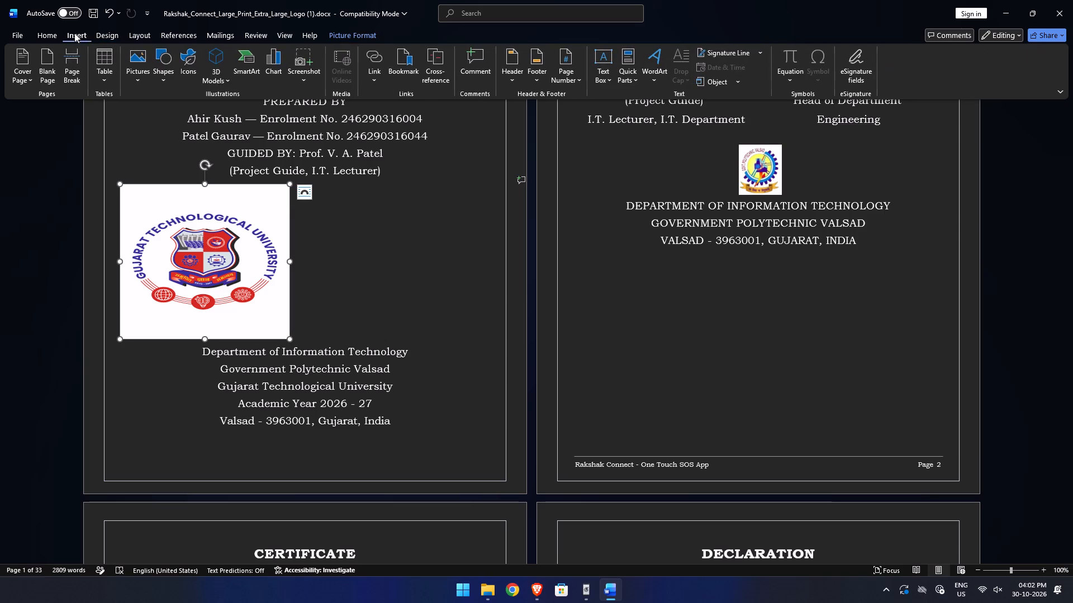
left_click(48, 33)
left_click(300, 76)
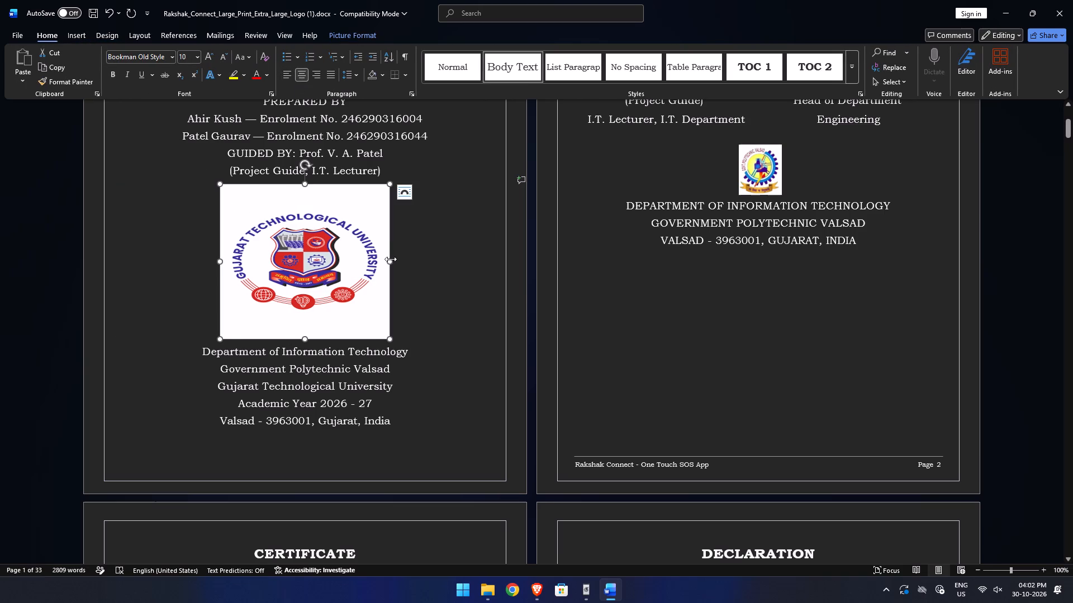
Fine-tune the cover page logo's proportions, making it slightly narrower and shorter while keeping the round emblem nearly circular.
left_click_drag(391, 259, 362, 257)
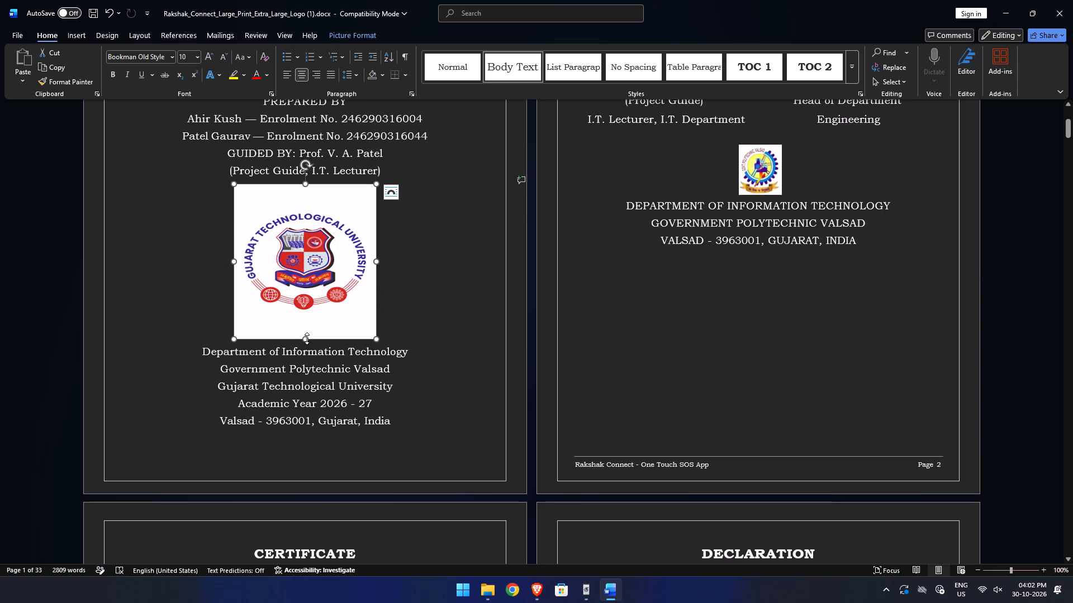
left_click_drag(307, 338, 303, 289)
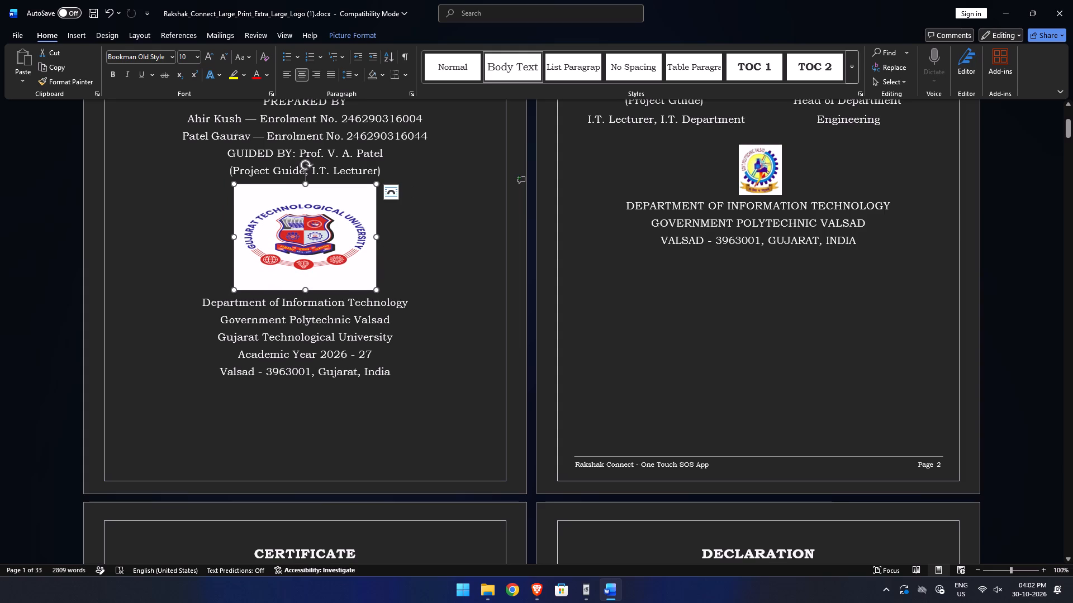
left_click(476, 334)
scroll(467, 333, "up", 5)
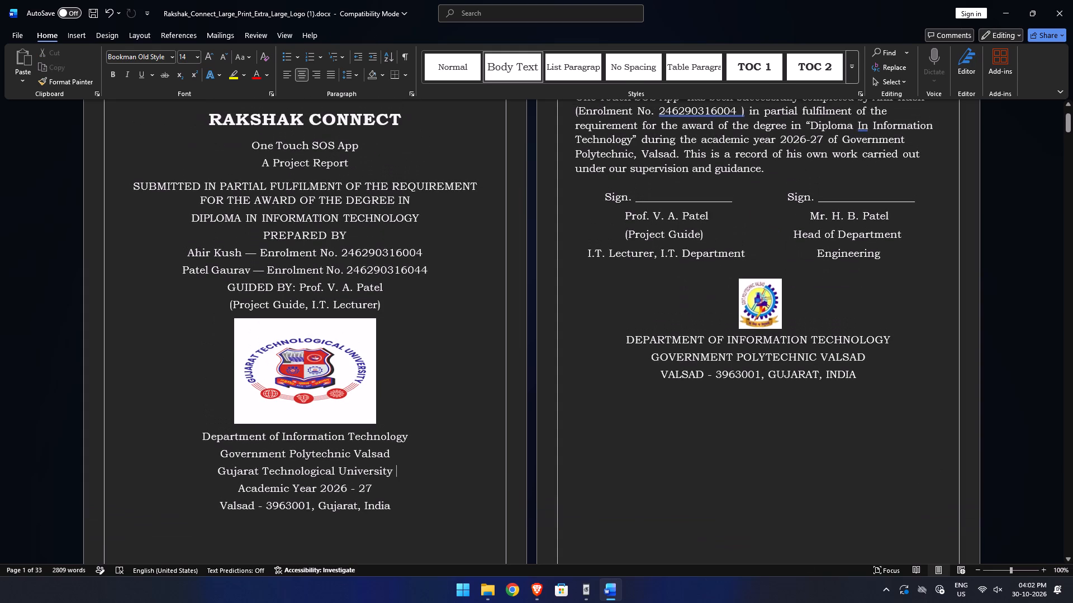
left_click(310, 360)
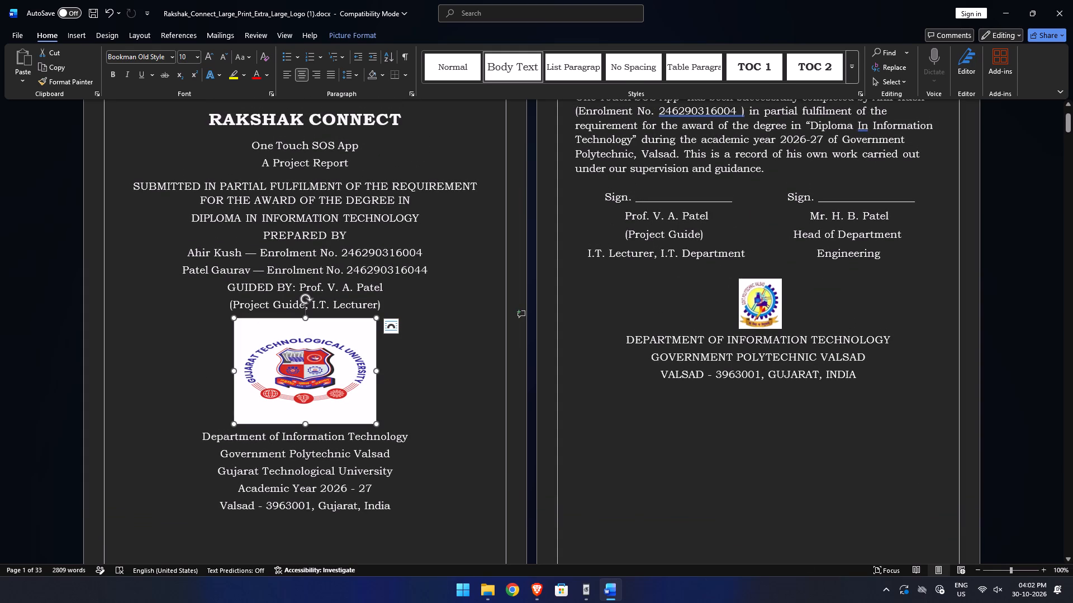
left_click_drag(379, 370, 391, 372)
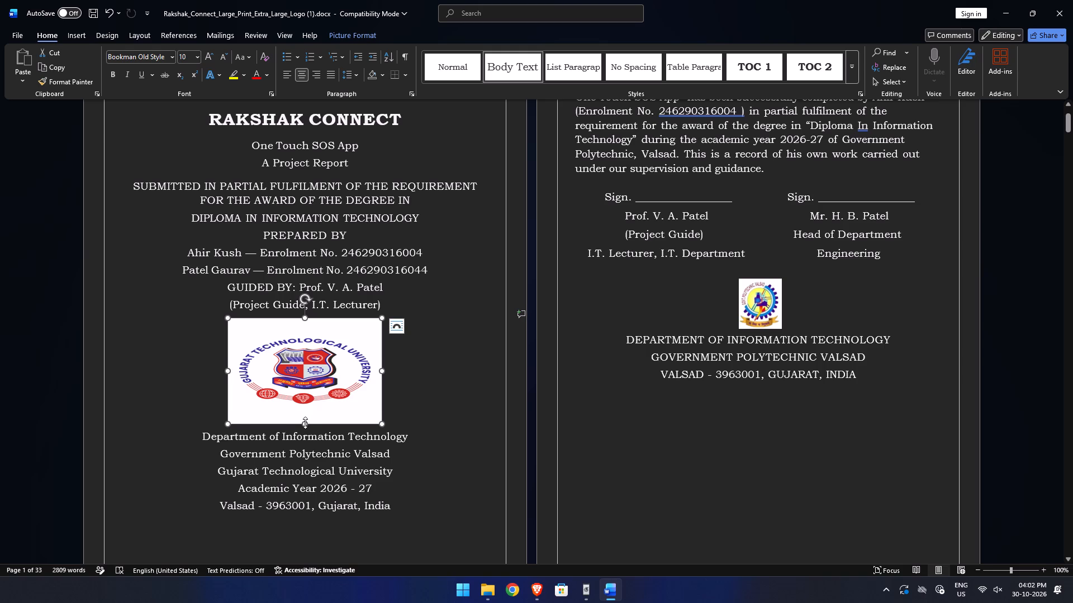
left_click_drag(305, 423, 304, 459)
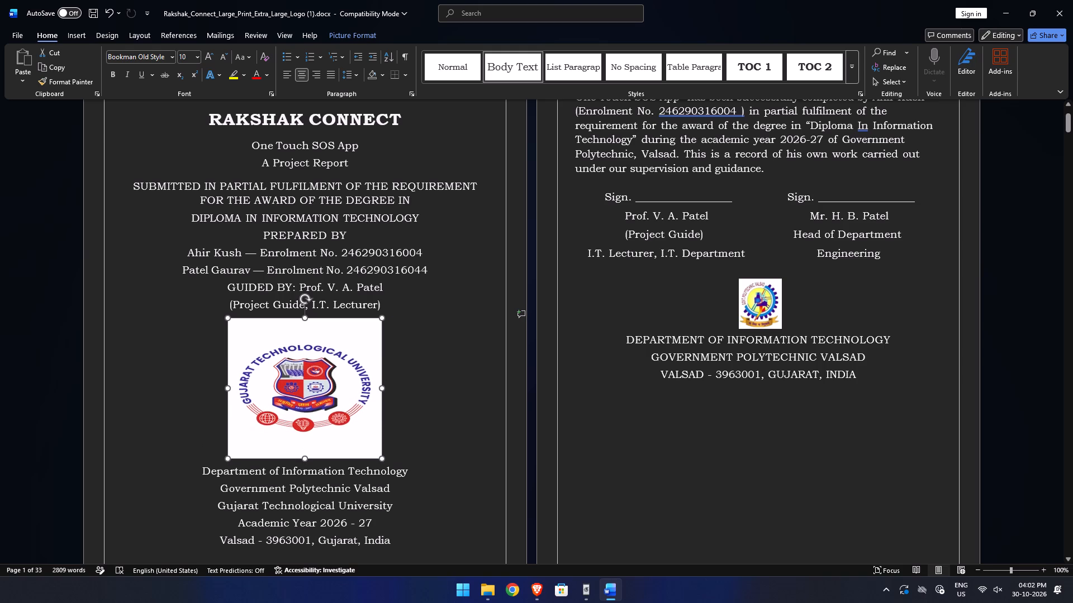
left_click_drag(304, 459, 304, 460)
left_click(448, 429)
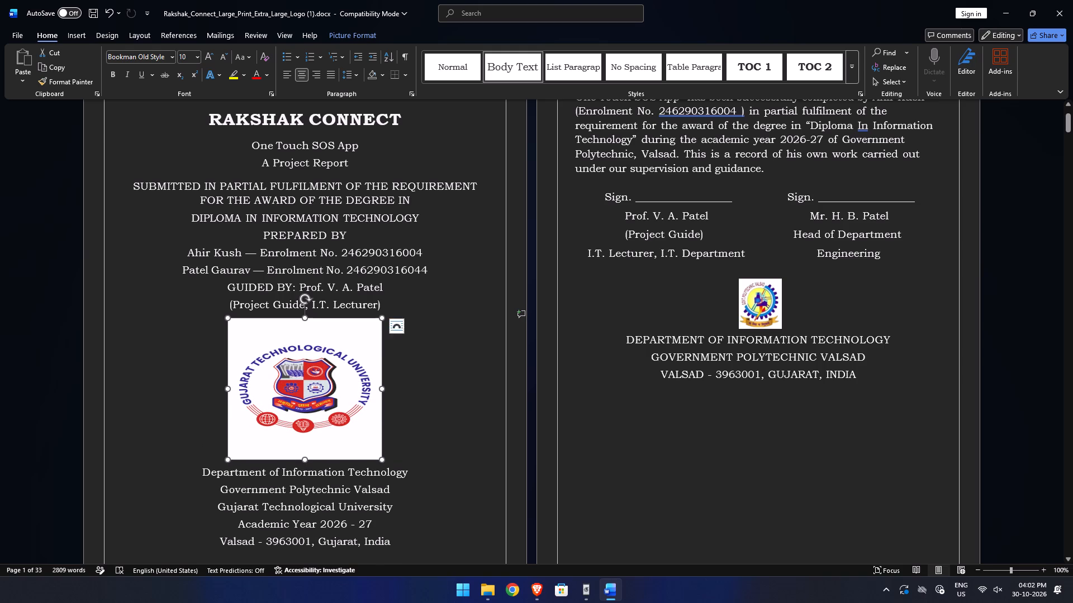
Enlarge the Government Polytechnic Valsad logo on the first certificate page to more than double its width, keeping it centred.
scroll(539, 406, "up", 12)
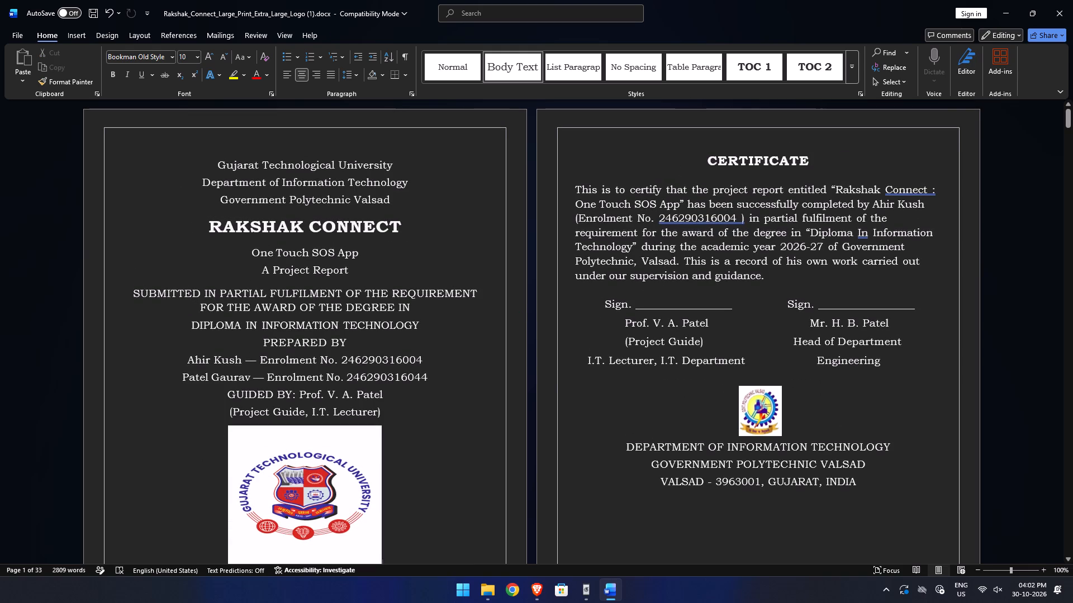
left_click(772, 407)
left_click_drag(759, 437, 759, 470)
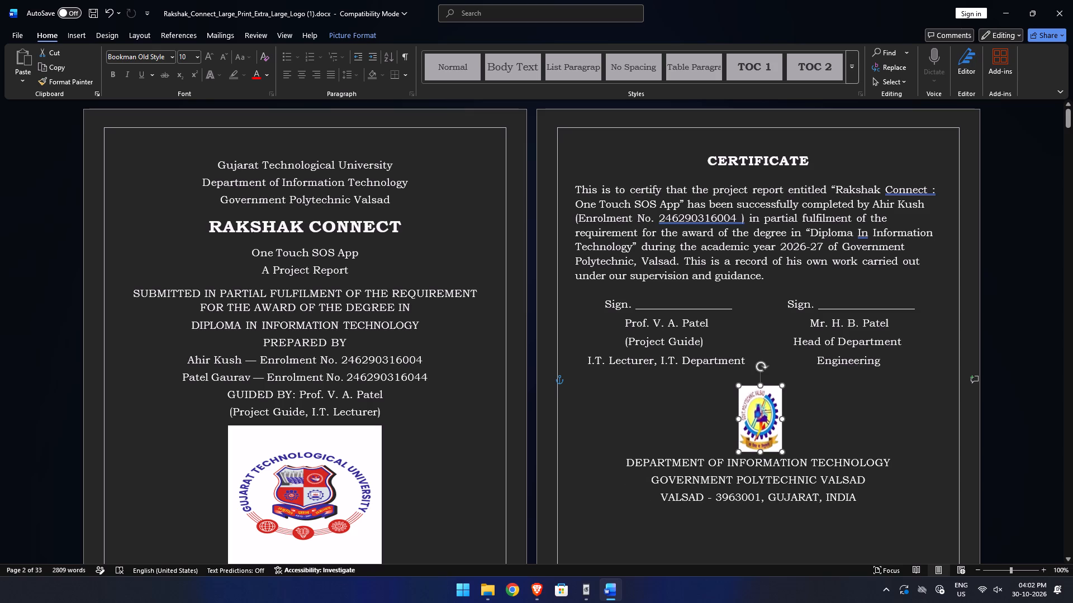
left_click_drag(759, 470, 759, 491)
left_click_drag(781, 438, 823, 449)
left_click_drag(739, 439, 729, 443)
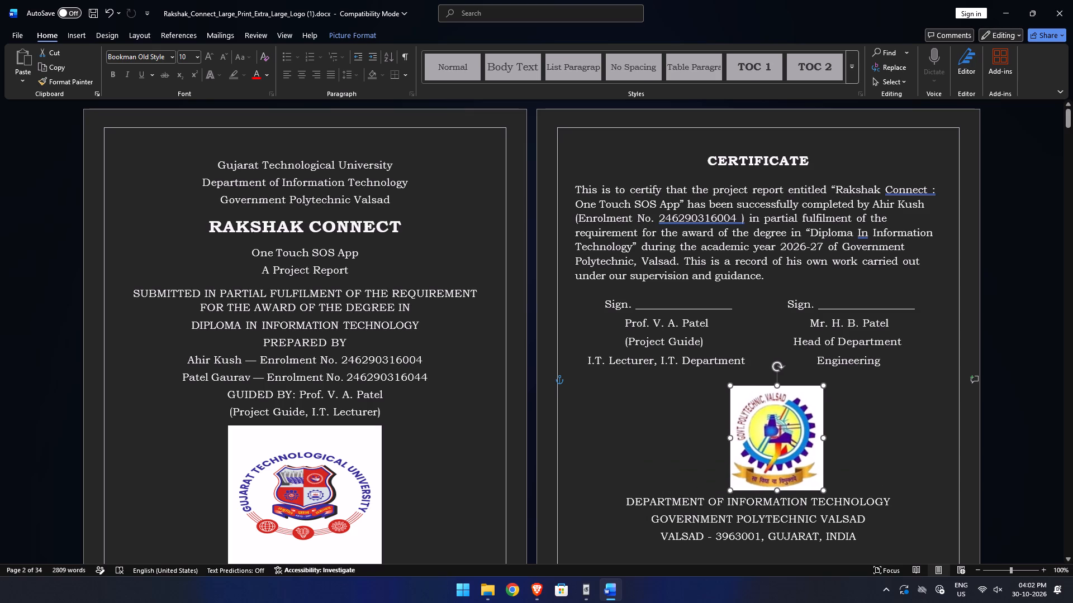
left_click_drag(729, 443, 706, 451)
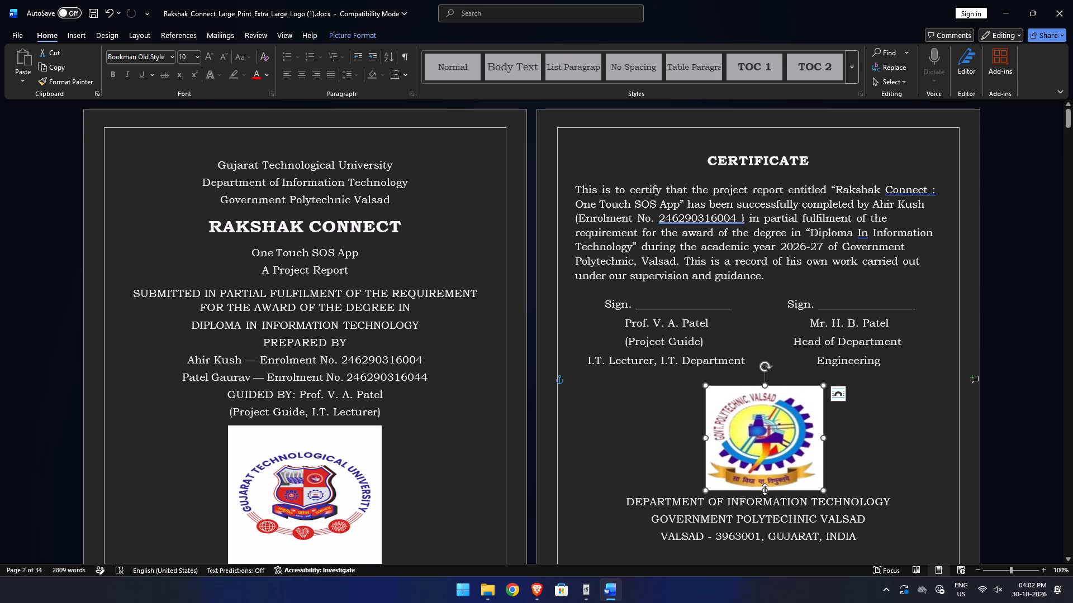
left_click_drag(765, 489, 765, 503)
left_click_drag(705, 444, 698, 448)
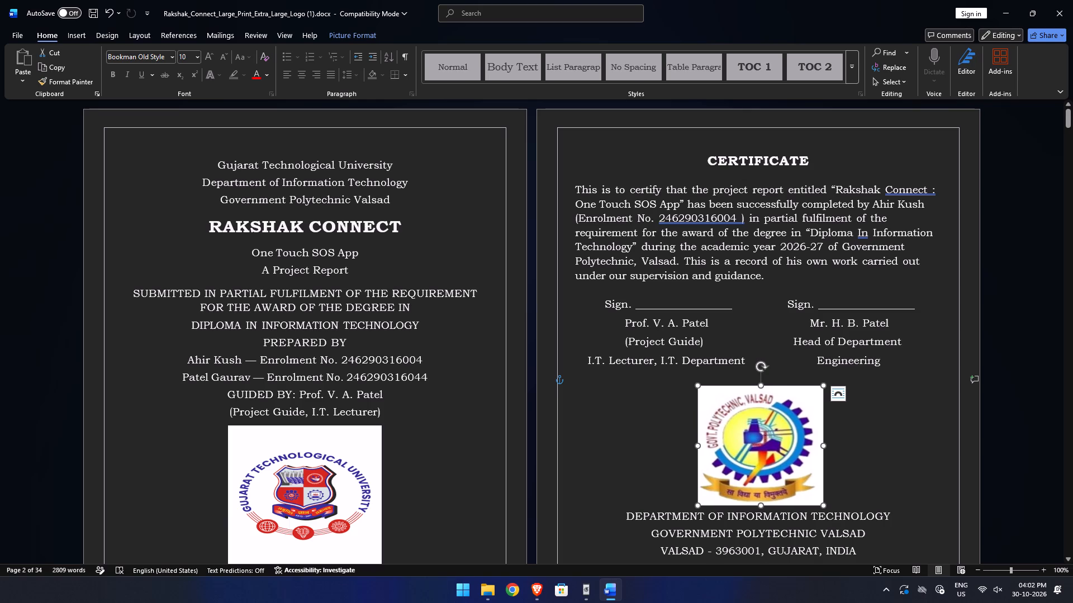
left_click_drag(761, 386, 760, 409)
left_click(891, 449)
scroll(860, 435, "down", 6)
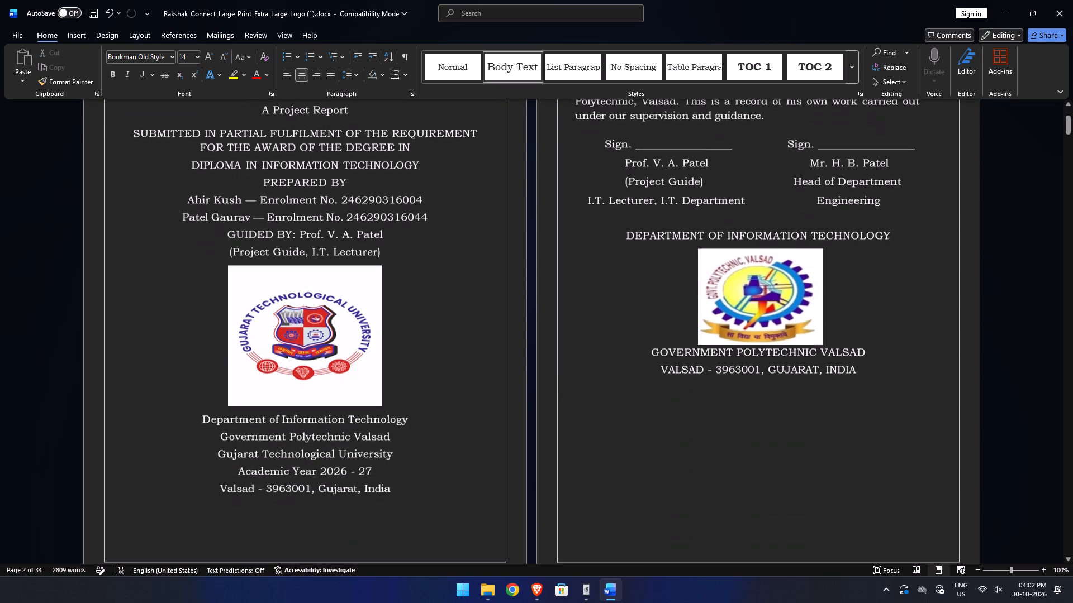
scroll(811, 408, "down", 10)
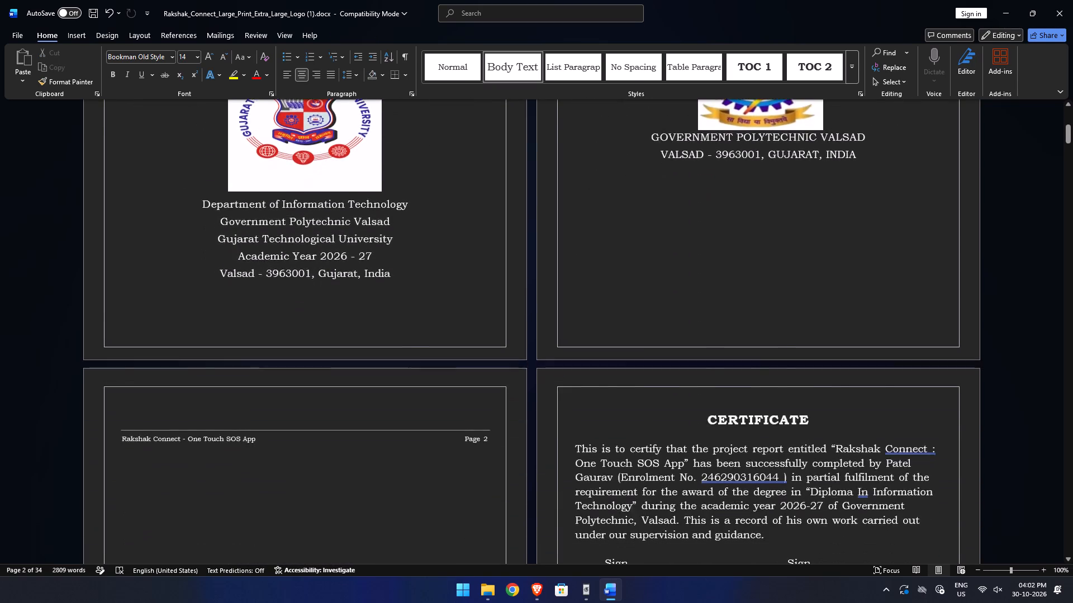
Enlarge the Government Polytechnic Valsad logo on the second certificate page to more than double its size, centred below the "DEPARTMENT OF INFORMATION TECHNOLOGY" line.
scroll(796, 402, "down", 14)
left_click(761, 241)
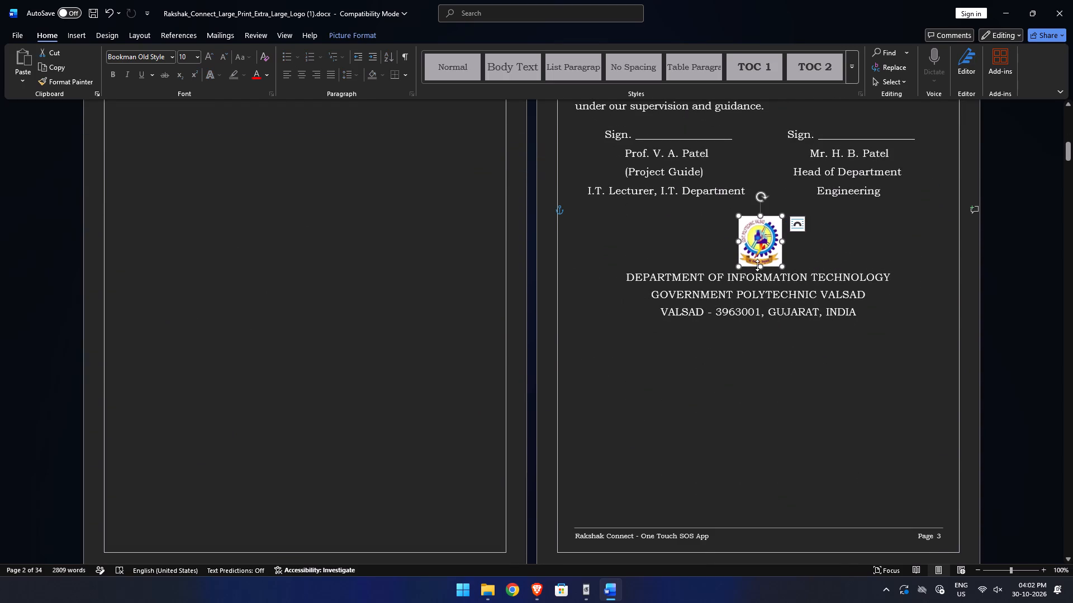
left_click_drag(762, 265, 754, 331)
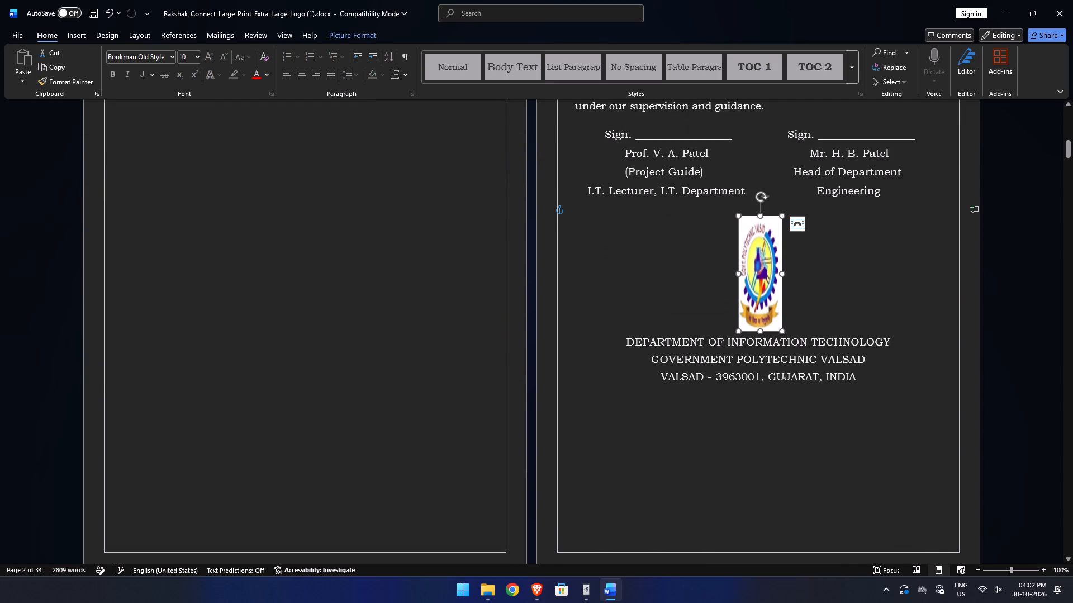
left_click_drag(781, 269, 789, 286)
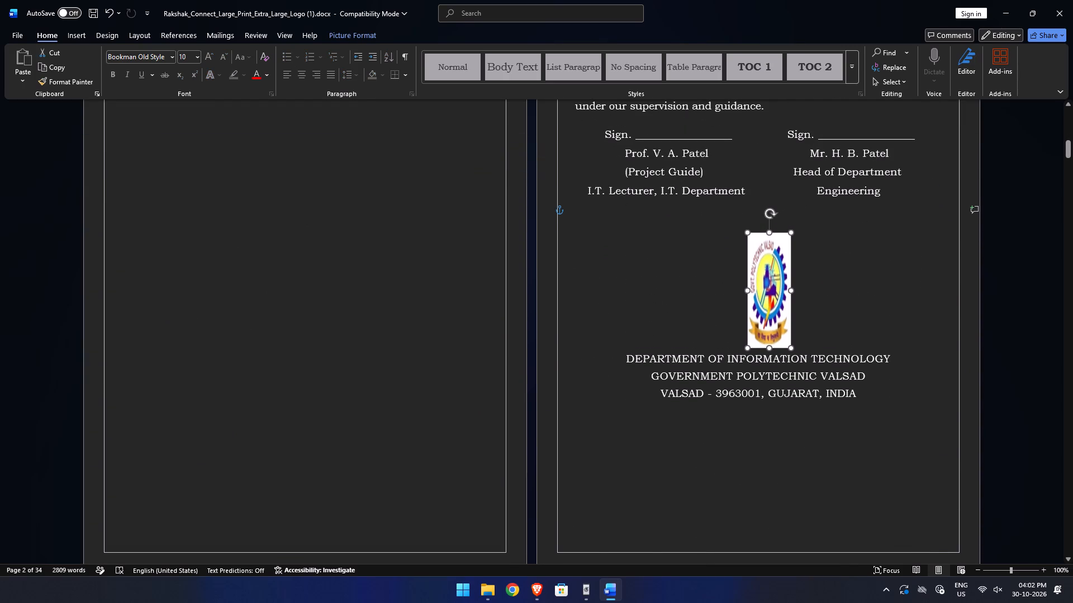
left_click_drag(789, 286, 794, 286)
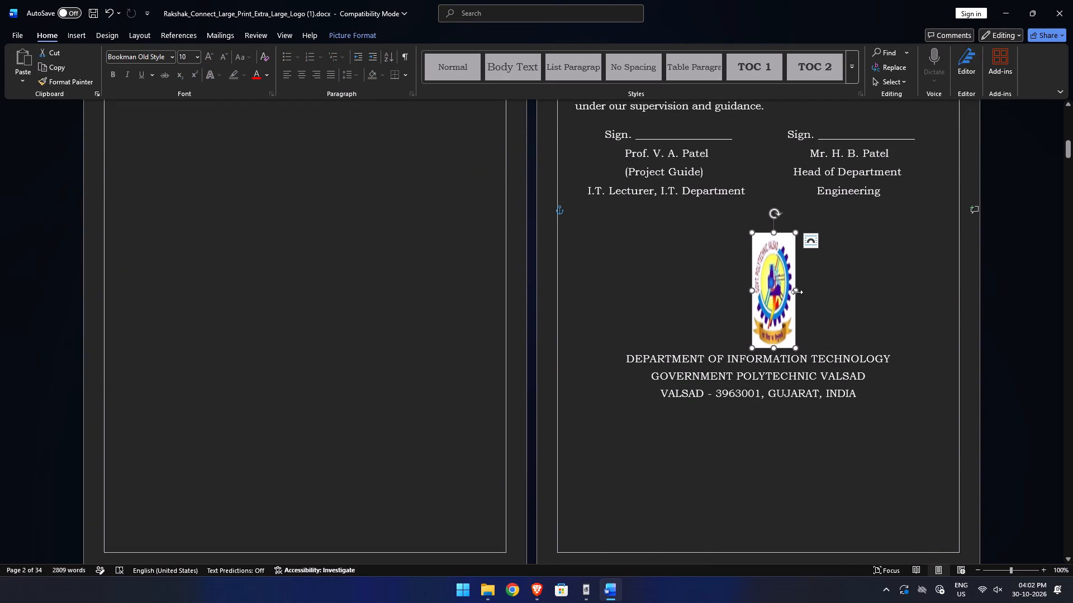
left_click_drag(796, 292, 836, 291)
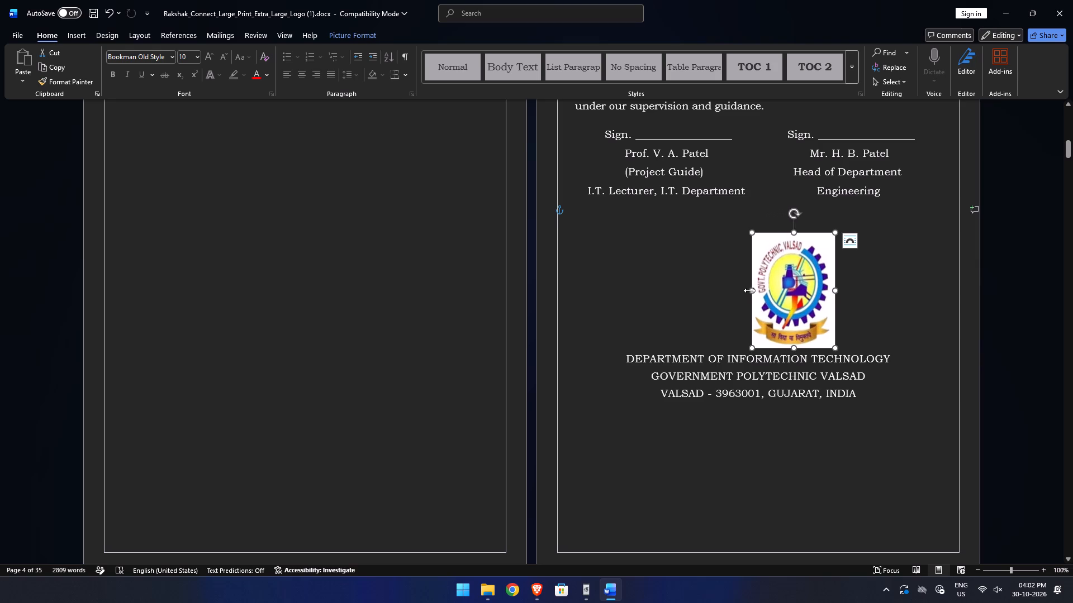
left_click_drag(749, 293, 700, 298)
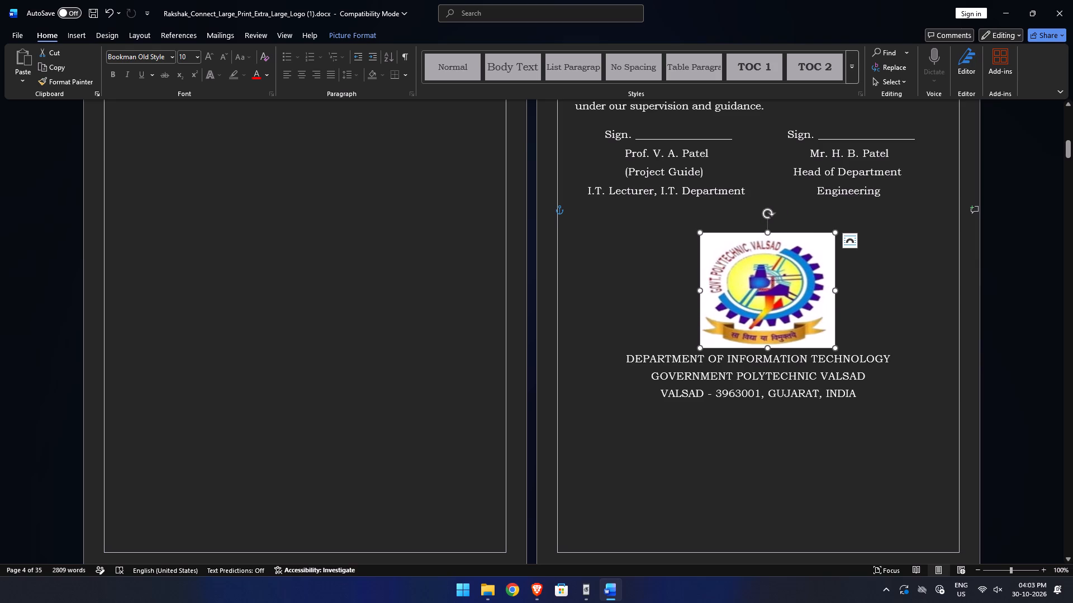
left_click_drag(770, 232, 762, 252)
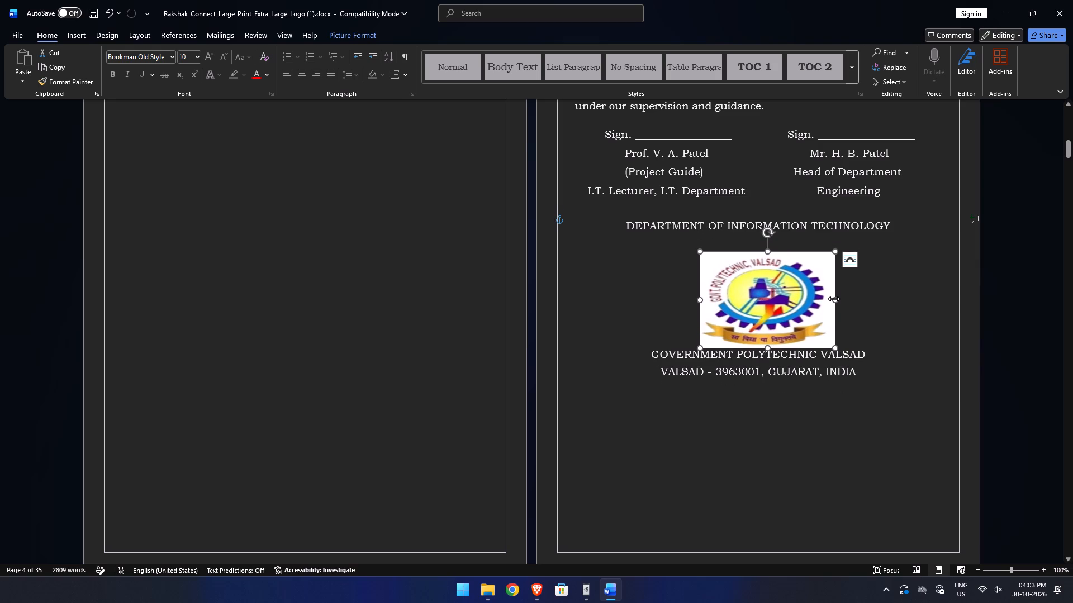
left_click_drag(834, 299, 824, 301)
left_click_drag(700, 299, 709, 299)
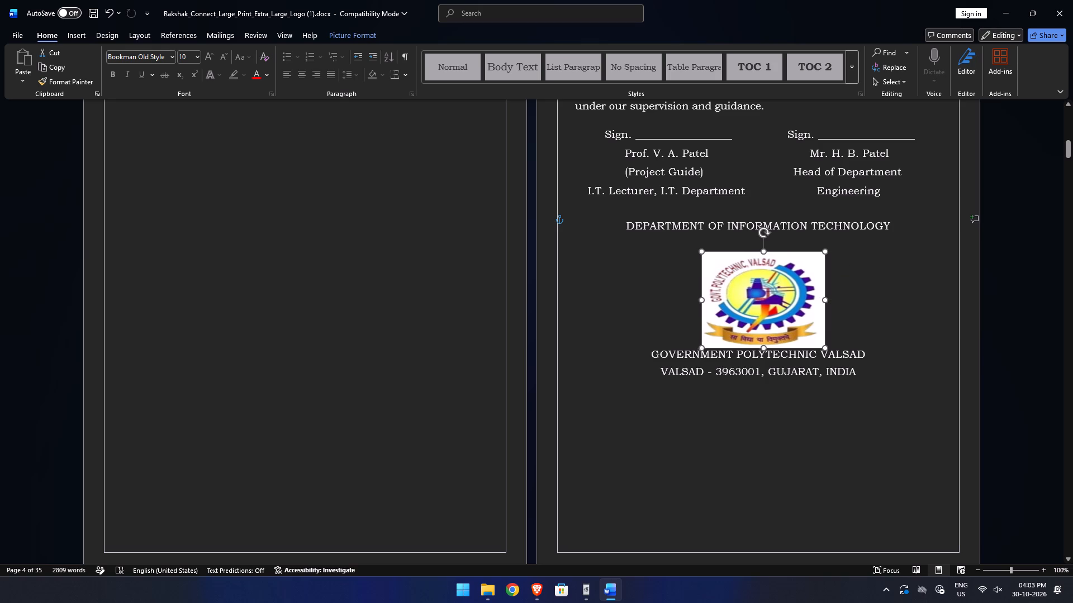
left_click_drag(709, 299, 711, 299)
left_click_drag(768, 347, 768, 356)
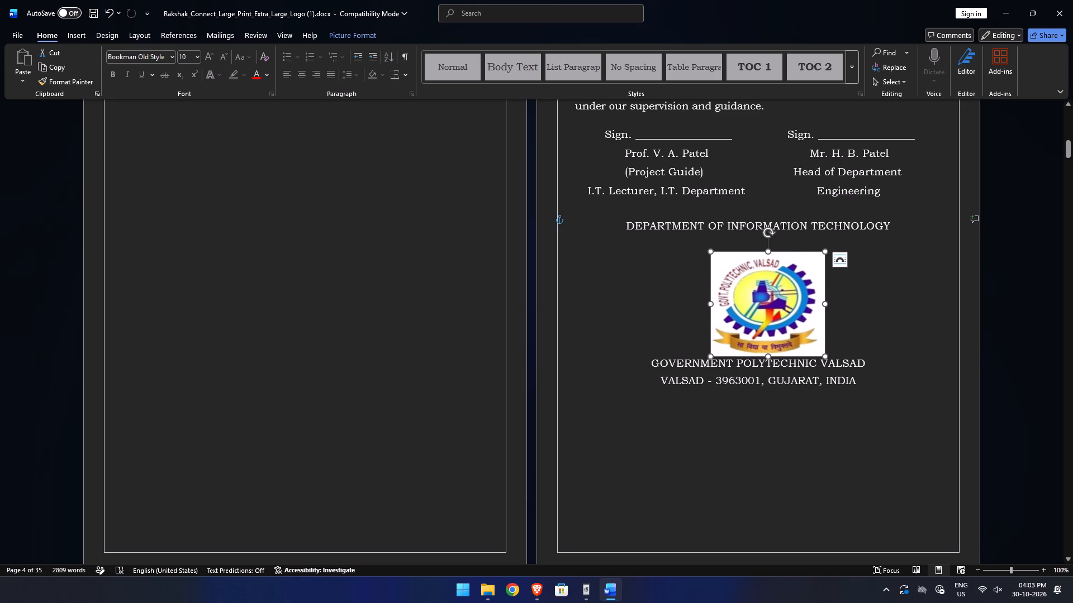
Insert two blank lines between the logo and "GOVERNMENT POLYTECHNIC VALSAD" on the second certificate page.
left_click(666, 356)
left_click(702, 349)
left_click(645, 361)
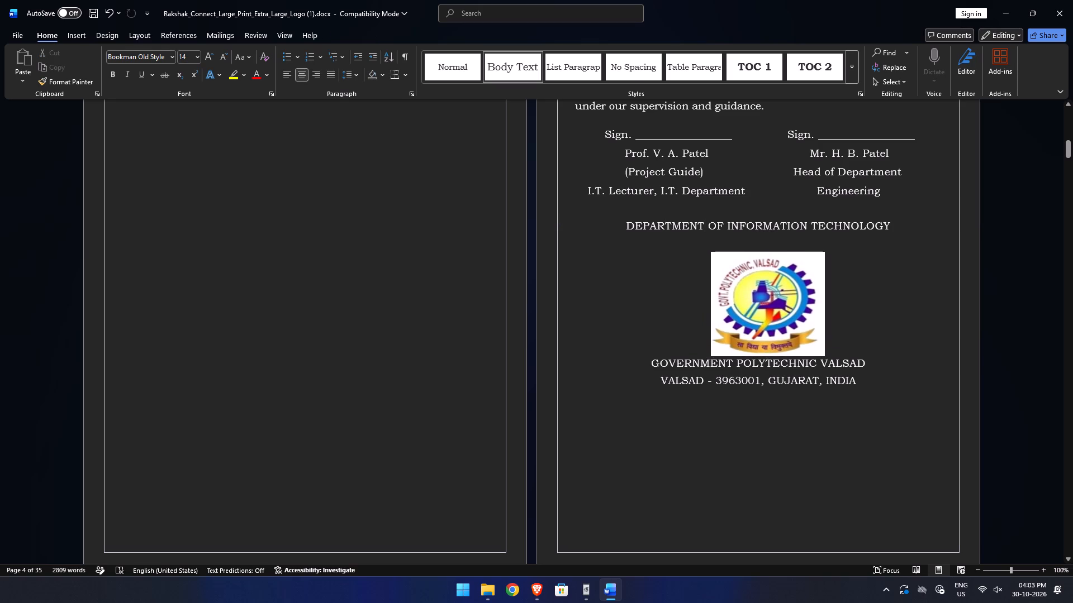
key("Return")
key("Return")
key("Return")
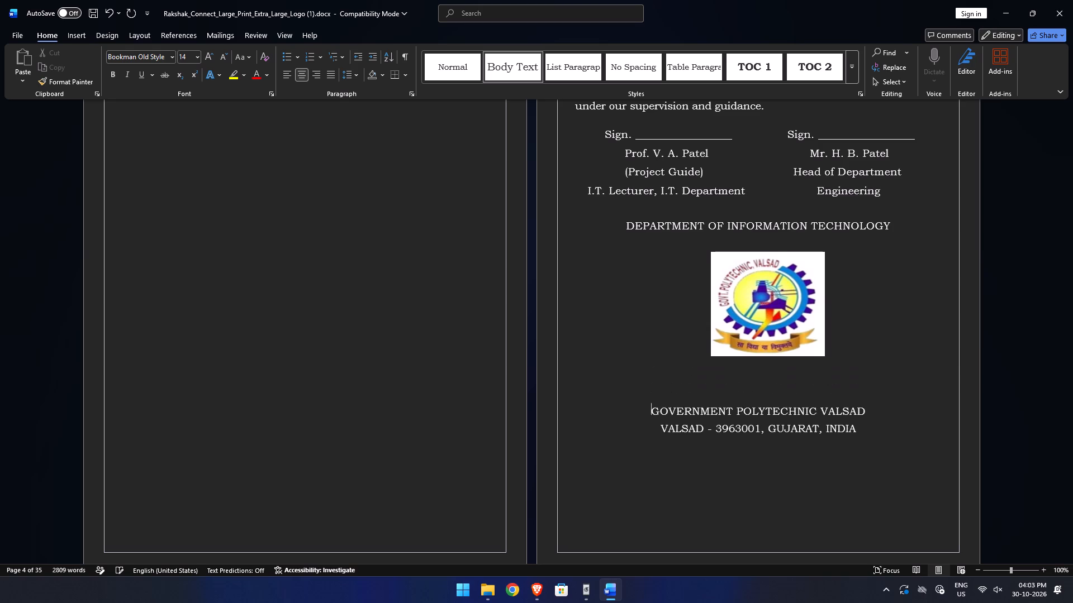
key("BackSpace")
Insert two blank lines before "GOVERNMENT POLYTECHNIC VALSAD" under the logo on the first certificate page.
scroll(666, 374, "up", 20)
scroll(666, 374, "up", 4)
left_click(642, 347)
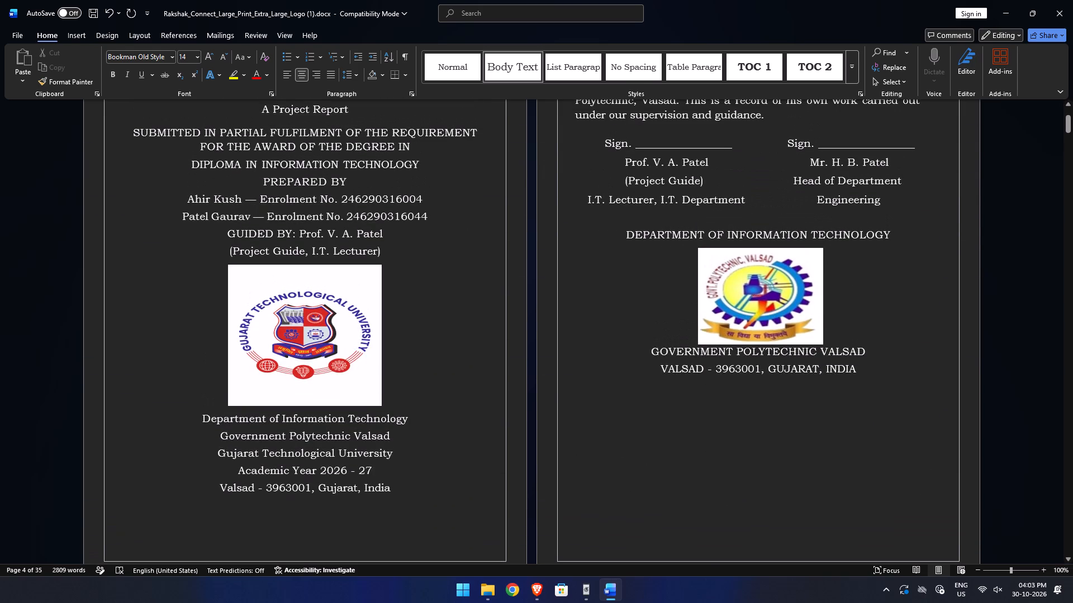
key("Return")
key("Return")
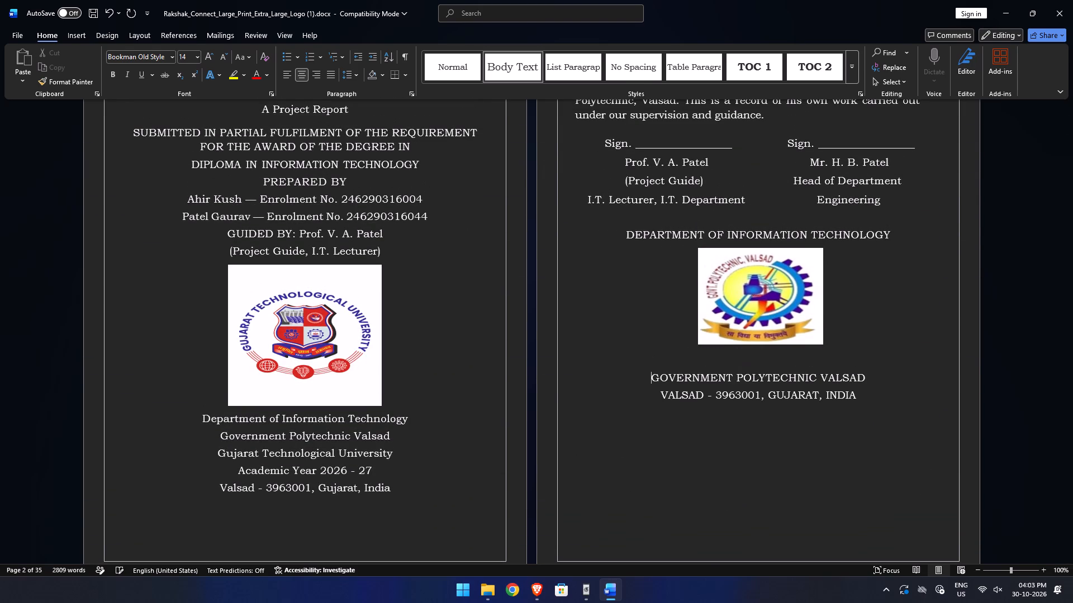
Add one blank line below and one above the university logo on the cover page to separate it from the surrounding text.
left_click(629, 417)
left_click(191, 417)
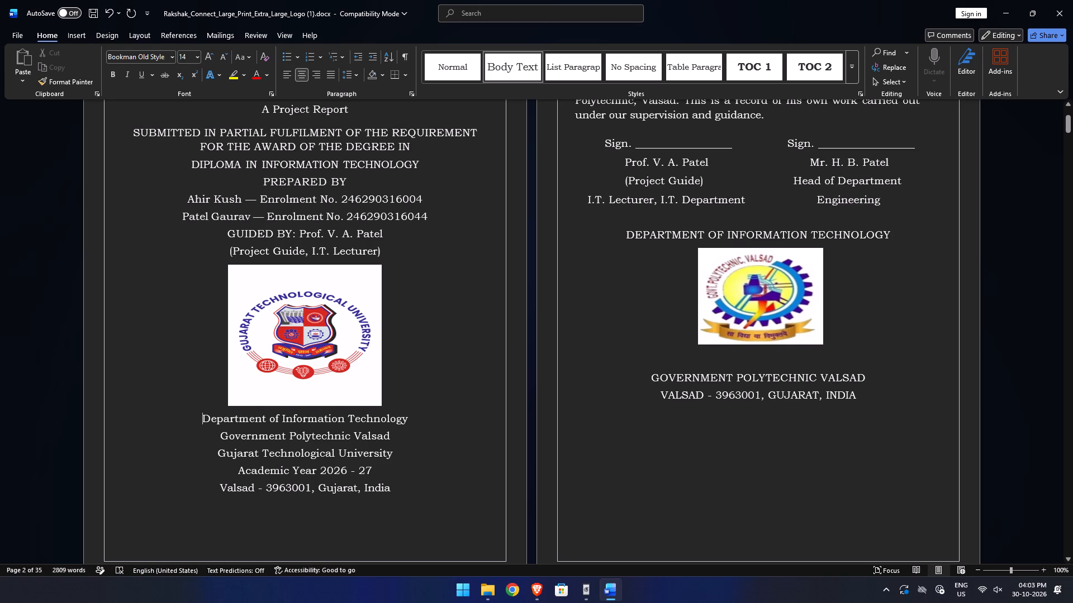
key("Return")
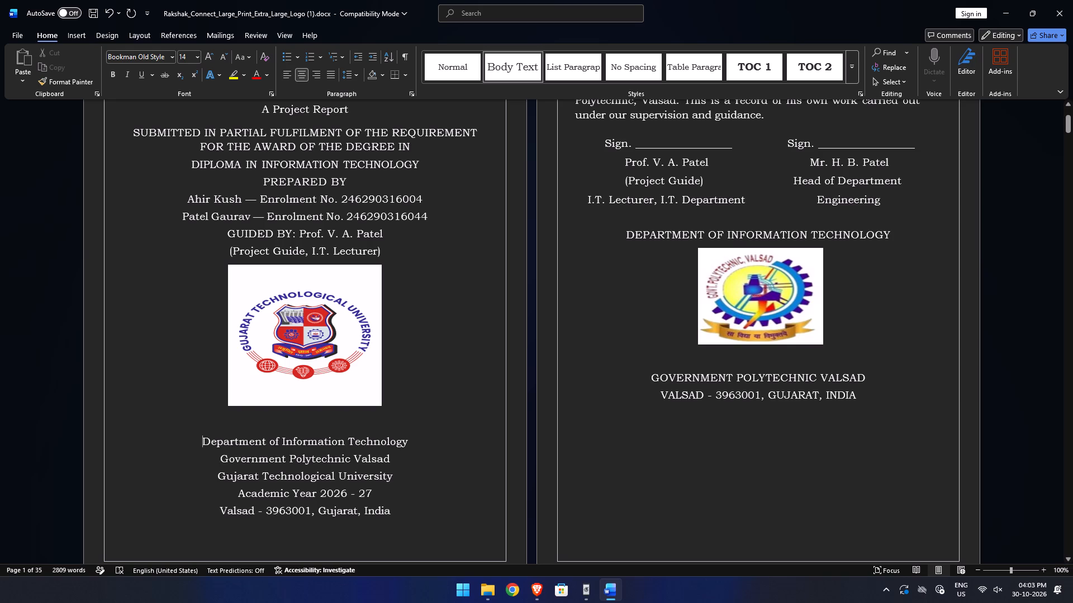
left_click(220, 248)
key("Return")
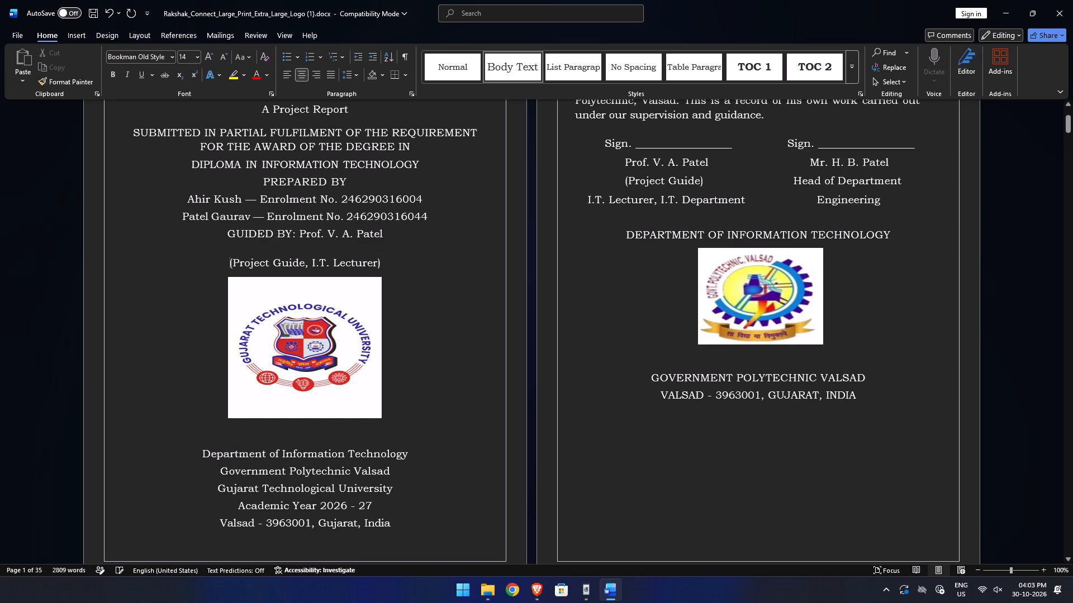
key("BackSpace")
left_click(217, 259)
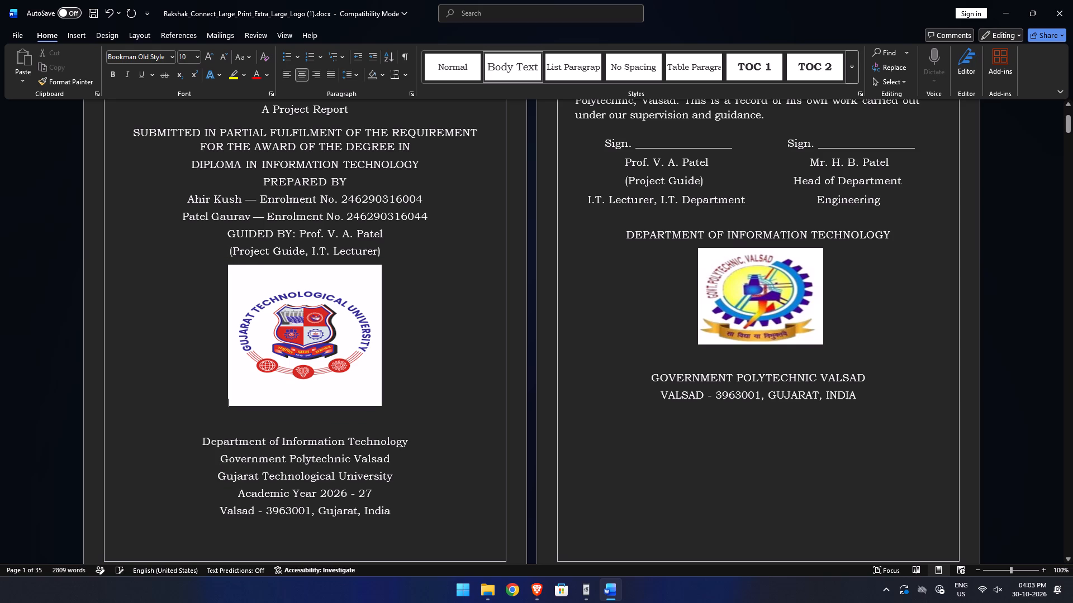
left_click(395, 252)
key("Return")
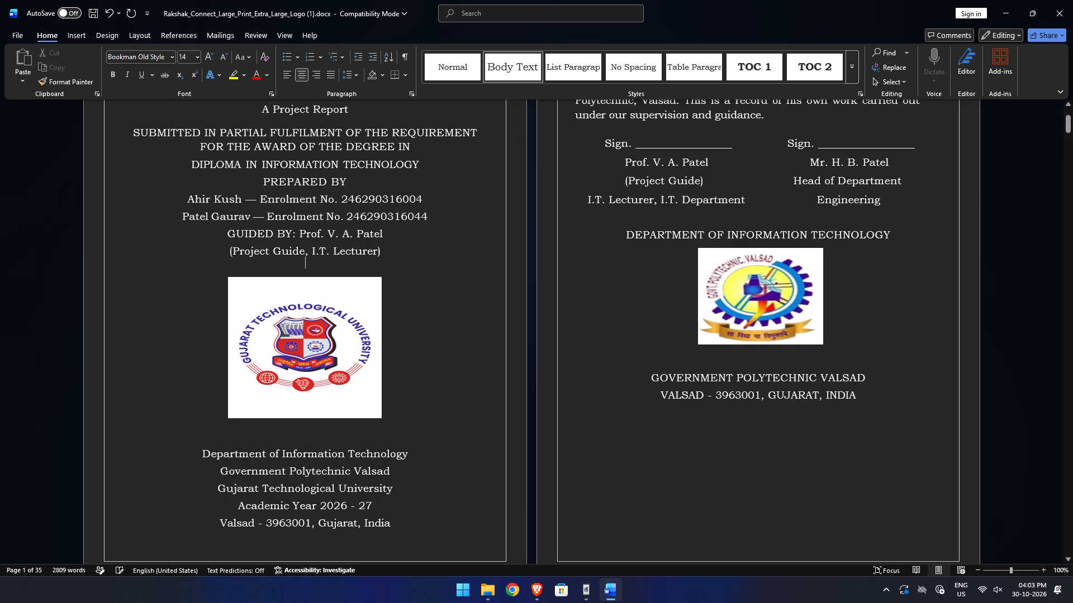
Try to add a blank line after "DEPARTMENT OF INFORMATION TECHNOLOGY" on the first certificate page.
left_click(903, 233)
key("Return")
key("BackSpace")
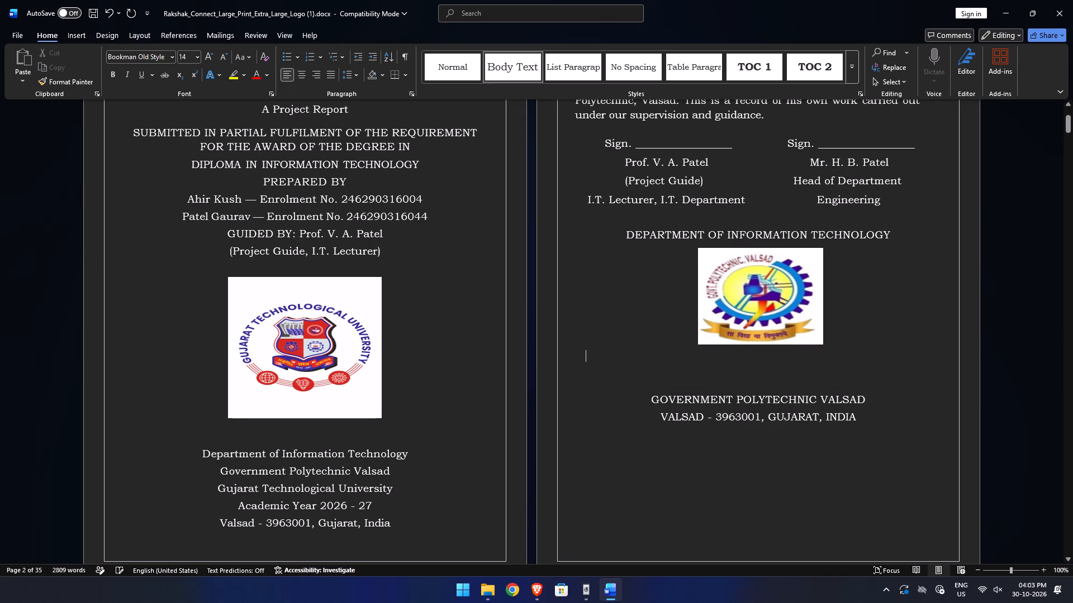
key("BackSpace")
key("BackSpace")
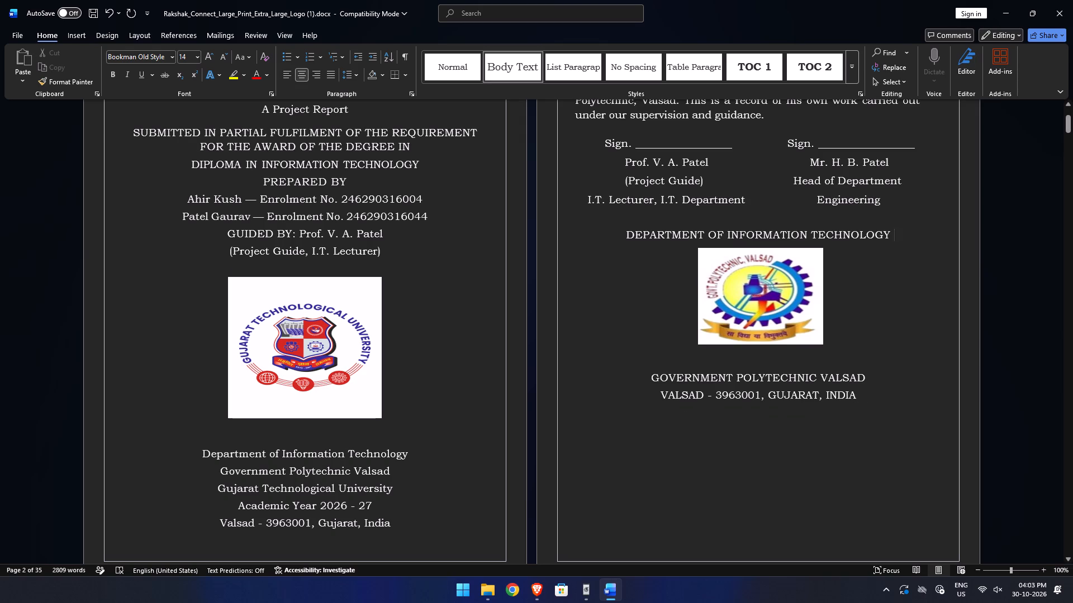
Reduce the height of the university logo on the cover page very slightly from its lower edge.
scroll(827, 290, "down", 6)
scroll(775, 291, "down", 17)
scroll(594, 290, "up", 6)
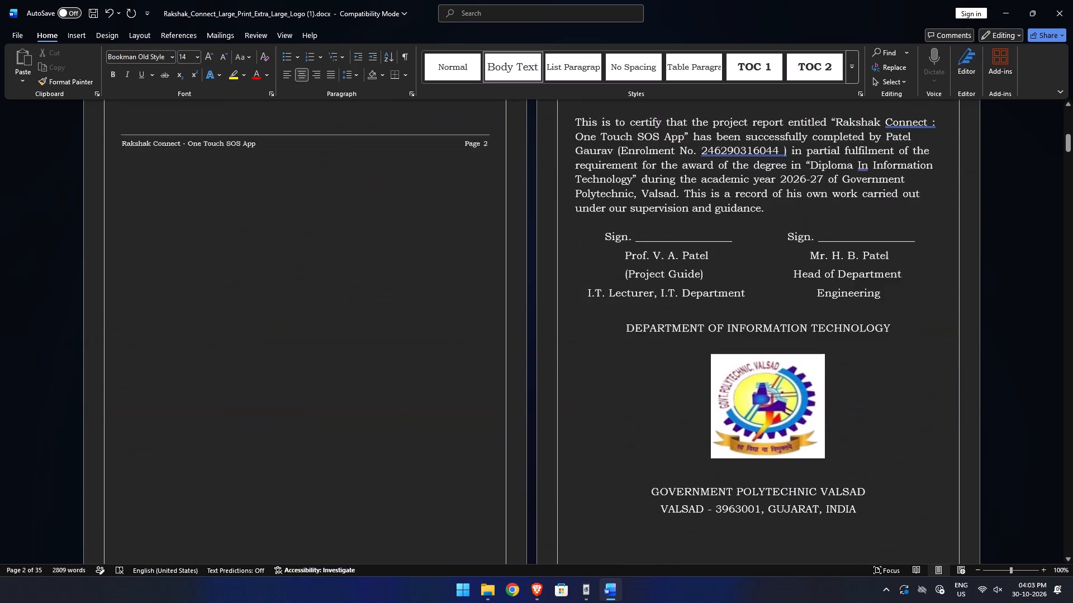
scroll(591, 289, "up", 5)
scroll(390, 334, "up", 10)
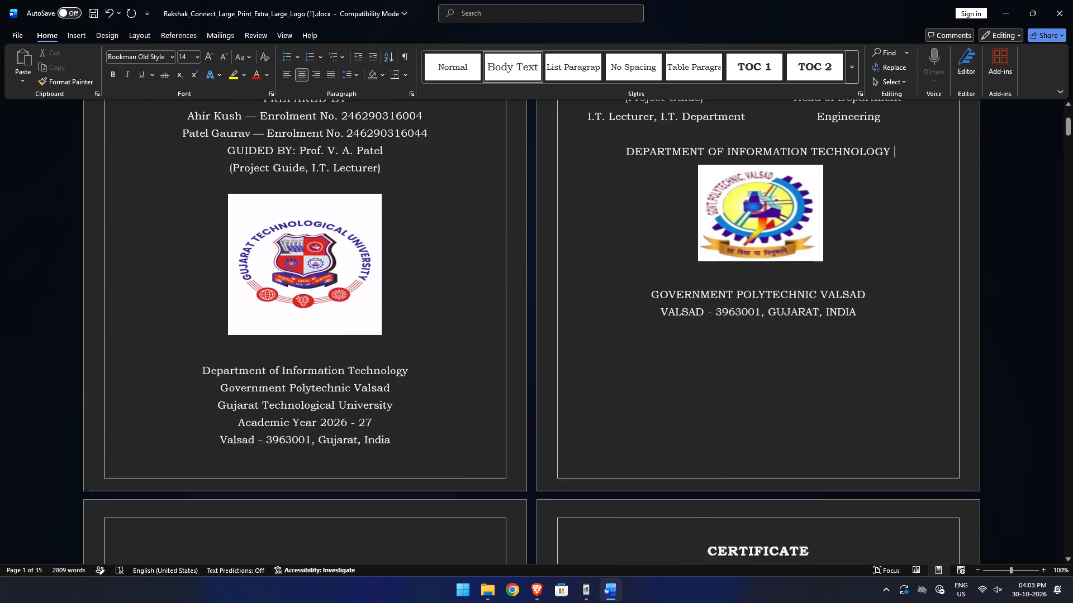
left_click(322, 344)
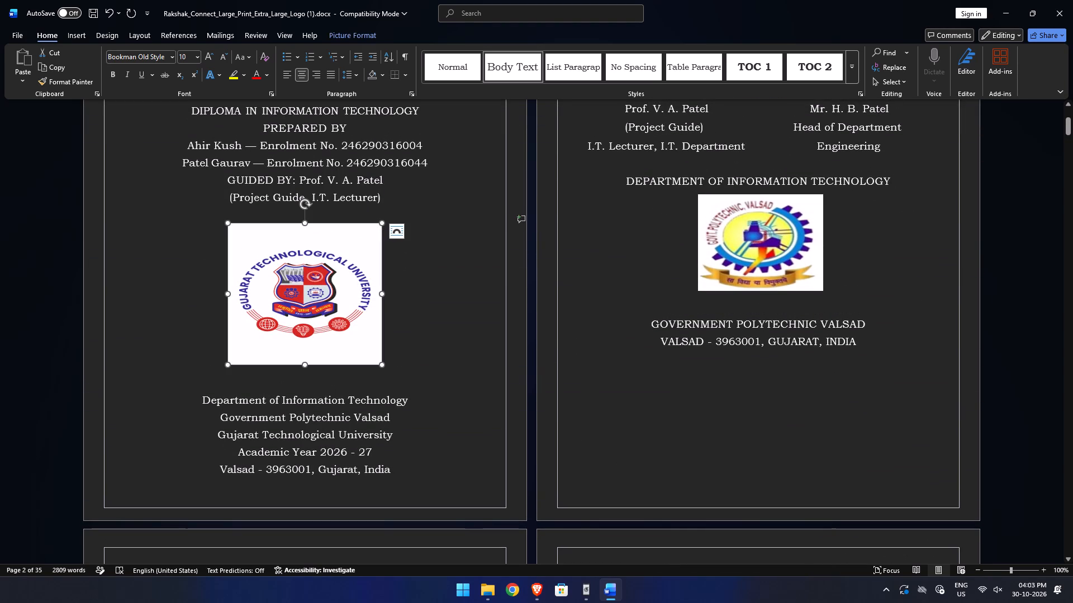
left_click(303, 364)
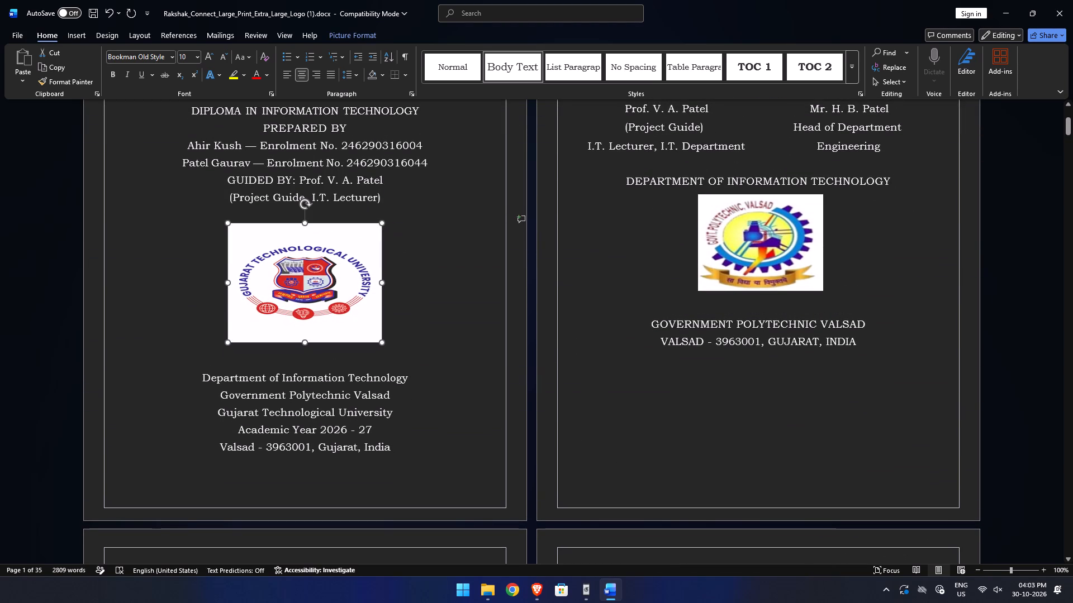
Review the logo proportions and text spacing on the cover page and the first certificate page.
scroll(369, 384, "down", 6)
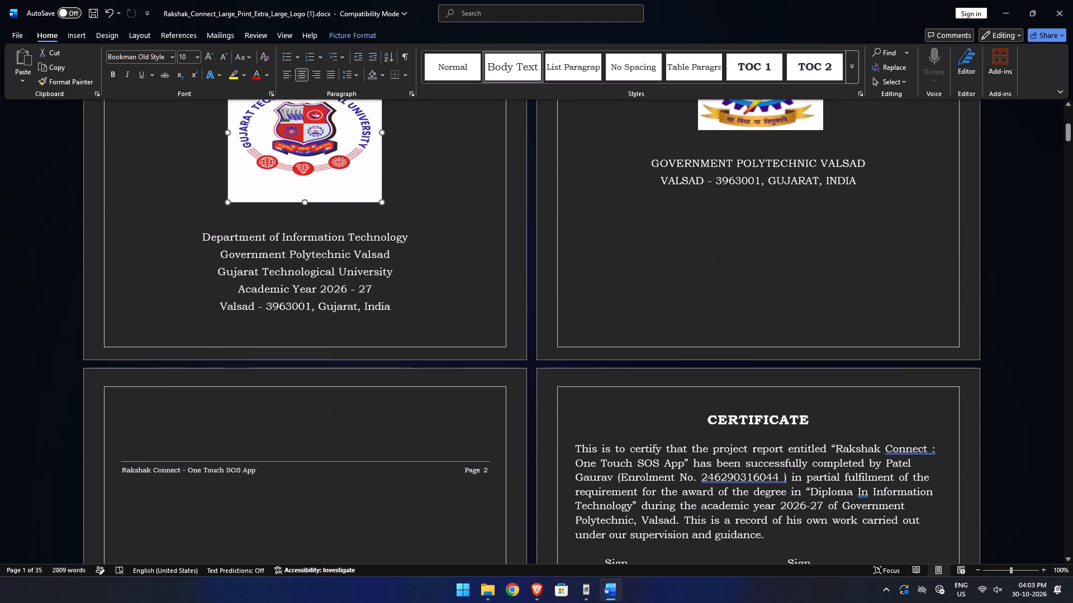
scroll(409, 346, "up", 11)
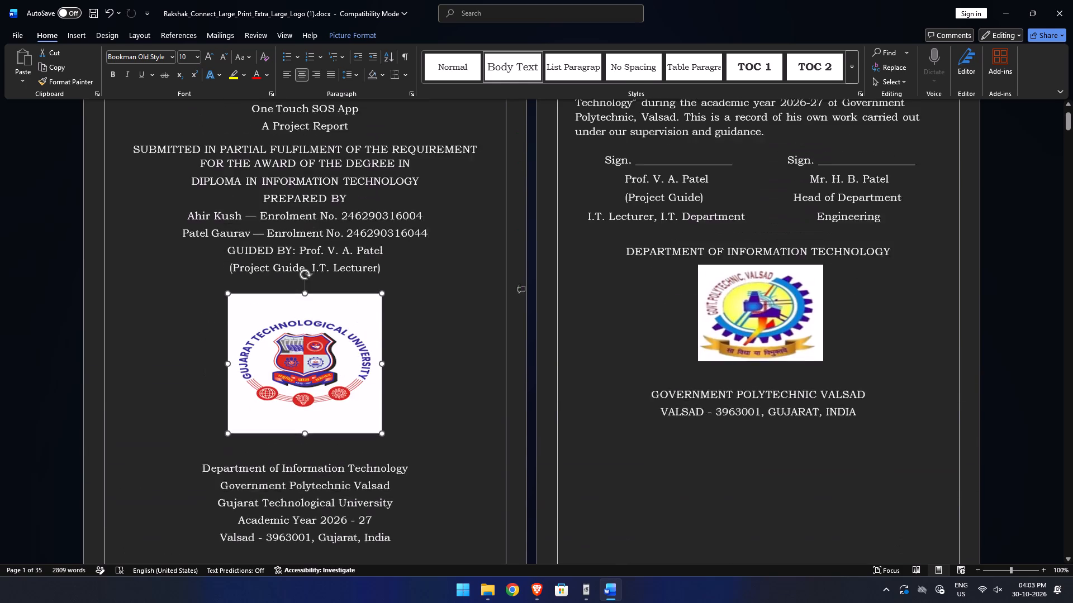
scroll(399, 328, "up", 5)
scroll(399, 328, "down", 8, "ctrl")
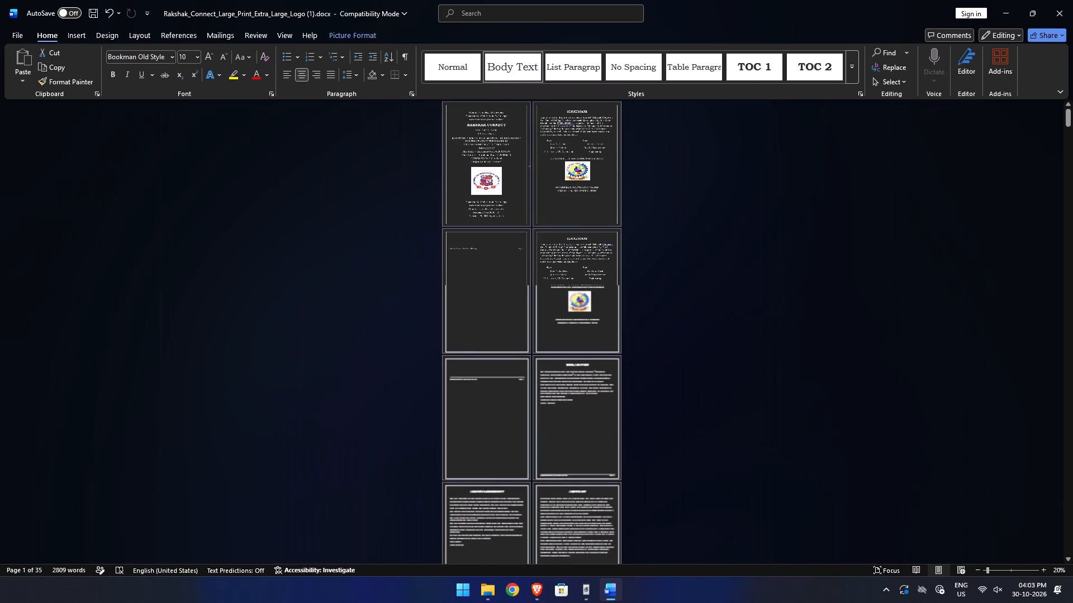
scroll(402, 326, "up", 6, "ctrl")
scroll(543, 271, "up", 7, "ctrl")
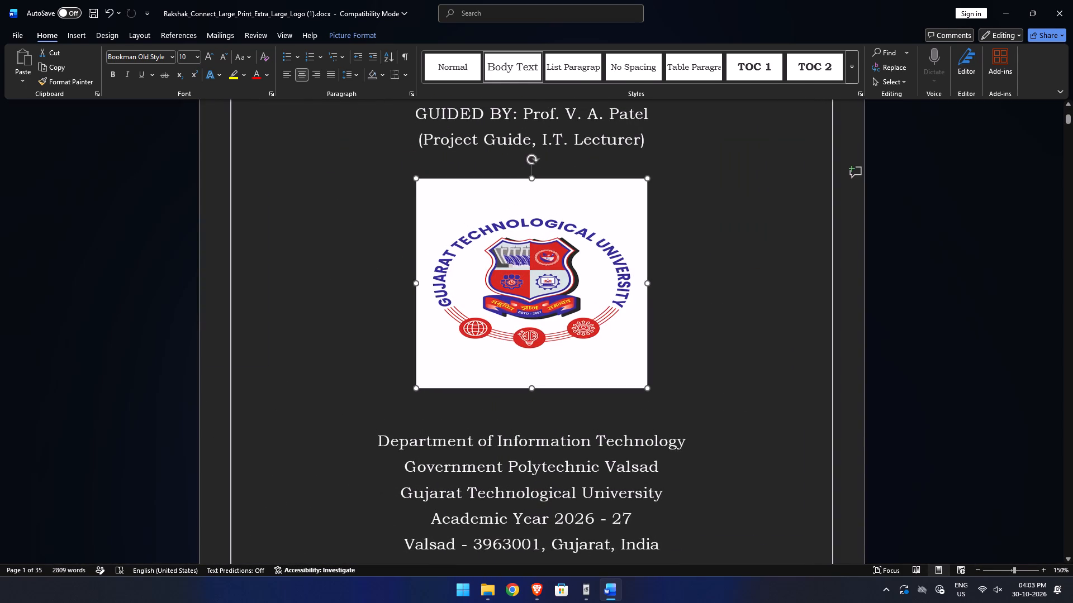
scroll(535, 306, "down", 2, "ctrl")
scroll(535, 306, "down", 11)
scroll(535, 306, "up", 3)
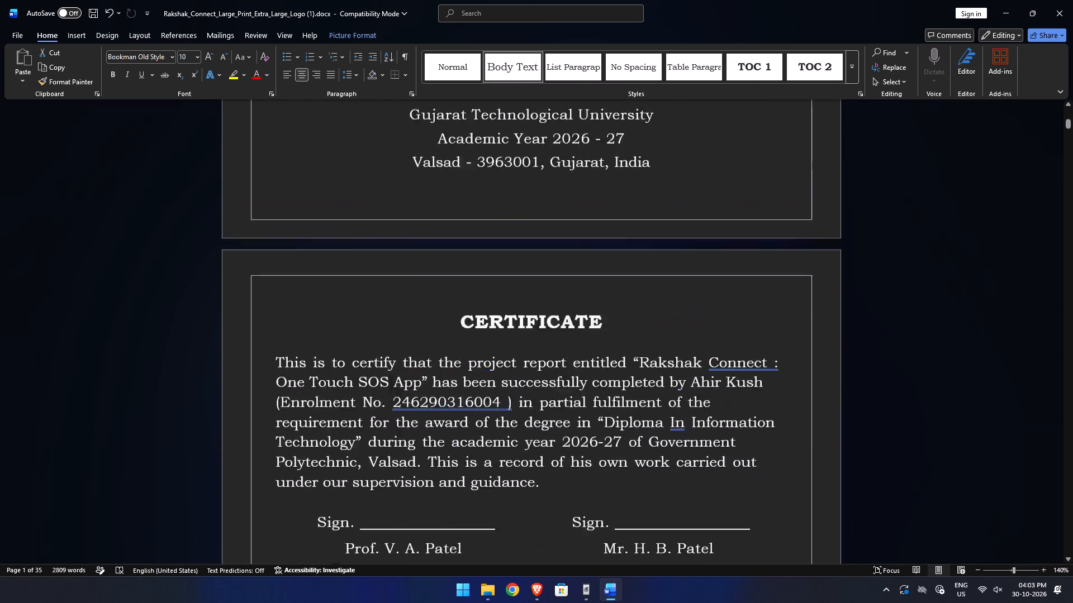
scroll(535, 306, "up", 2)
scroll(535, 306, "down", 16)
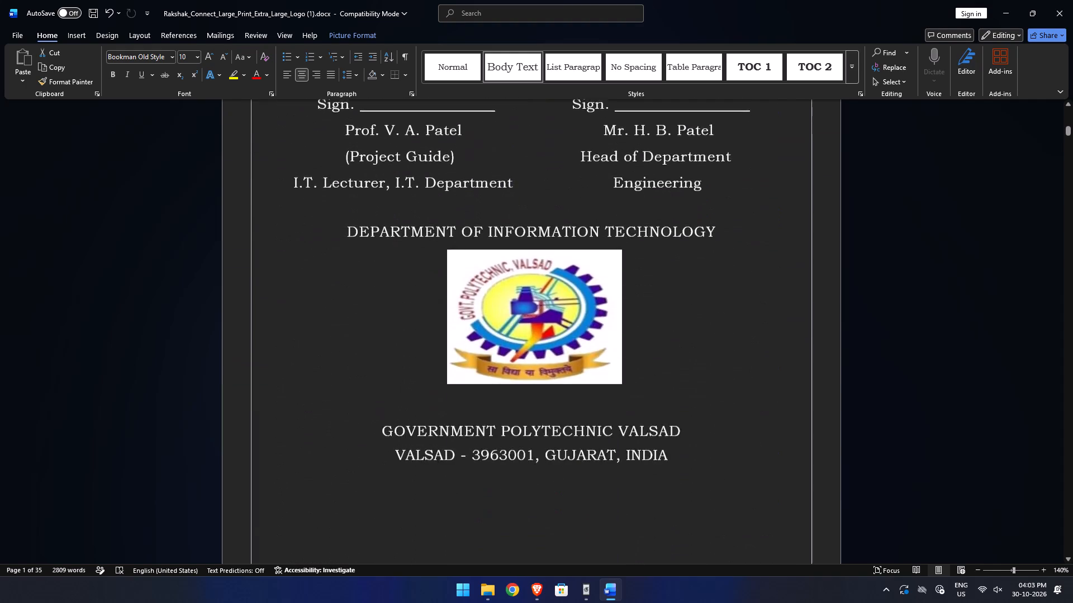
scroll(535, 306, "down", 17)
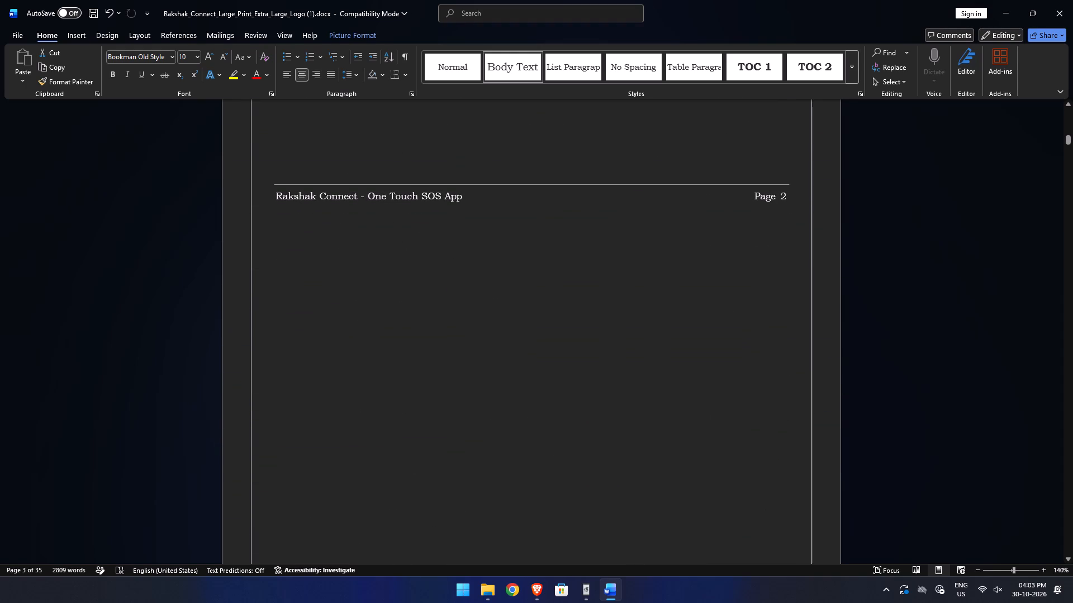
scroll(457, 218, "up", 20)
scroll(457, 218, "up", 8)
scroll(457, 218, "down", 18)
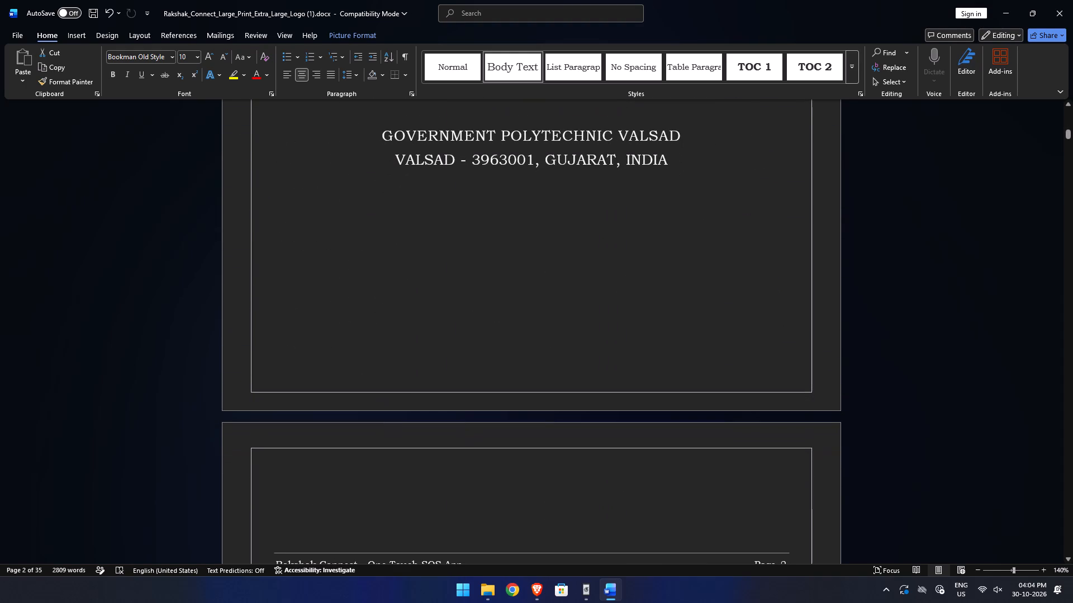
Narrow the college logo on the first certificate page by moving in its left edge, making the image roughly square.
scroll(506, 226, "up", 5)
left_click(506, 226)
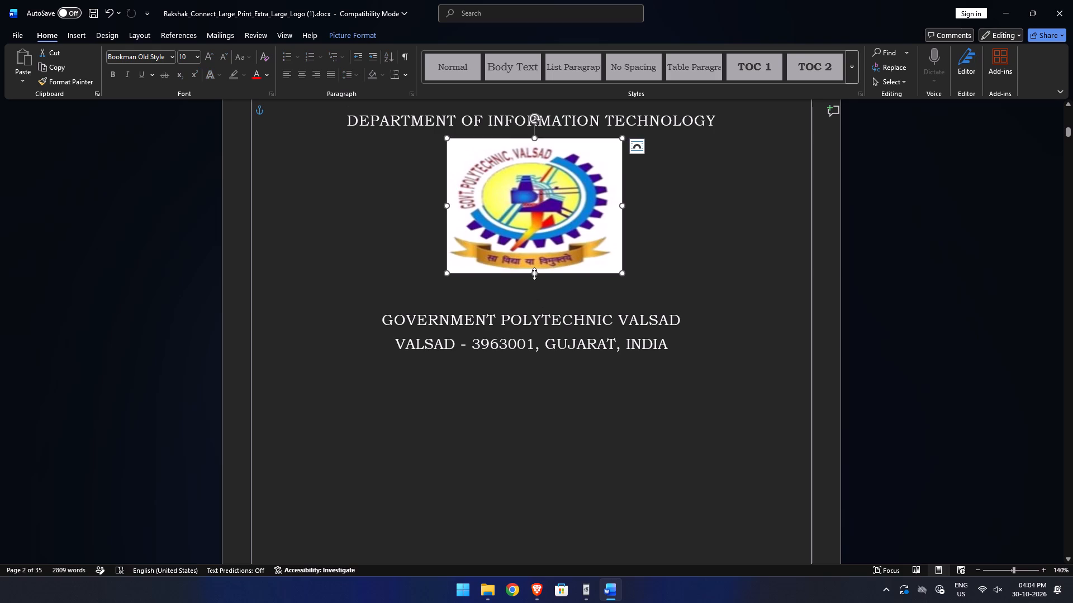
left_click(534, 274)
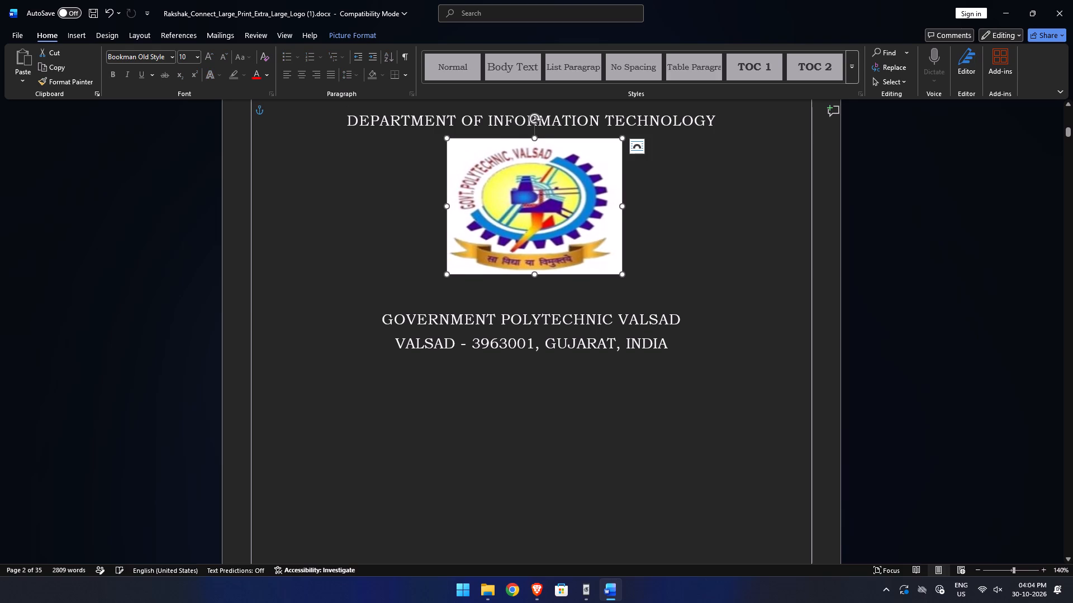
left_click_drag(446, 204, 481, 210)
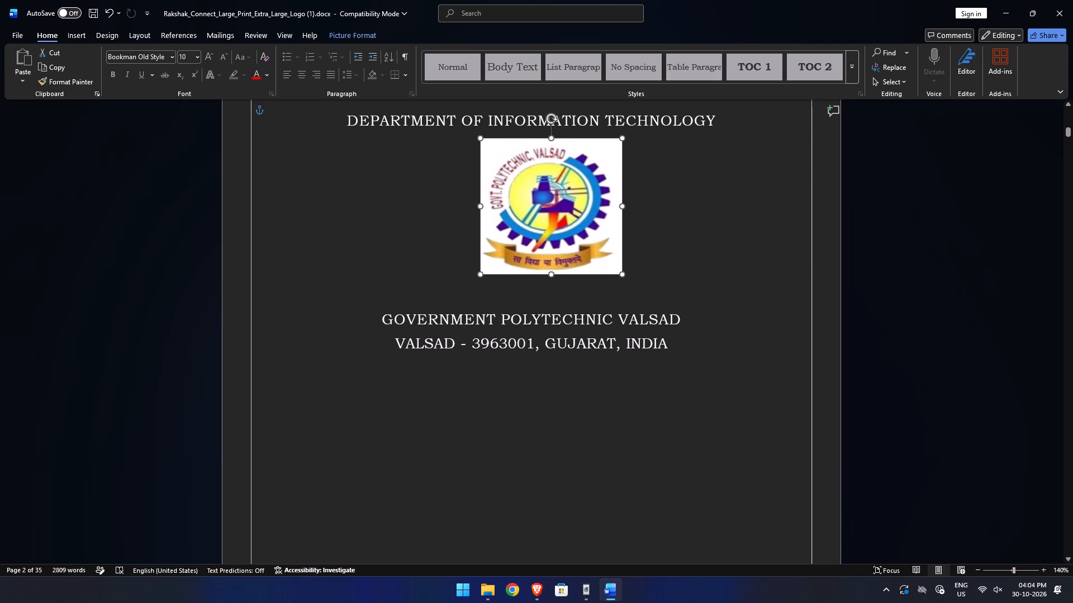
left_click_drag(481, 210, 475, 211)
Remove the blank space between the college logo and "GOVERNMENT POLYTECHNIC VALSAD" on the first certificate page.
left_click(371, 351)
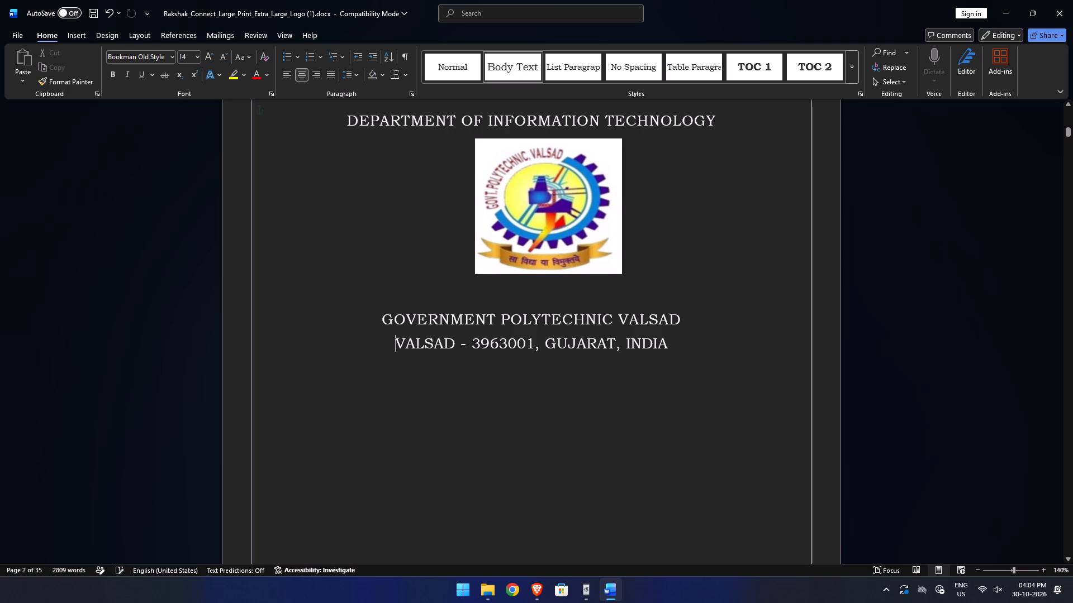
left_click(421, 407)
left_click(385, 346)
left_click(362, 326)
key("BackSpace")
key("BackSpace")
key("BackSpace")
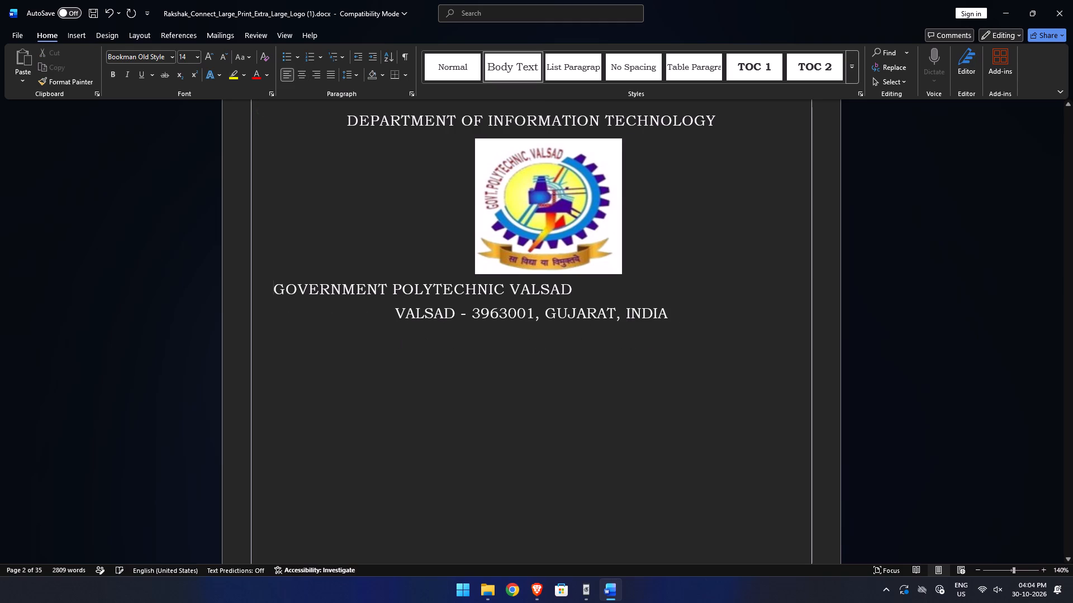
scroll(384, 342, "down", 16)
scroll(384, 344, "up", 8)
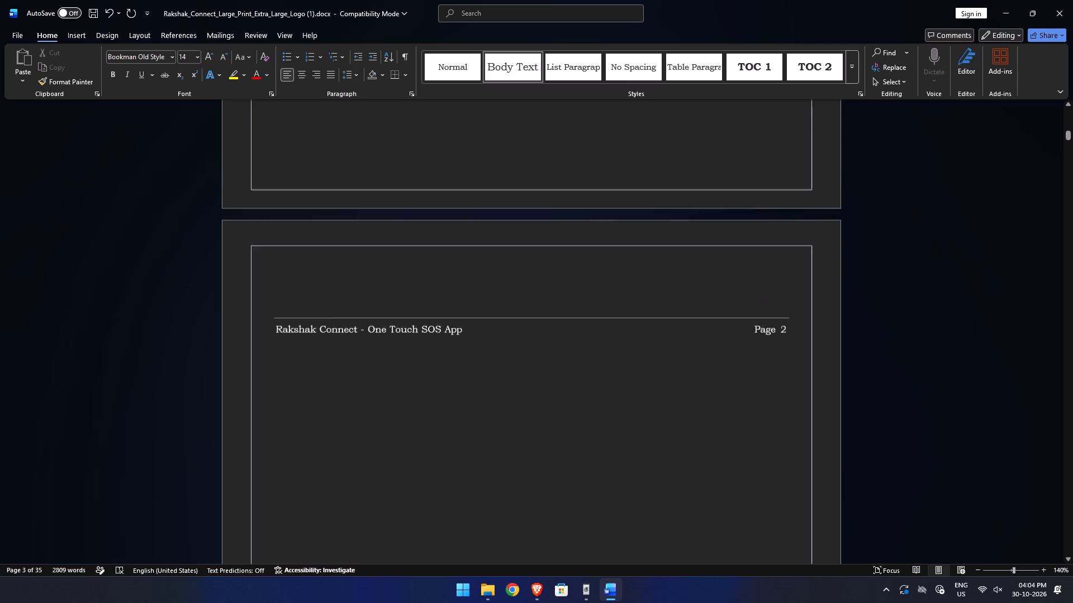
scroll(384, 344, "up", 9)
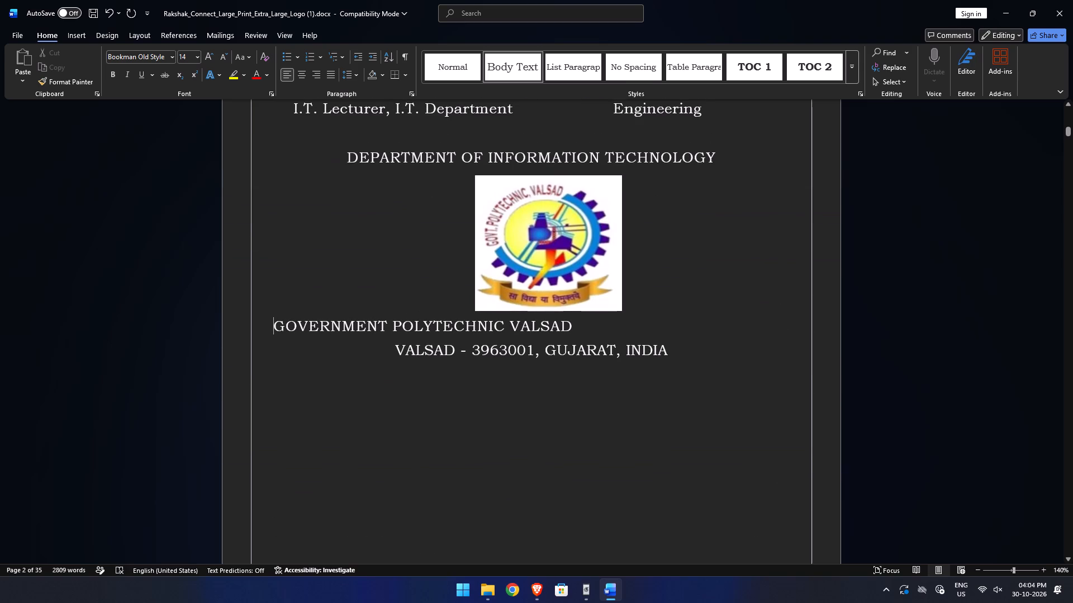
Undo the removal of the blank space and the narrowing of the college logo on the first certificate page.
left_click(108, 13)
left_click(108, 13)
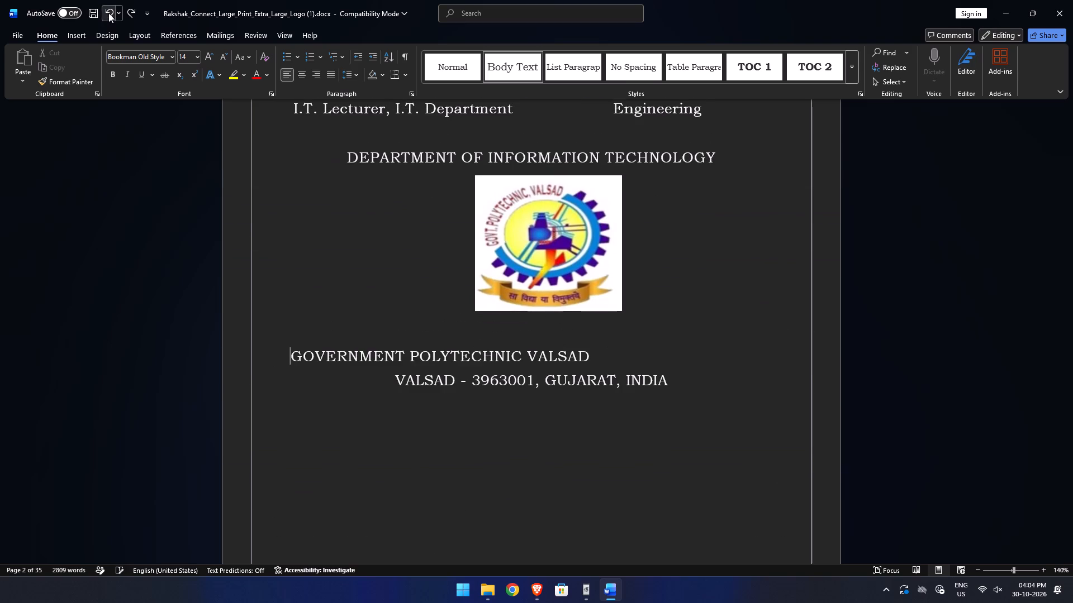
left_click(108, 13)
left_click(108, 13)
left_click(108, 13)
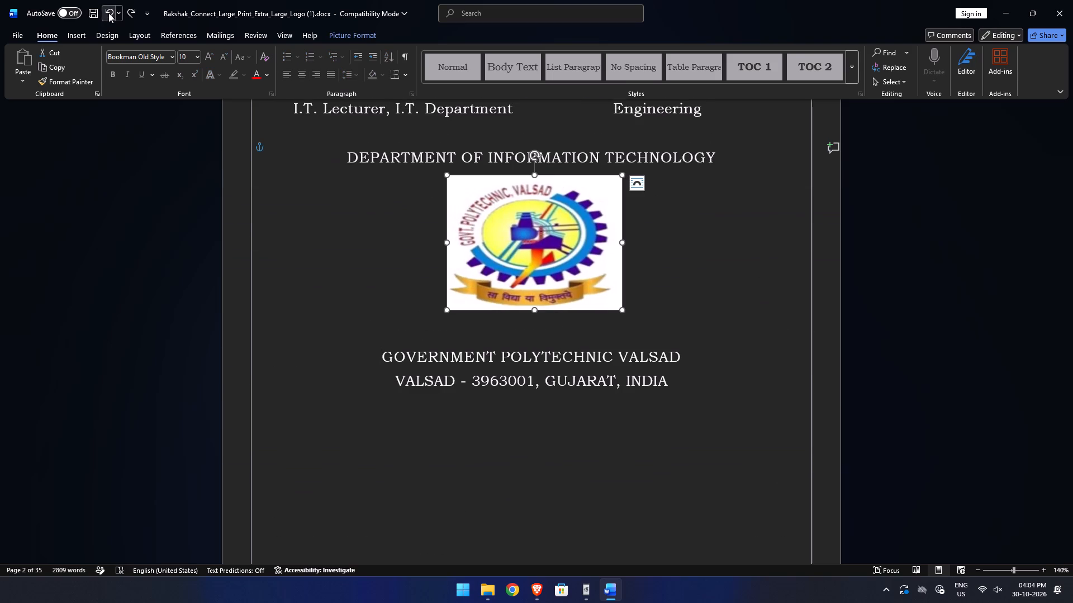
Undo the earlier logo resizing and blank-line edits on the cover and certificate pages.
scroll(108, 13, "down", 5)
scroll(595, 166, "down", 5)
scroll(403, 139, "down", 6)
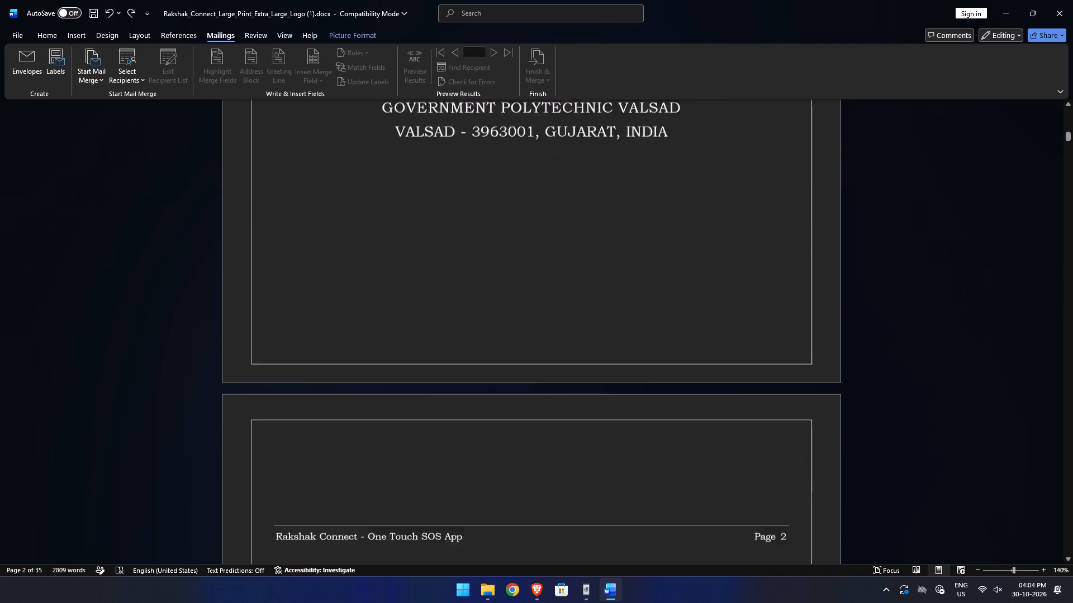
scroll(387, 138, "down", 1)
left_click(108, 13)
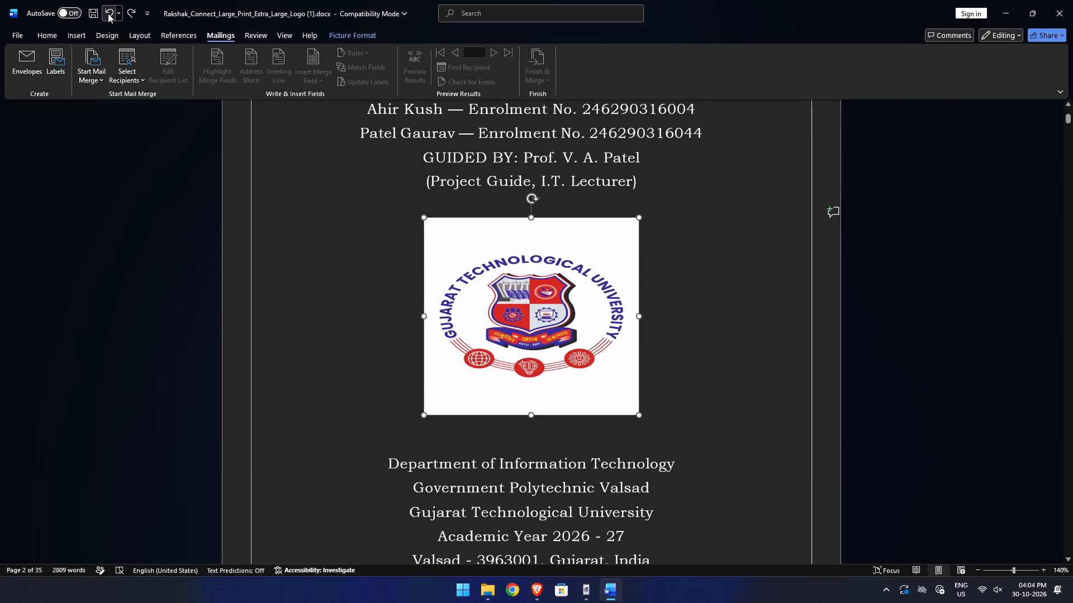
left_click(108, 13)
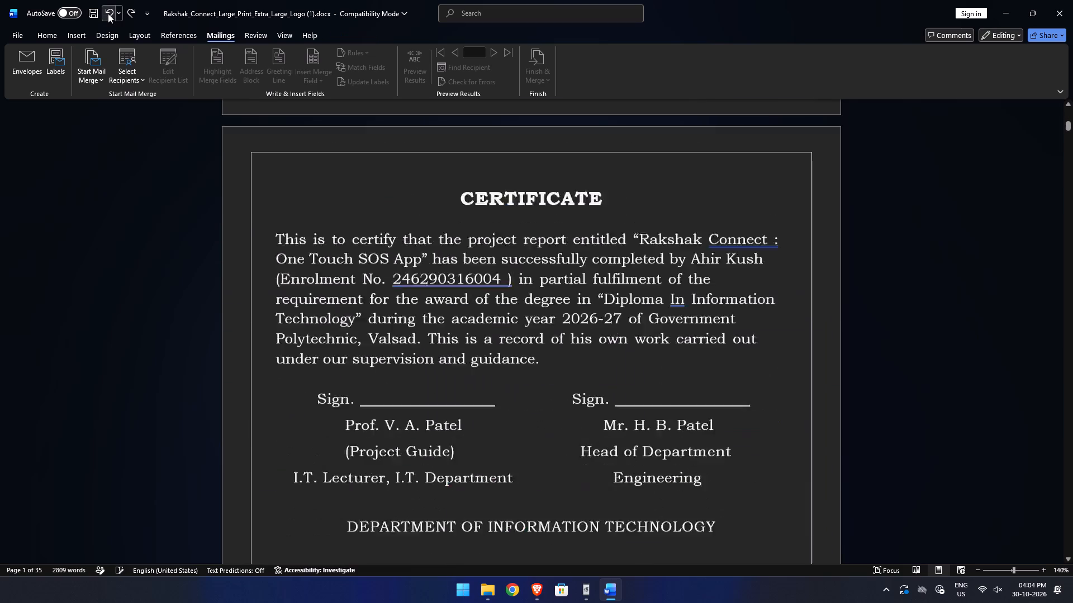
left_click(108, 13)
triple_click(108, 13)
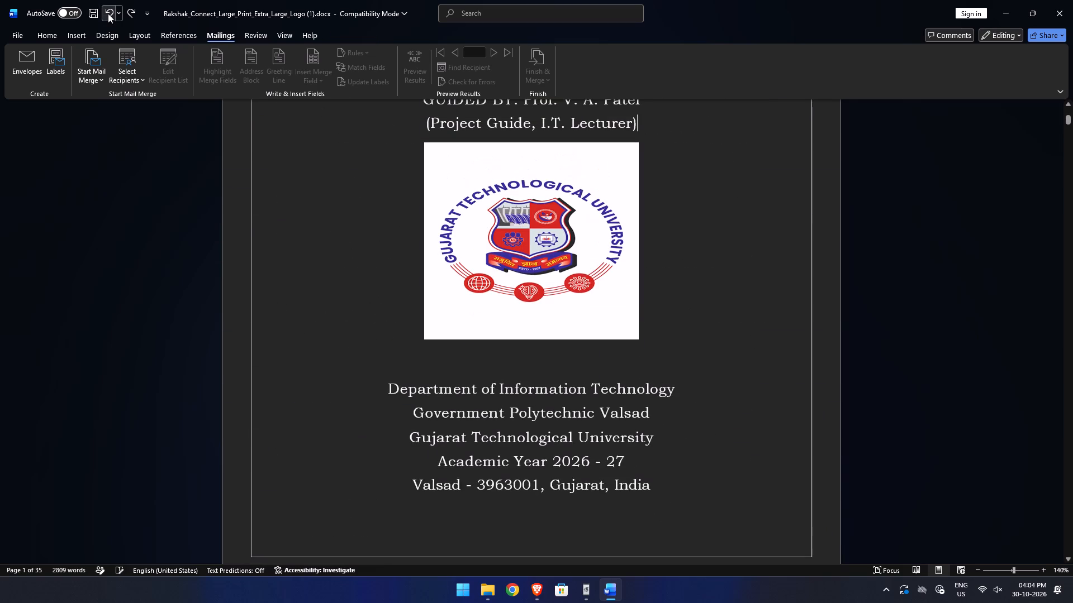
left_click(108, 13)
triple_click(108, 13)
left_click(108, 13)
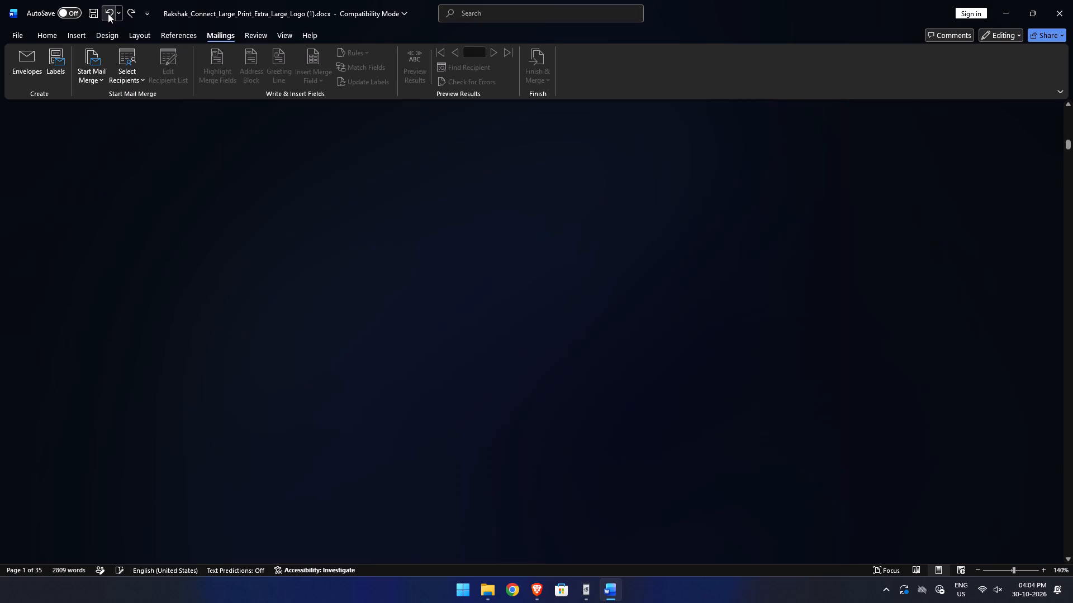
left_click(108, 13)
left_click(108, 13)
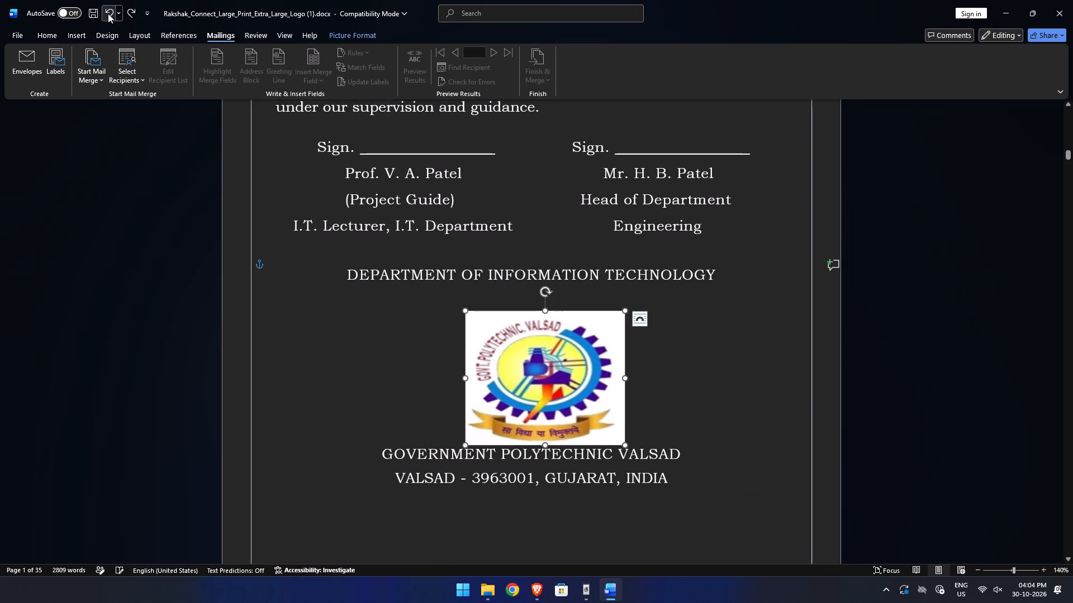
scroll(485, 373, "down", 13)
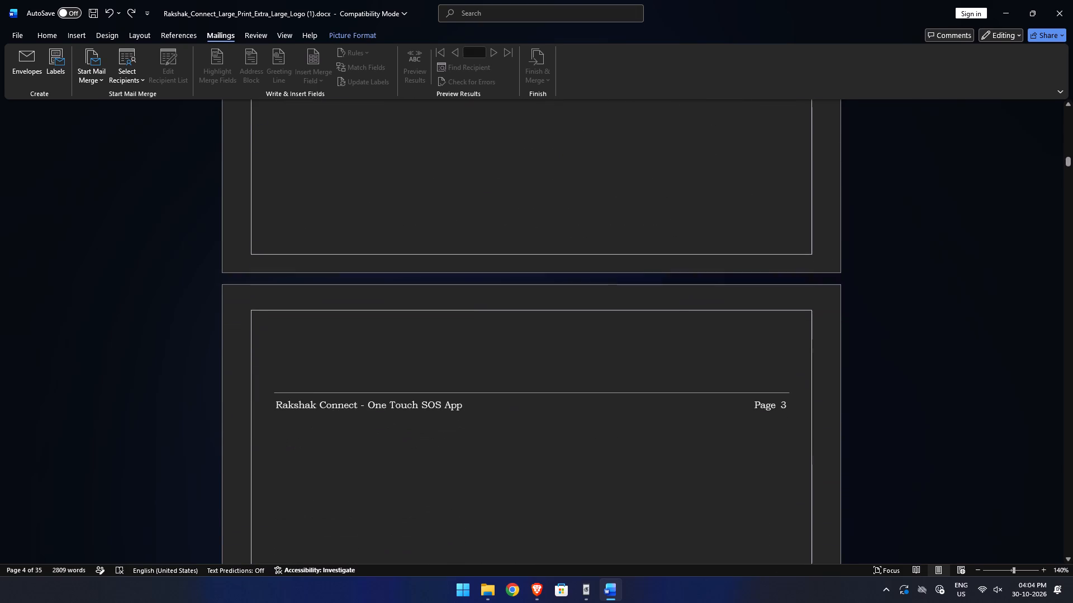
left_click(113, 9)
left_click(109, 10)
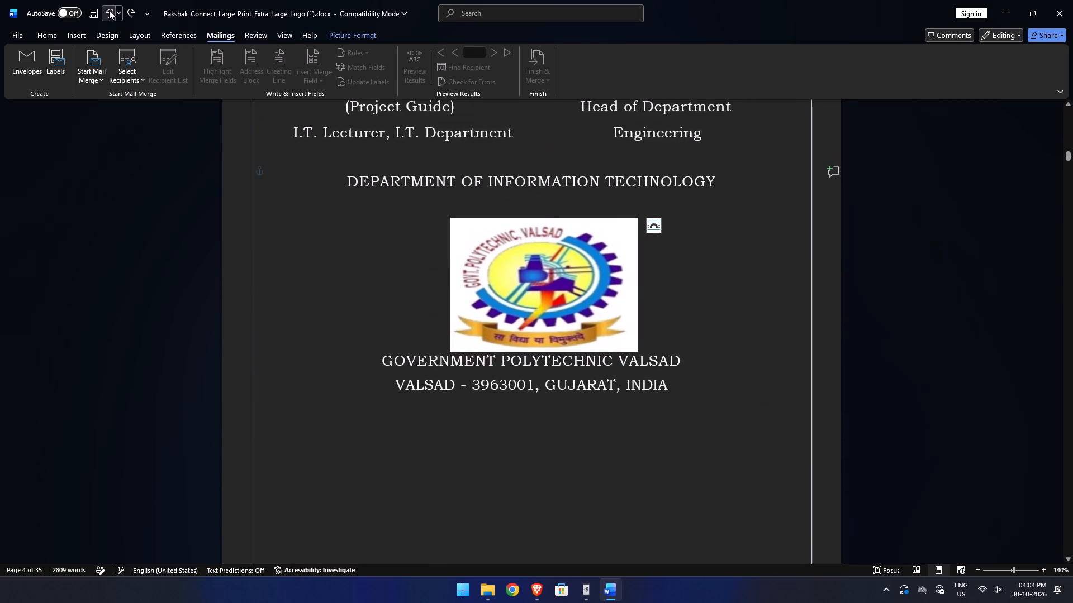
triple_click(108, 10)
triple_click(108, 10)
left_click(108, 10)
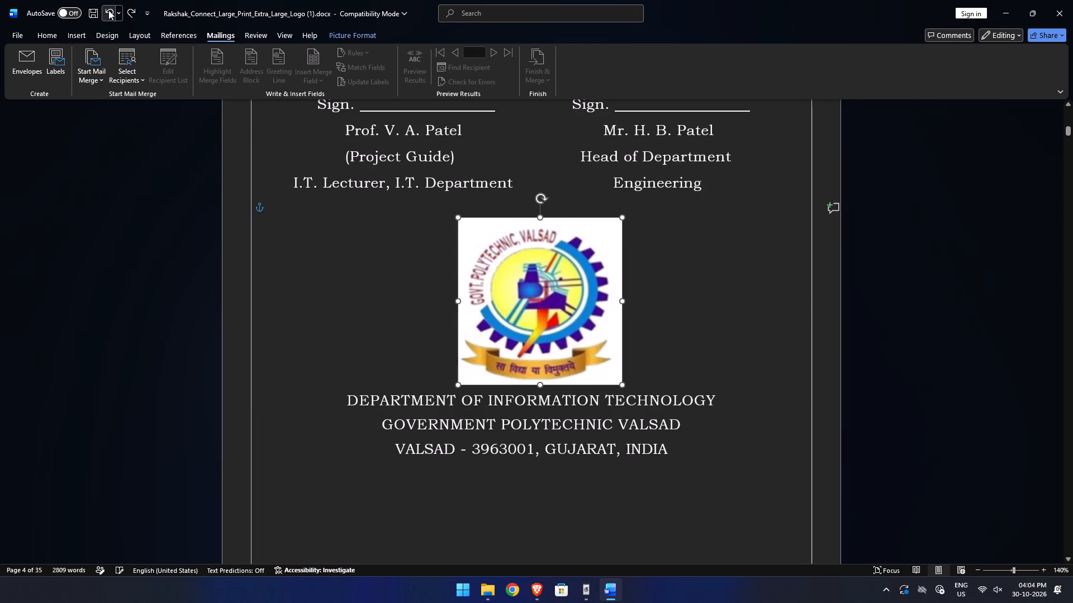
Keep undoing the logo edits back to before the oversized university logo appeared on the cover page.
scroll(459, 317, "down", 17)
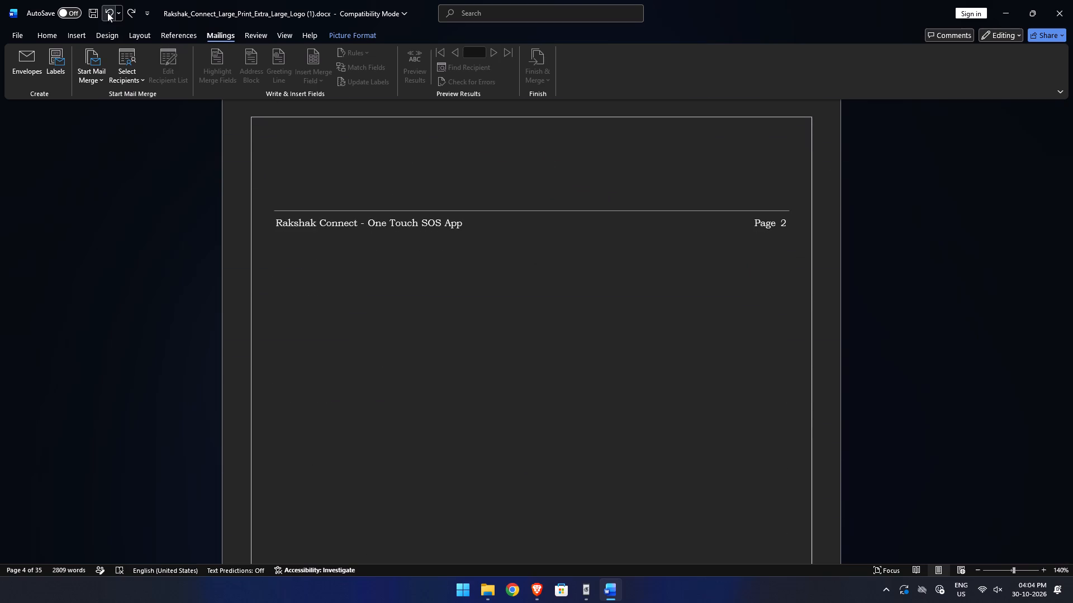
triple_click(107, 10)
triple_click(107, 10)
triple_click(107, 10)
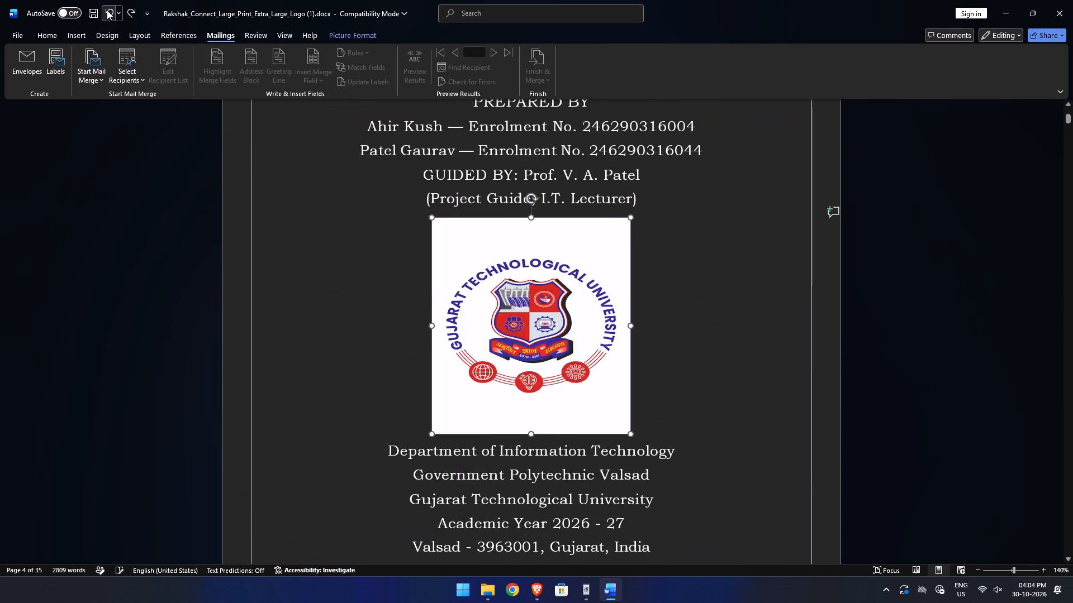
double_click(107, 10)
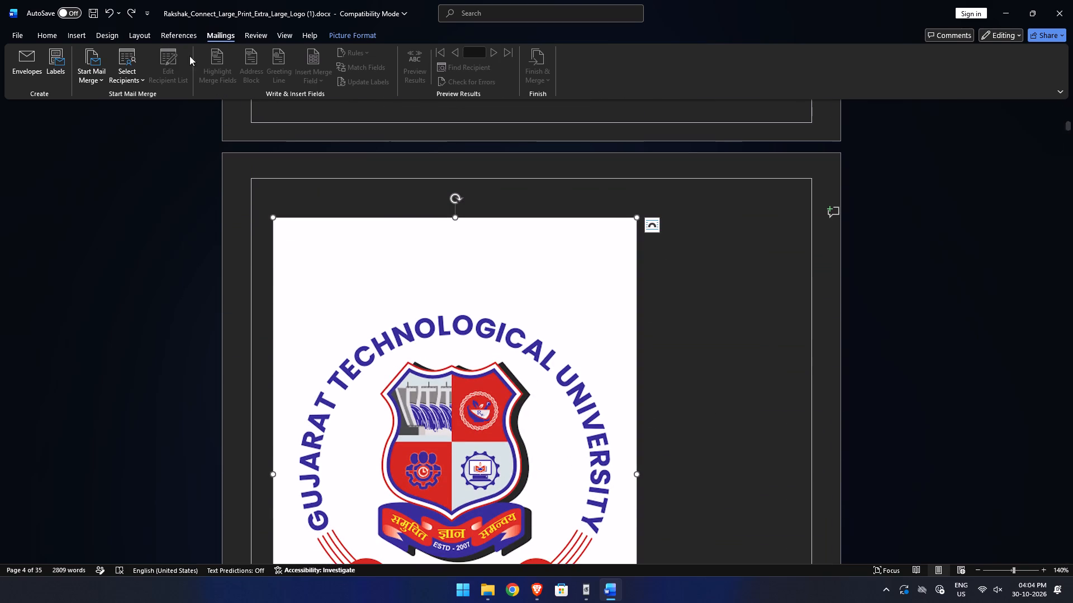
left_click(113, 10)
Check the cover and certificate pages, and redo one change to bring back the oversized university logo on the cover page.
scroll(754, 431, "down", 6)
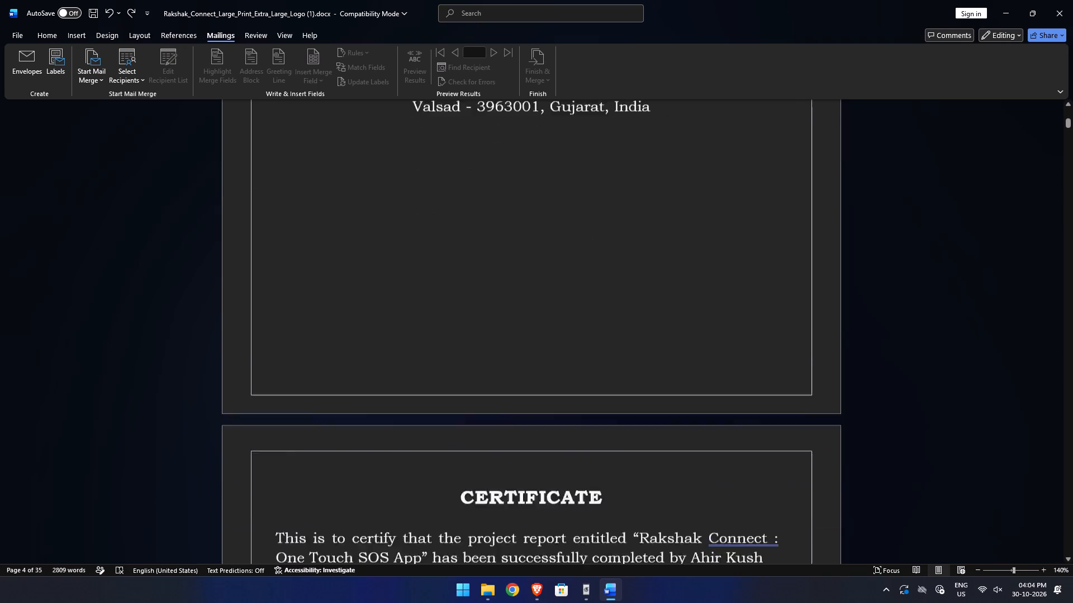
scroll(741, 420, "down", 3)
scroll(681, 370, "down", 8)
scroll(668, 360, "down", 17)
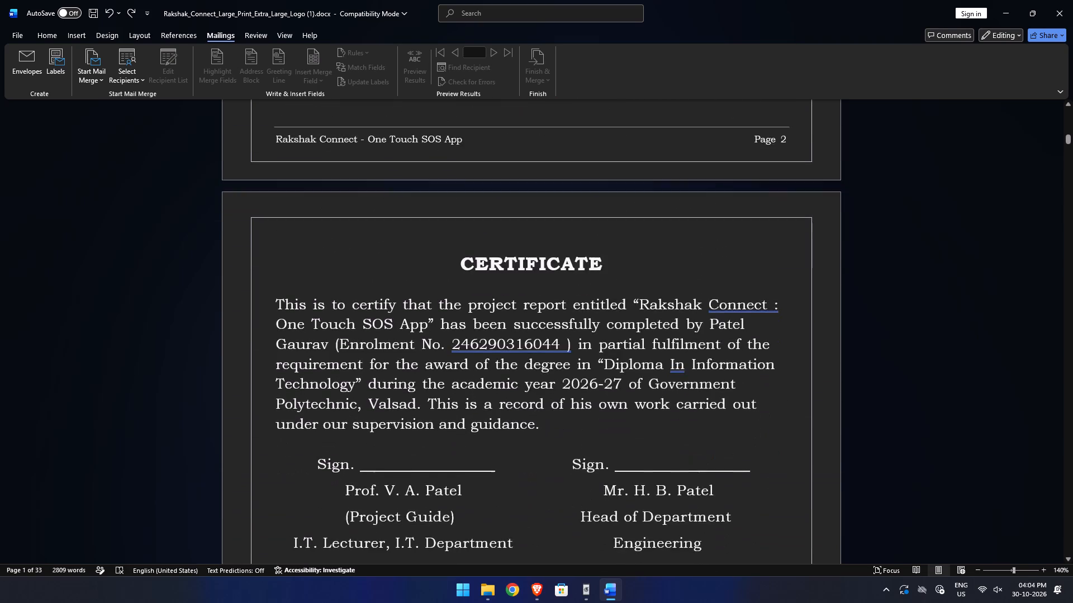
scroll(639, 345, "down", 4)
scroll(639, 345, "up", 12)
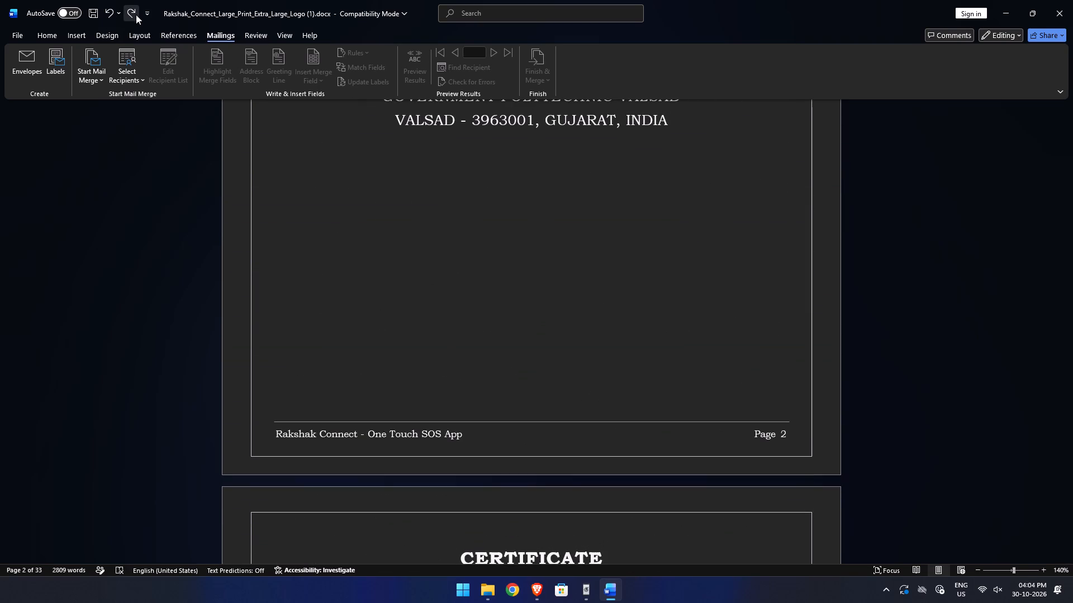
left_click(131, 12)
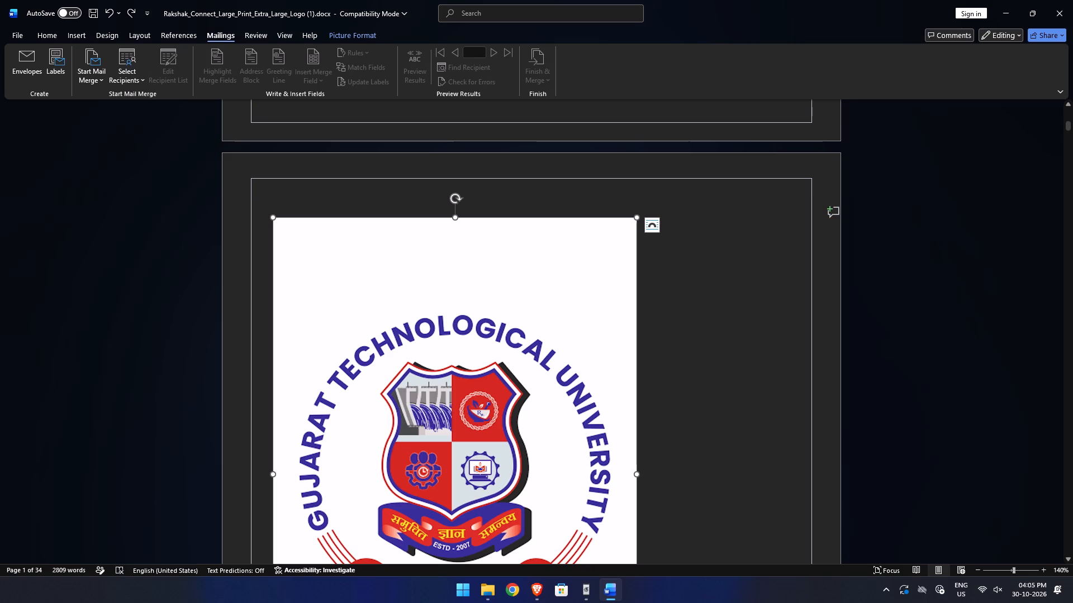
Shrink the oversized university logo on the cover page in height and width so it becomes compact and nearly square.
scroll(664, 322, "down", 20)
scroll(664, 322, "down", 20)
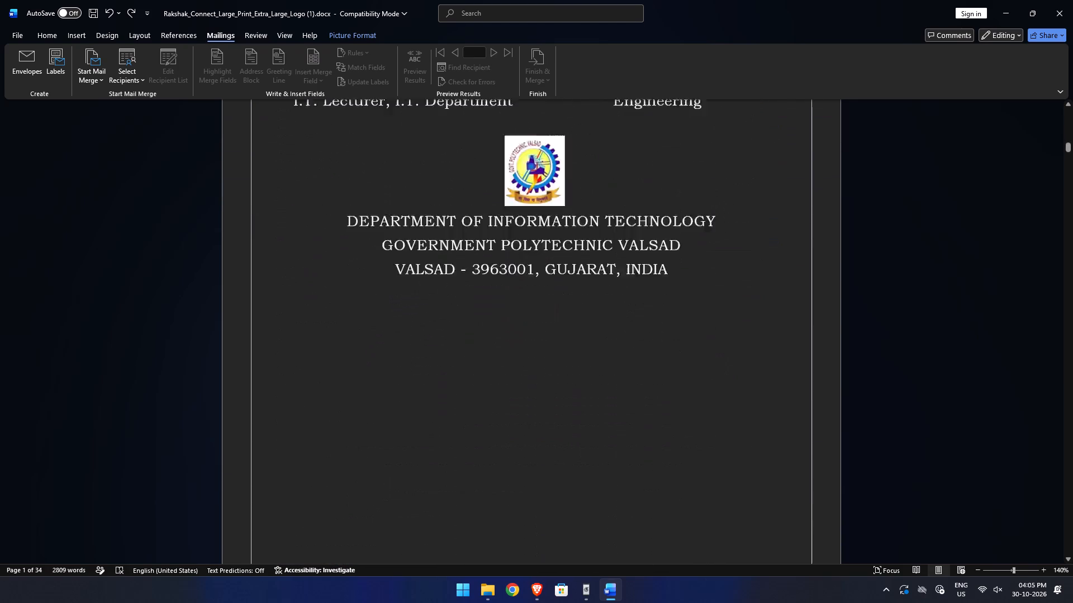
scroll(634, 290, "up", 20)
scroll(634, 290, "up", 5)
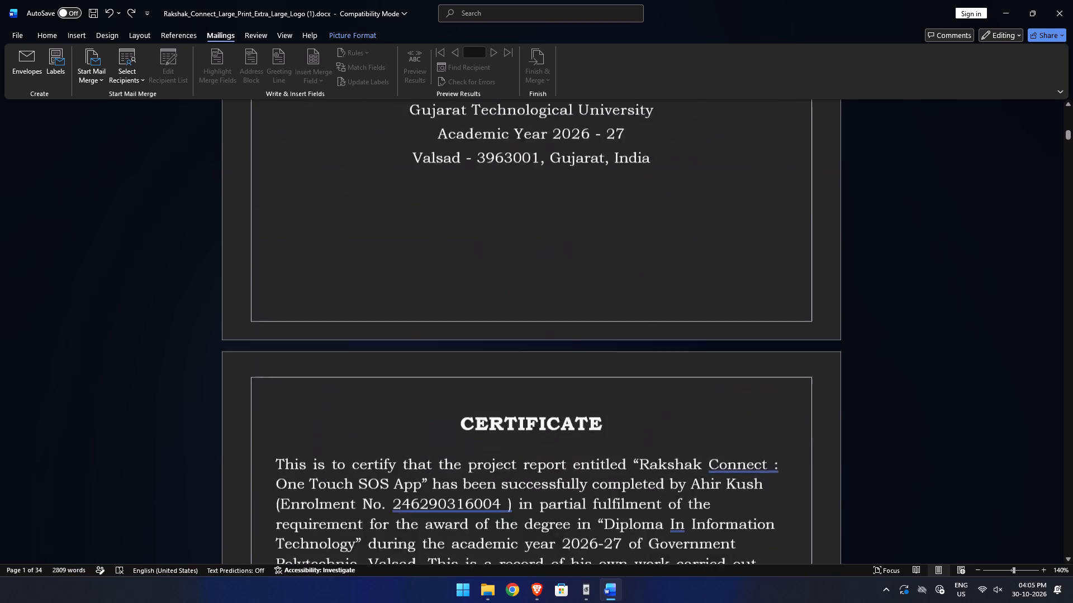
scroll(634, 290, "up", 9)
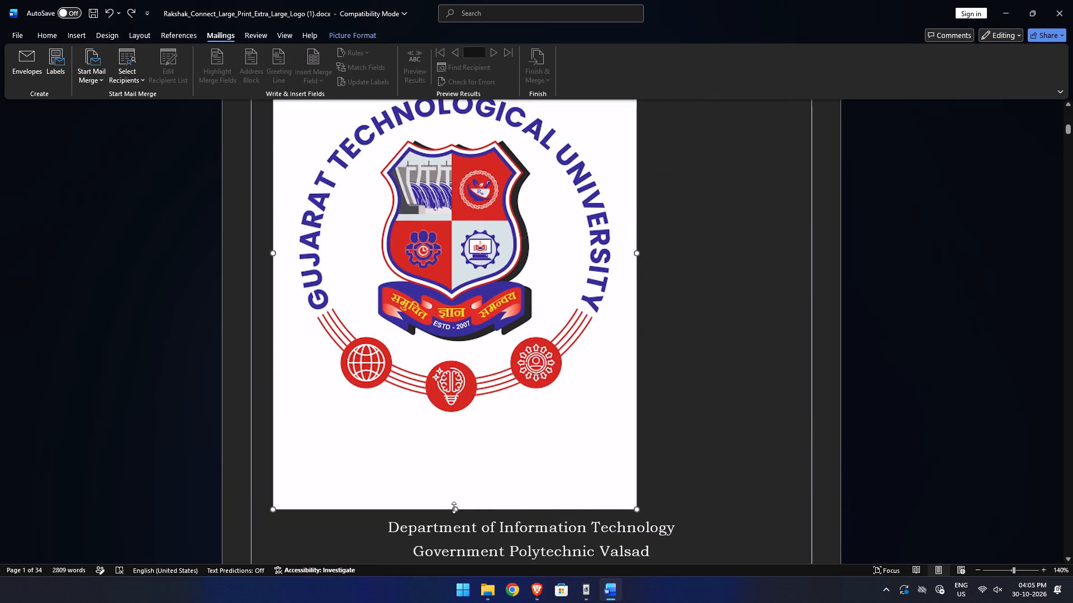
left_click_drag(454, 508, 480, 355)
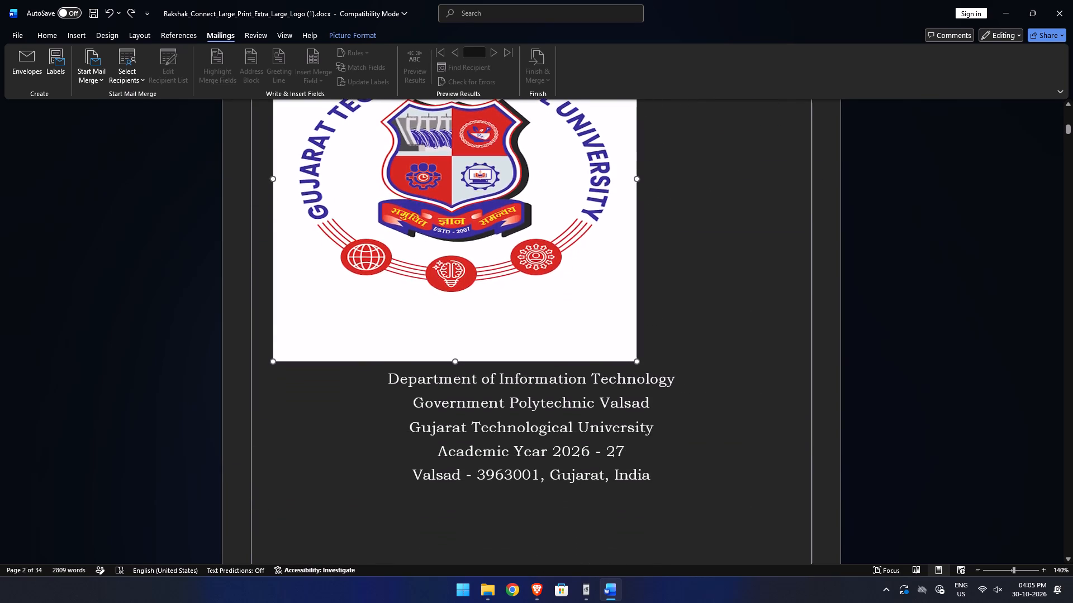
left_click_drag(480, 355, 481, 350)
scroll(551, 409, "up", 5)
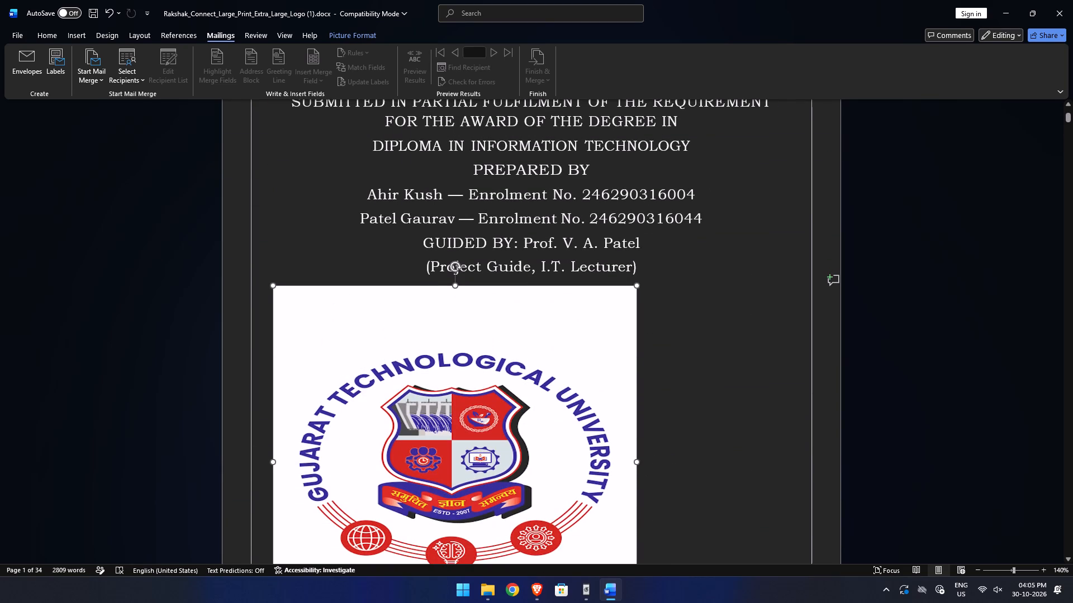
left_click_drag(454, 285, 459, 440)
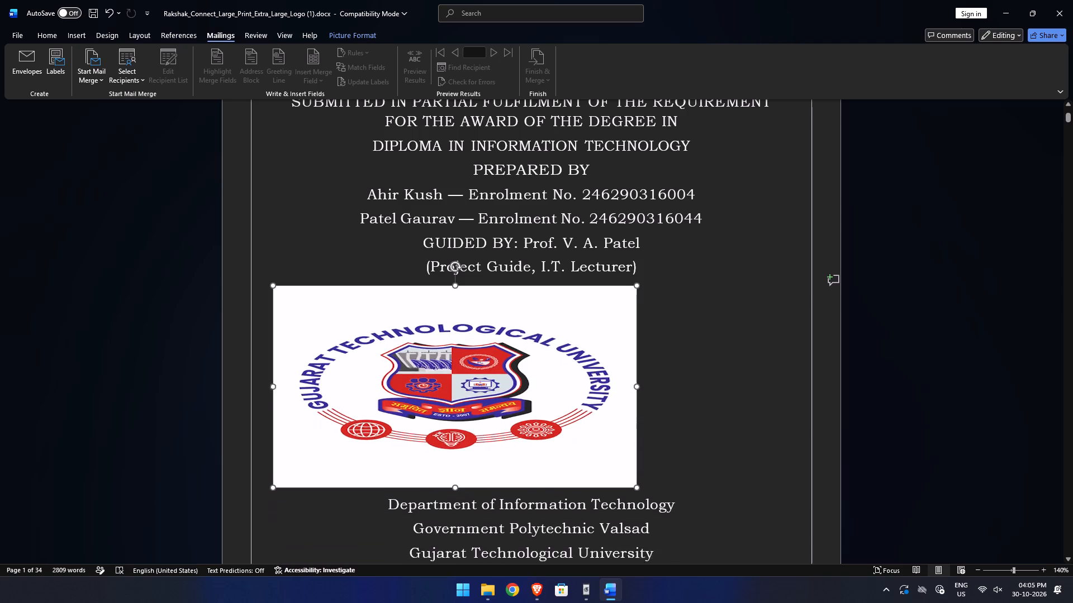
left_click_drag(459, 440, 462, 479)
left_click_drag(271, 364, 452, 396)
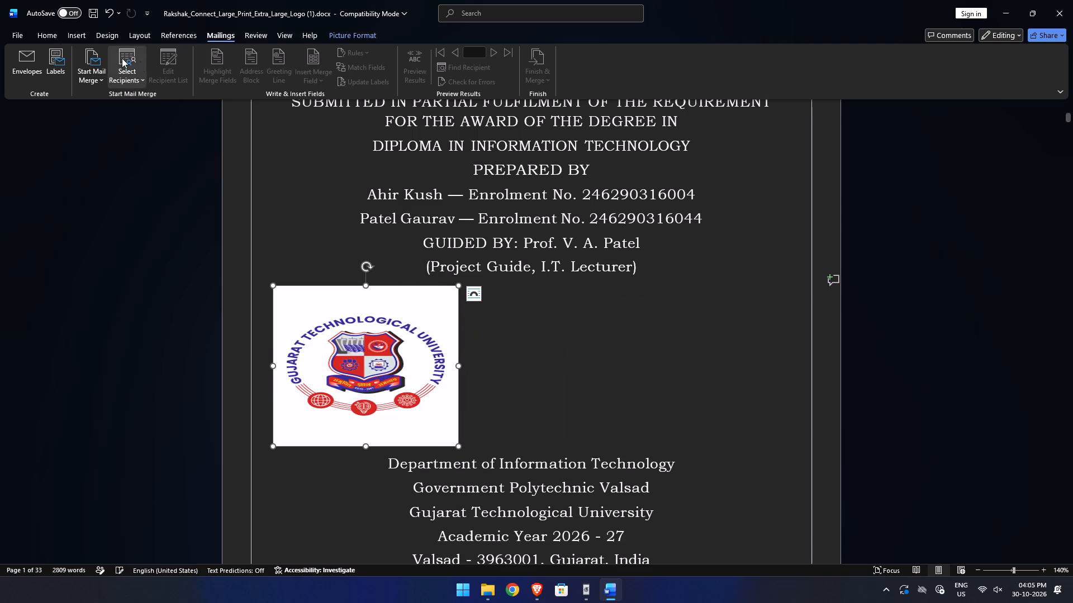
Centre the university logo horizontally on the cover page.
left_click(42, 36)
left_click(303, 74)
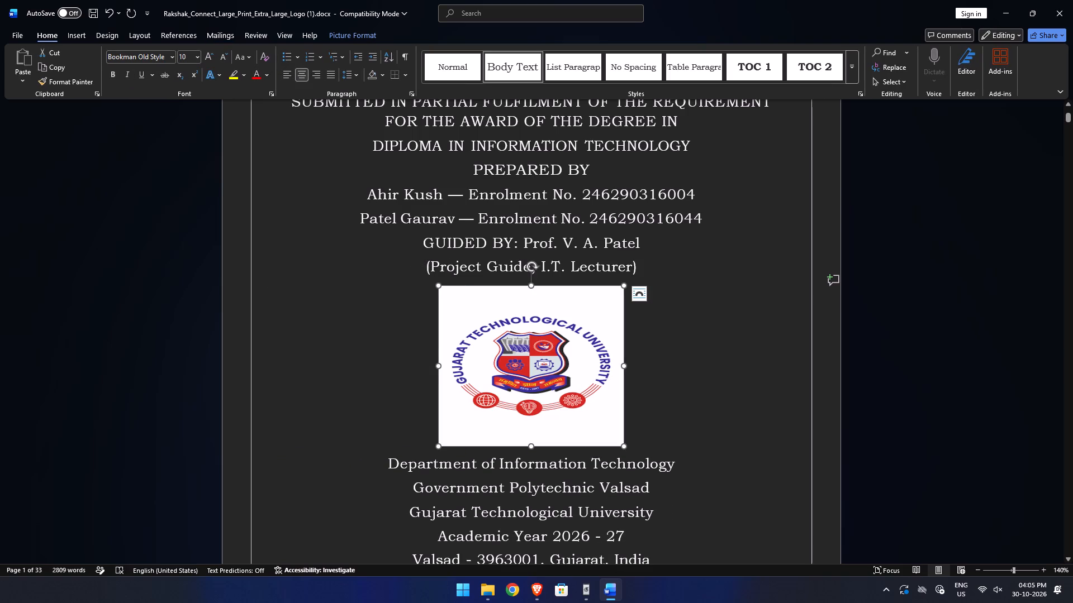
Shrink the university logo on the cover page further in height and width, keeping it nearly square.
left_click_drag(530, 446, 530, 433)
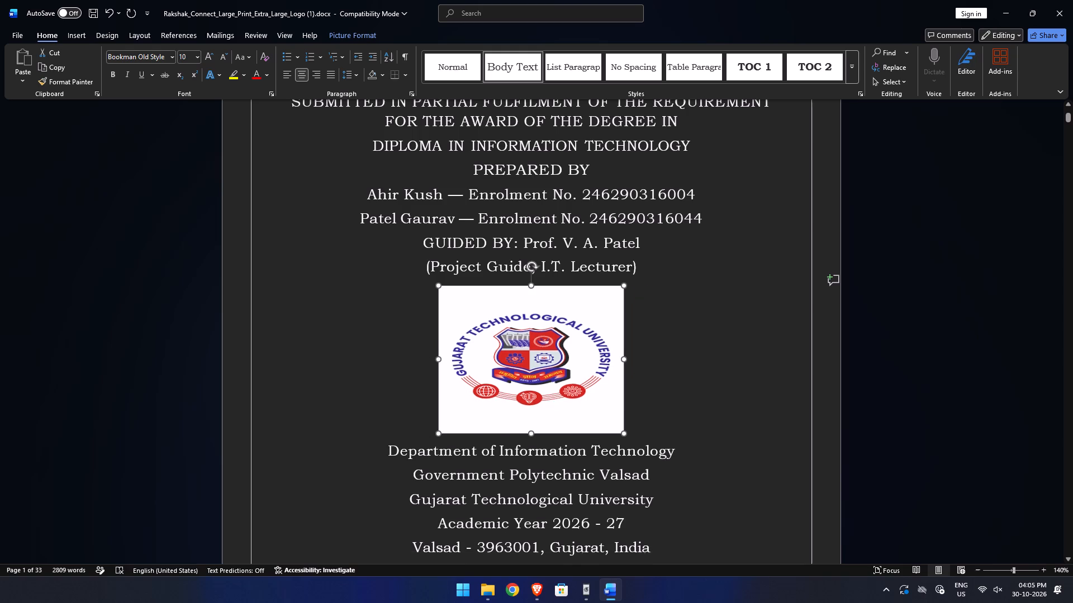
left_click_drag(530, 433, 529, 429)
left_click_drag(623, 358, 620, 358)
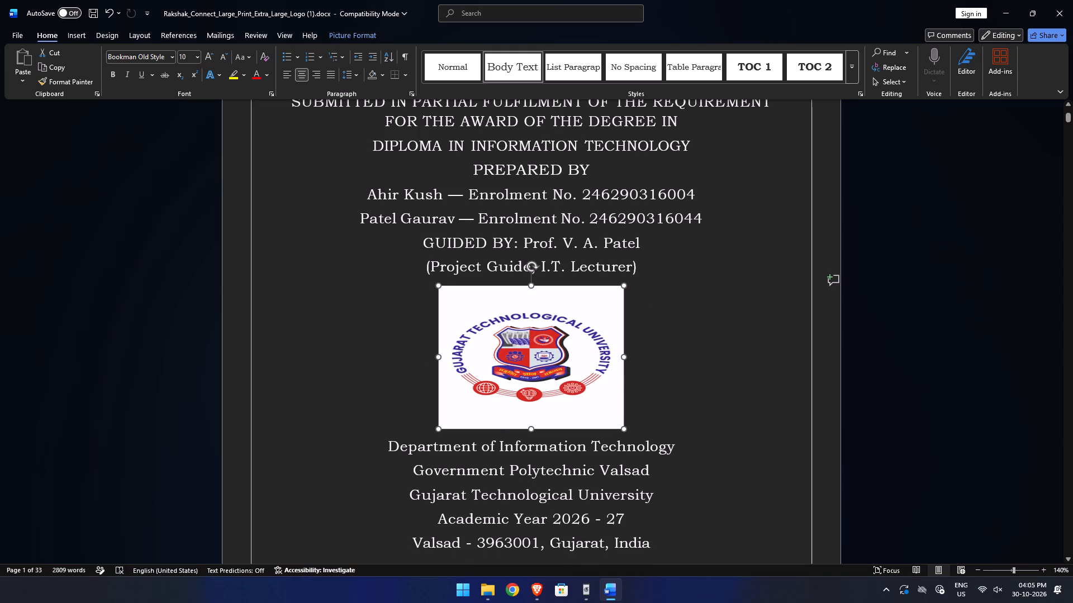
left_click_drag(620, 358, 586, 365)
left_click(755, 367)
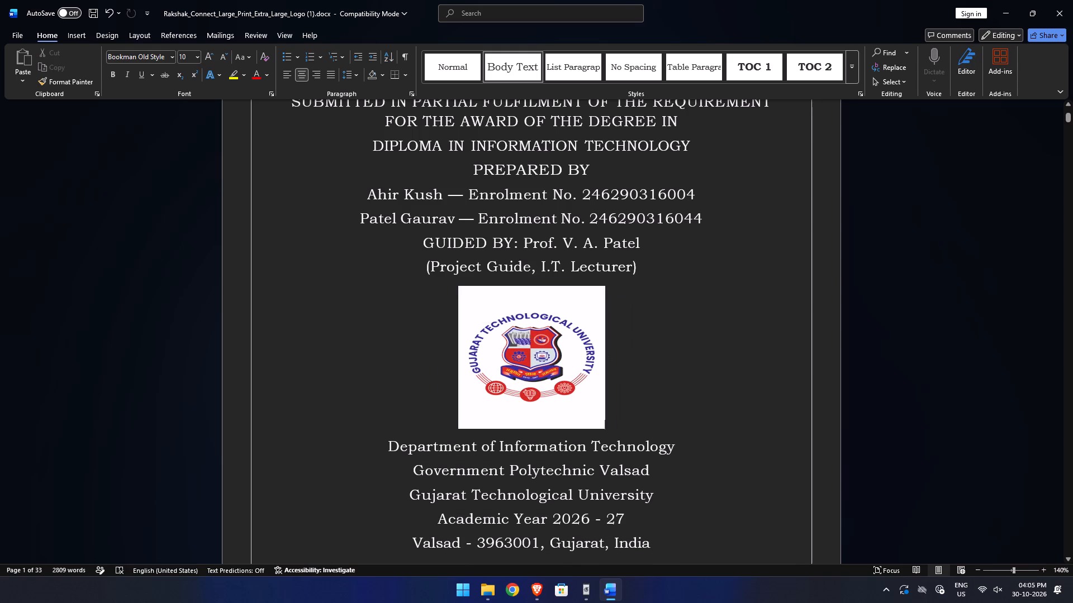
Look through the pages following the cover and save the report document.
scroll(753, 362, "down", 20)
scroll(753, 362, "down", 20)
scroll(753, 362, "down", 10)
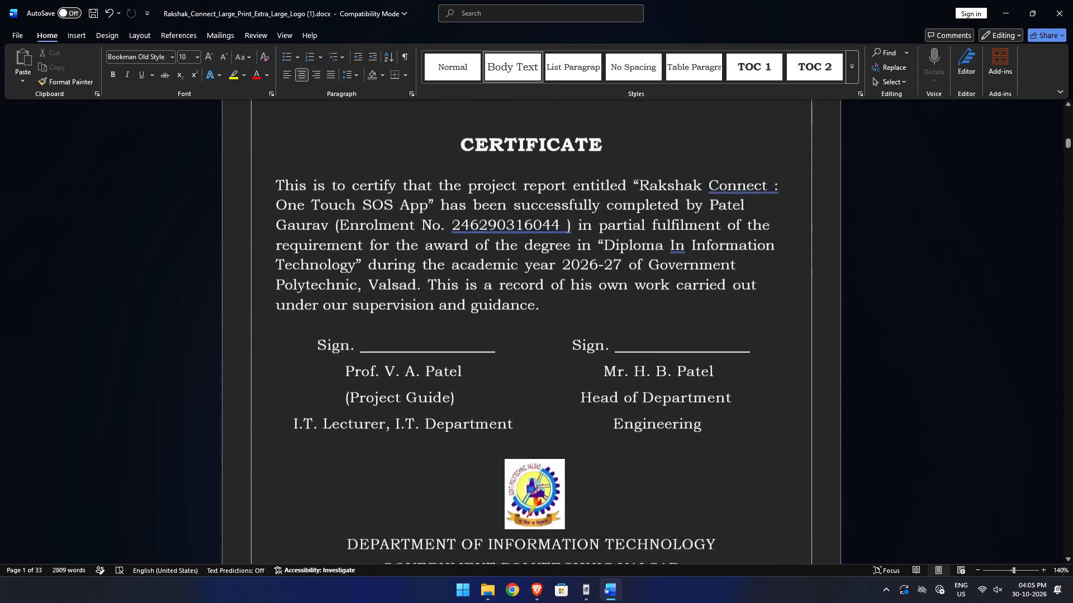
scroll(705, 308, "down", 20)
scroll(705, 308, "down", 20)
scroll(705, 308, "down", 20)
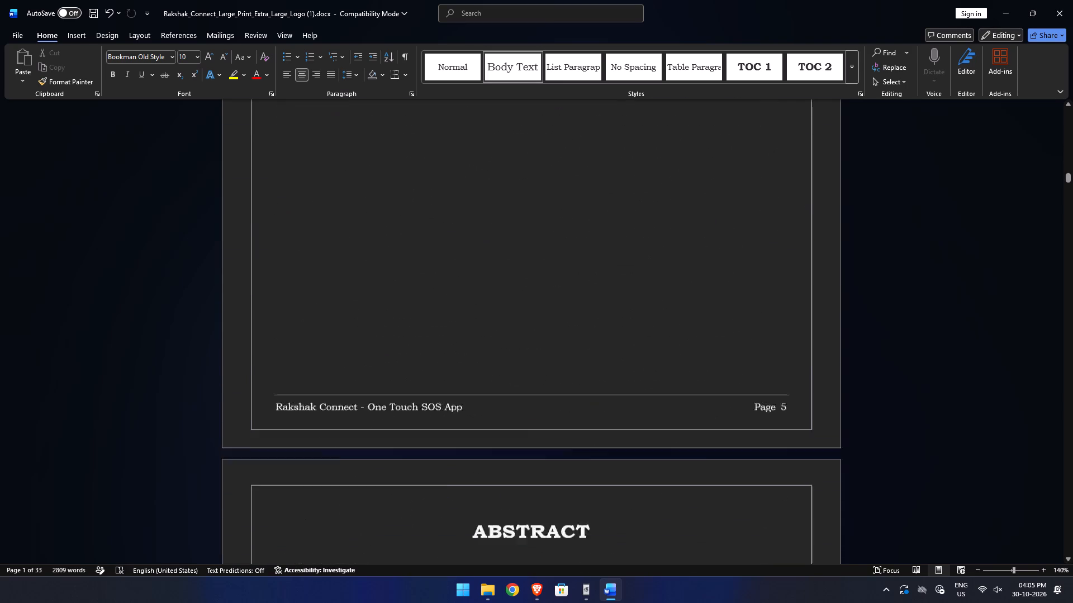
scroll(692, 302, "down", 20)
scroll(692, 302, "down", 20)
scroll(692, 302, "down", 1)
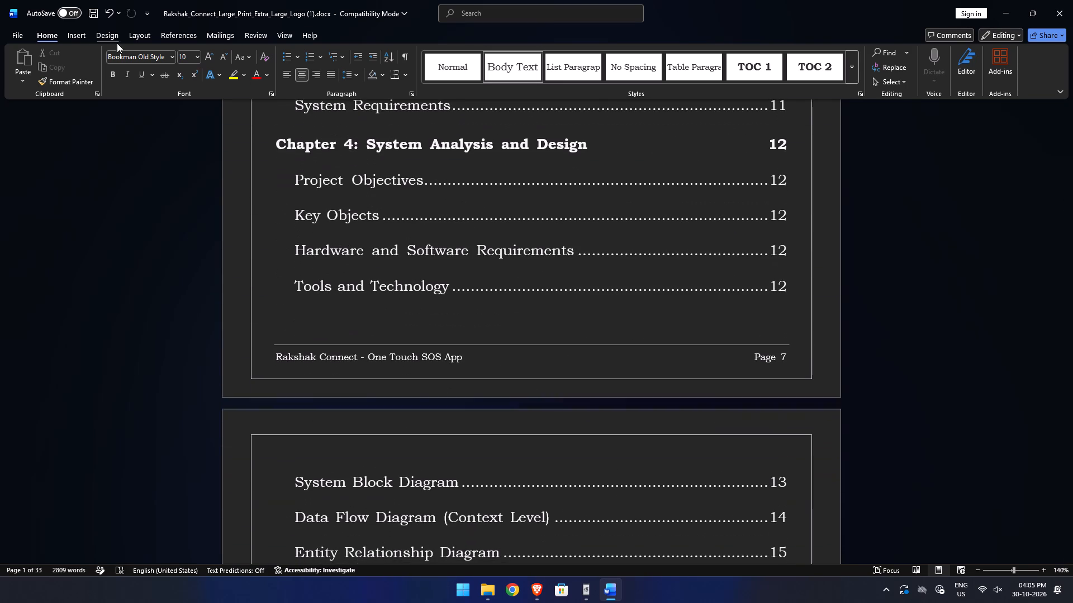
left_click(90, 13)
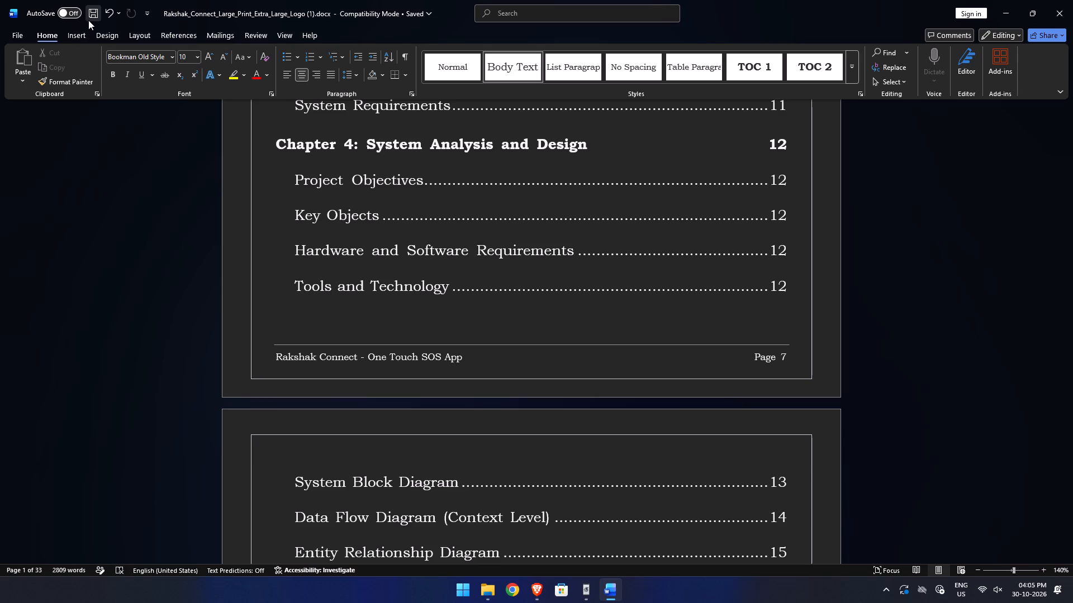
Export the report as Rakshak_Connect_Large_Print_Extra_Large_Logo (1).pdf in Downloads, replacing the existing file, and minimise the opened PDF.
left_click(13, 33)
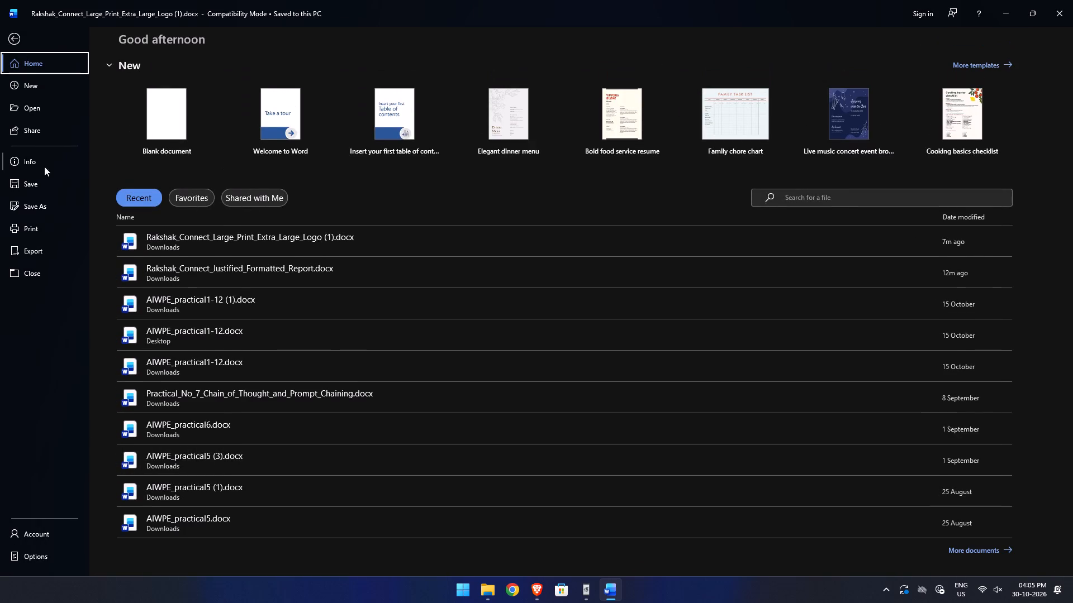
left_click(27, 249)
left_click(321, 165)
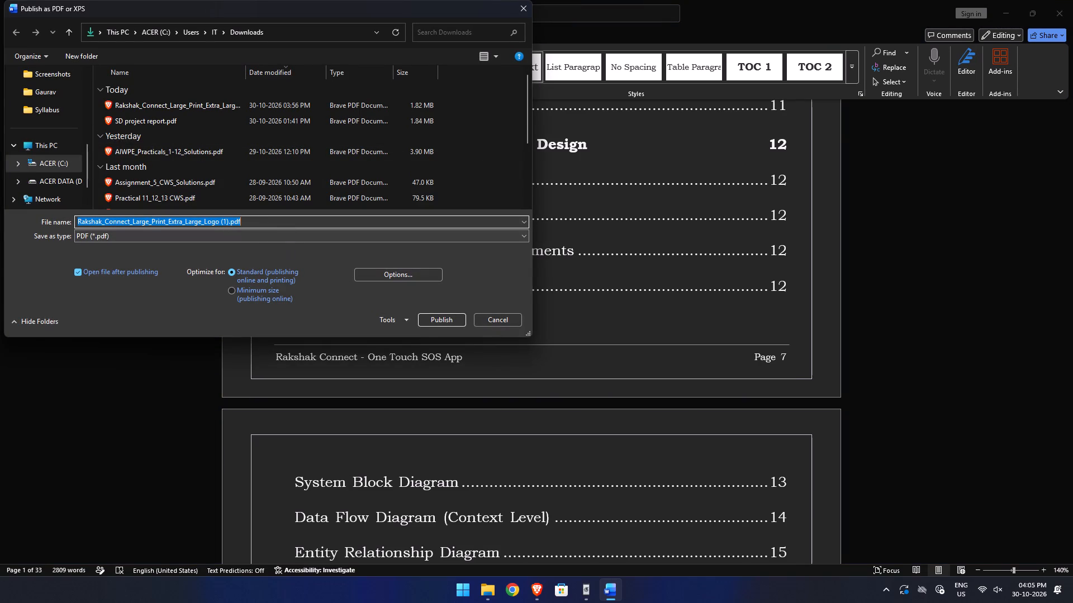
scroll(48, 108, "up", 4)
left_click(49, 164)
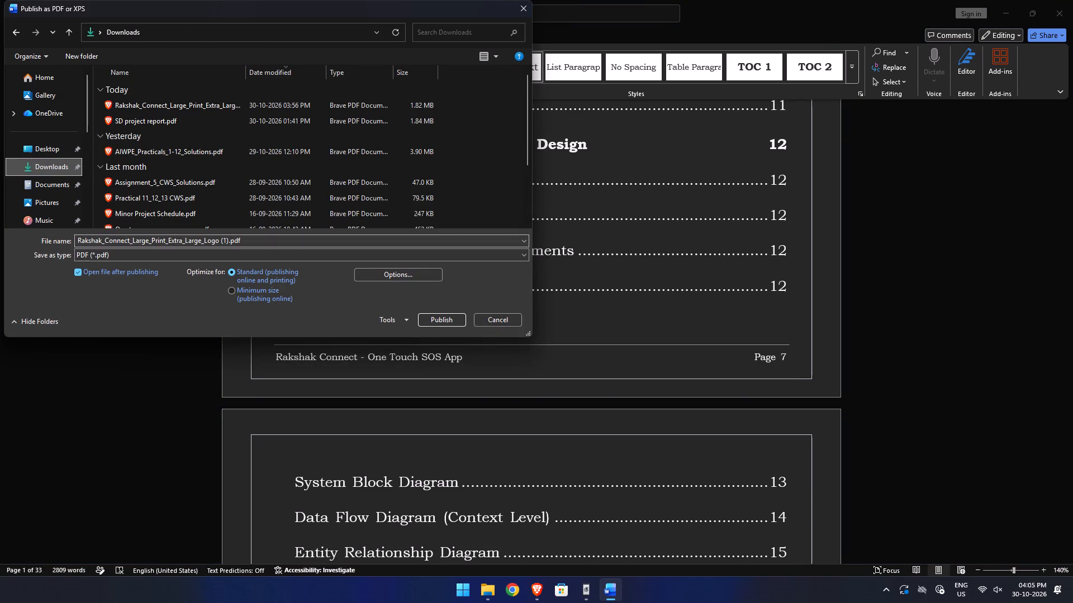
left_click(433, 321)
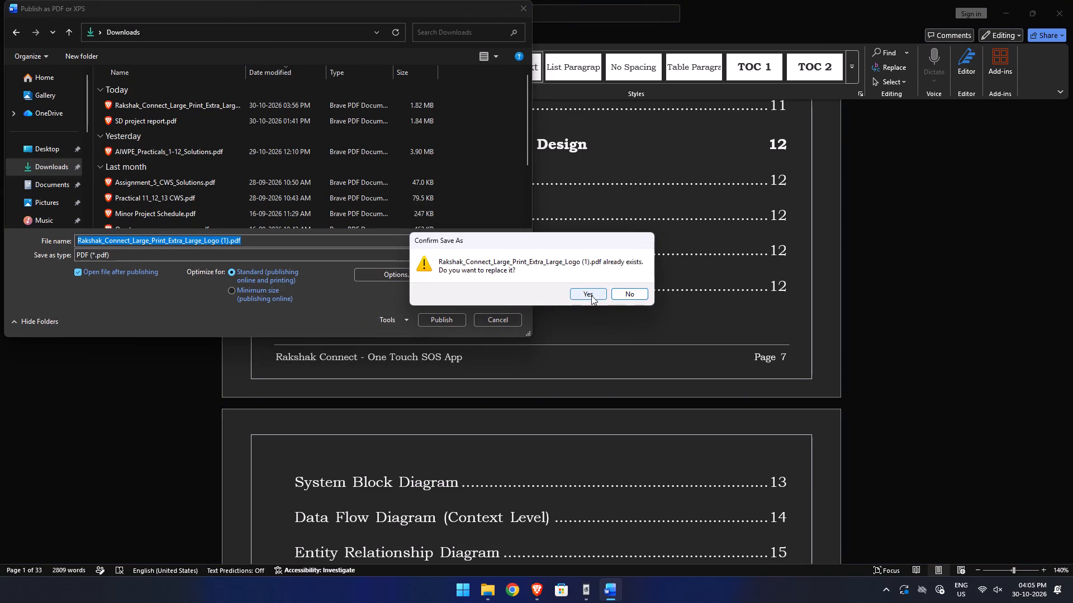
left_click(591, 295)
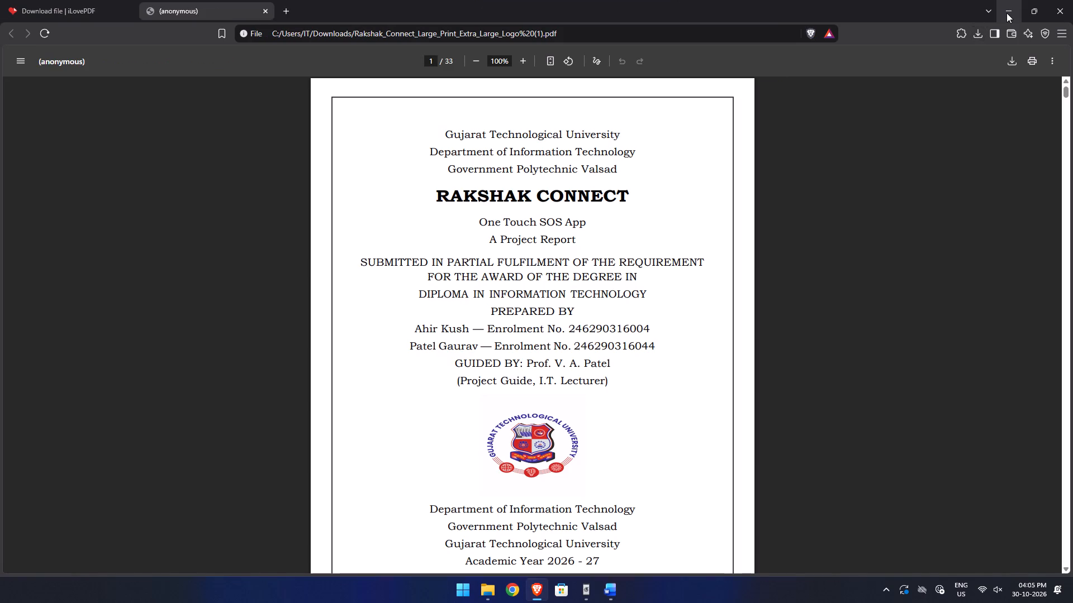
left_click(1006, 13)
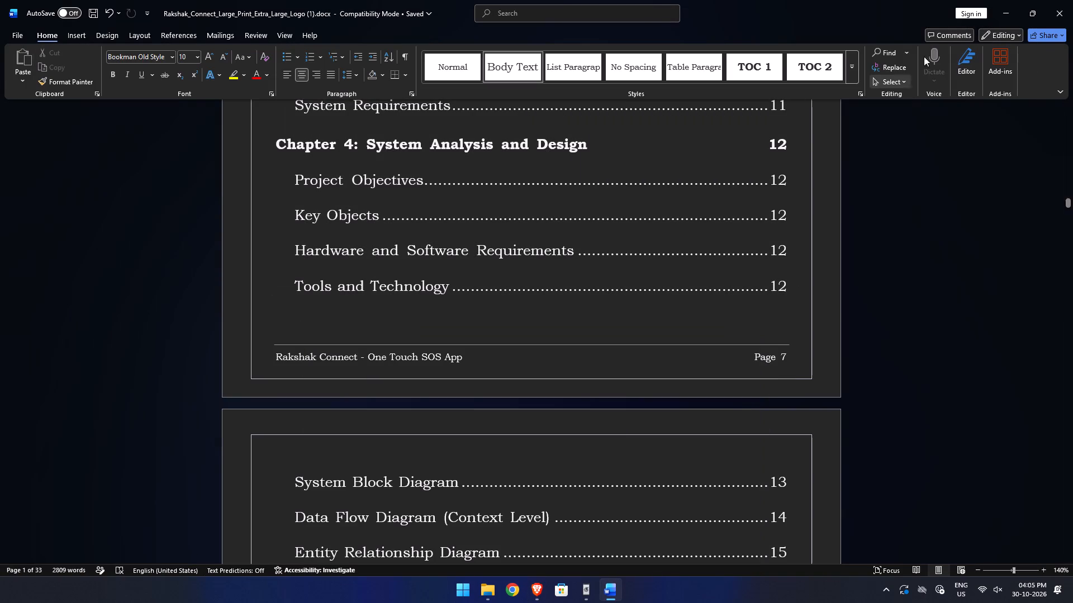
Close the report document, check the Downloads folder in File Explorer, and minimise the folder window.
left_click(1059, 8)
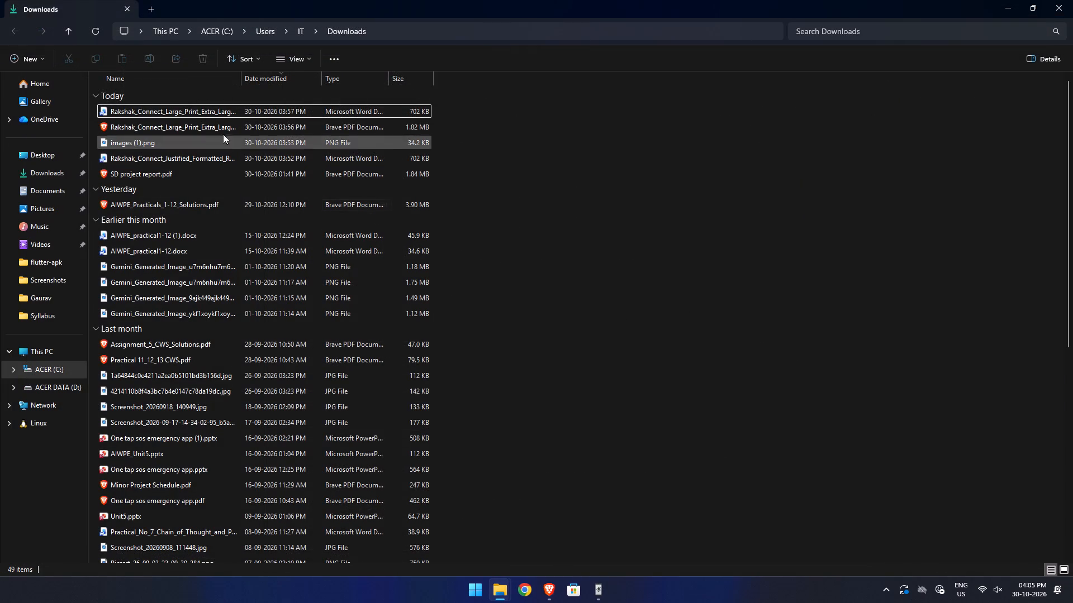
left_click(58, 180)
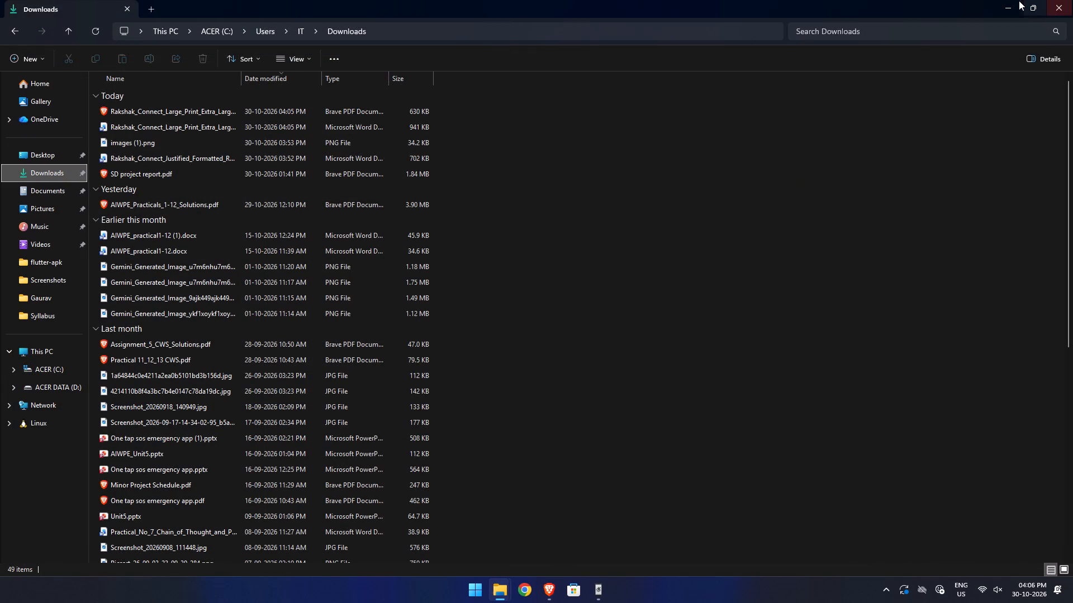
left_click(1009, 0)
In KDE Connect, share Rakshak_Connect_Large_Print_Extra_Large_Logo (1).pdf from Downloads with the RMX3940 device, and minimise the window.
left_click(599, 585)
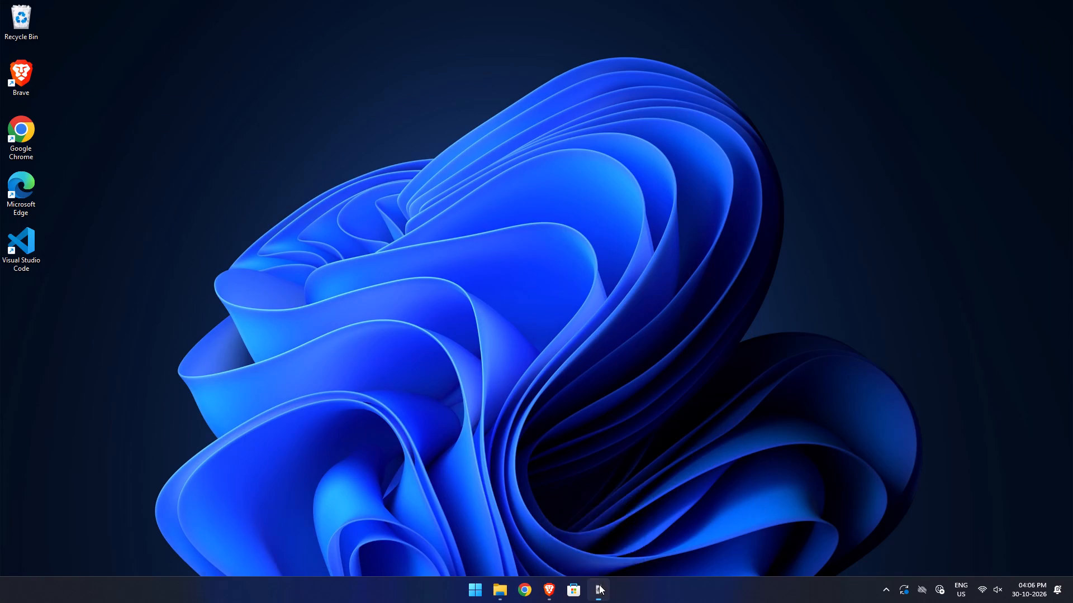
left_click(266, 218)
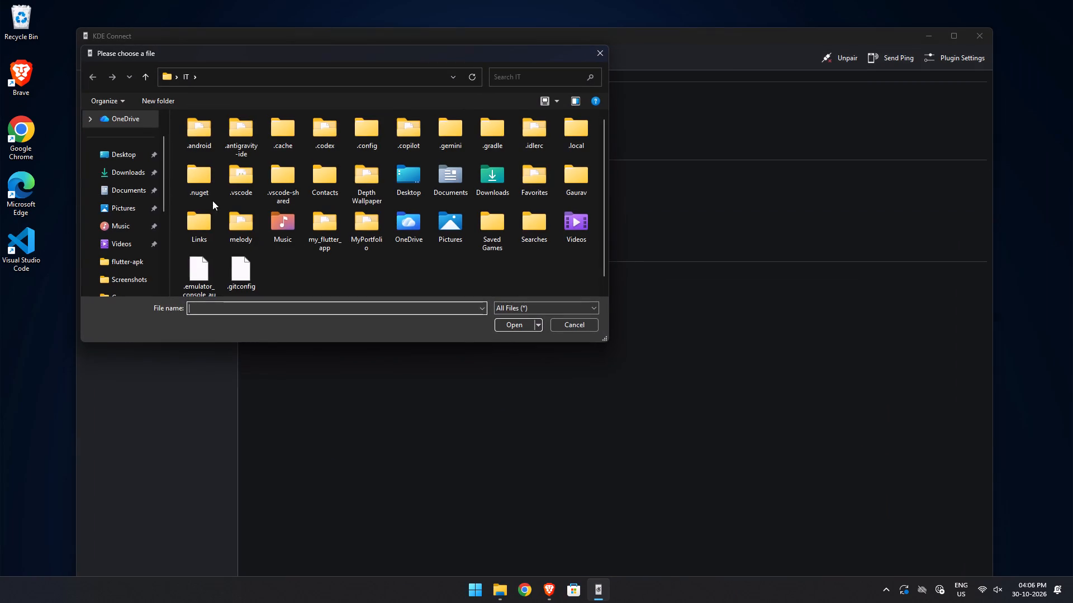
left_click(118, 173)
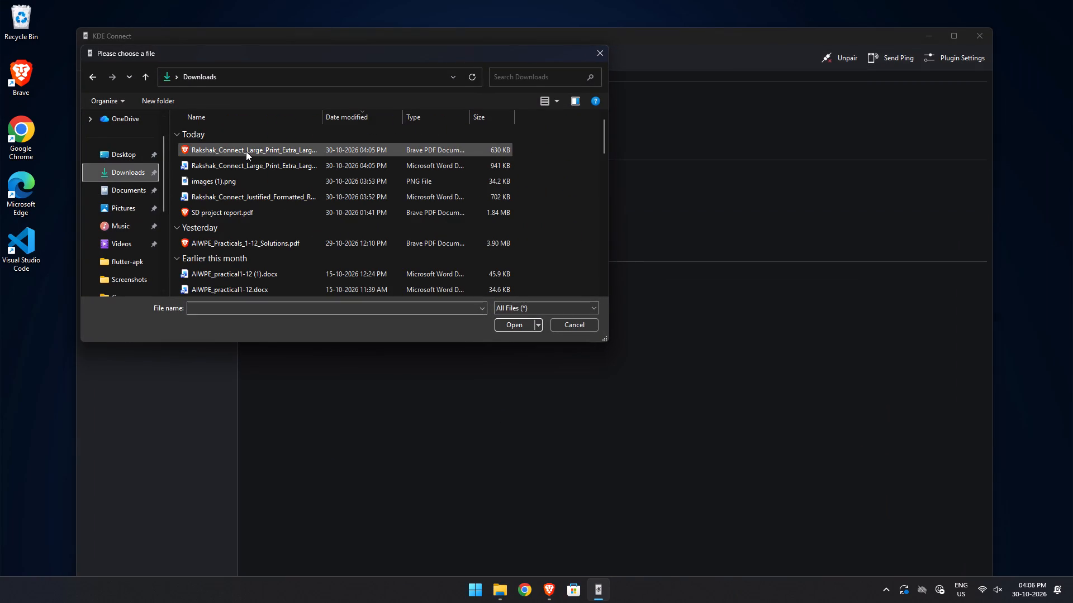
left_click(246, 151)
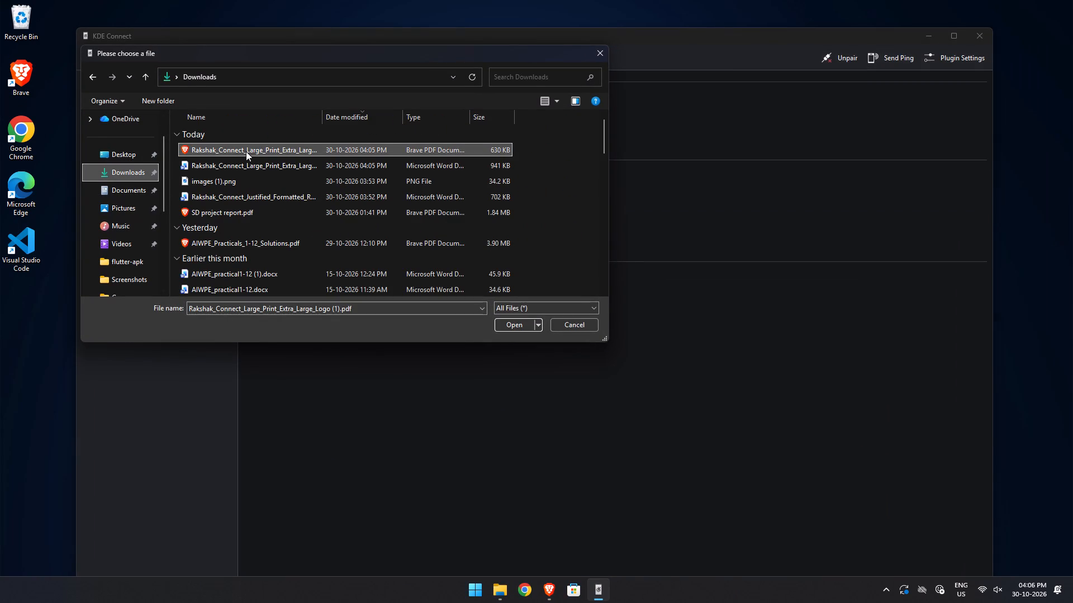
left_click(516, 324)
left_click(929, 36)
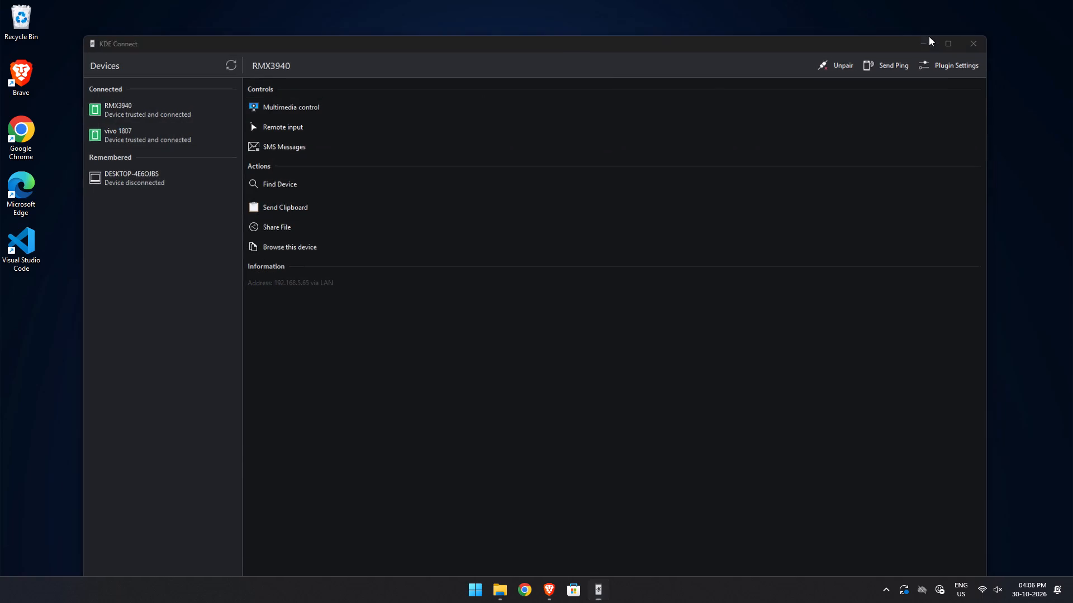
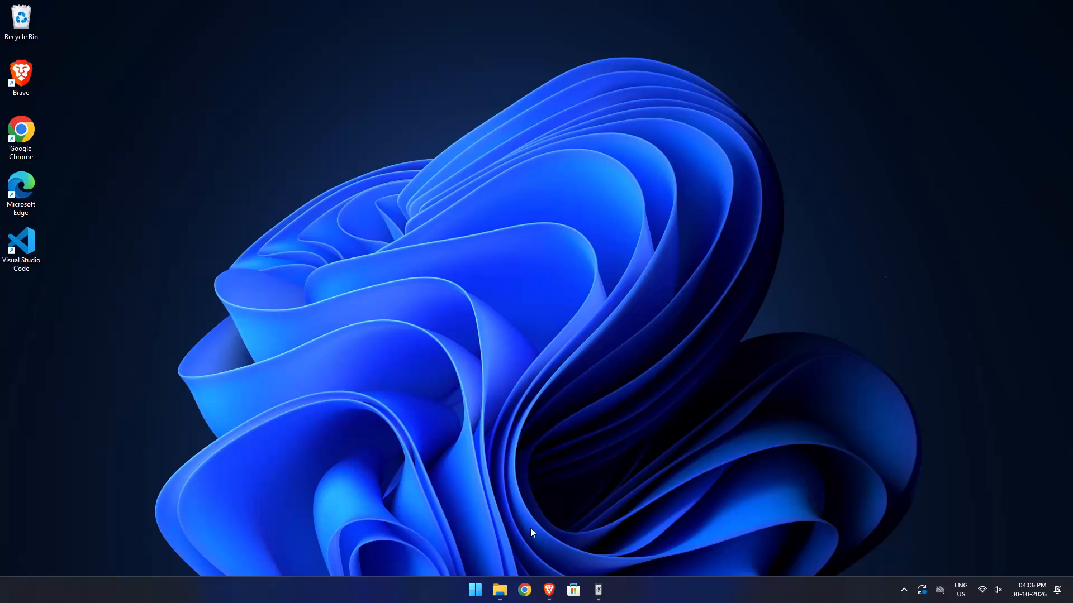
Switch to Brave, close the PDF and iLovePDF tabs, and open the Arena site (arena.ai).
left_click(545, 589)
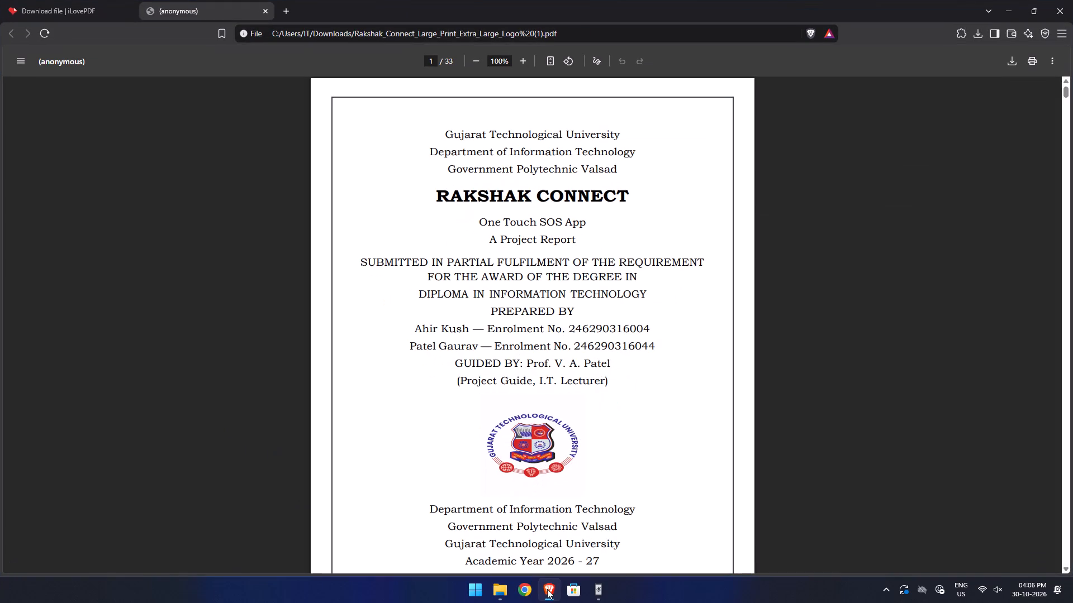
left_click(266, 8)
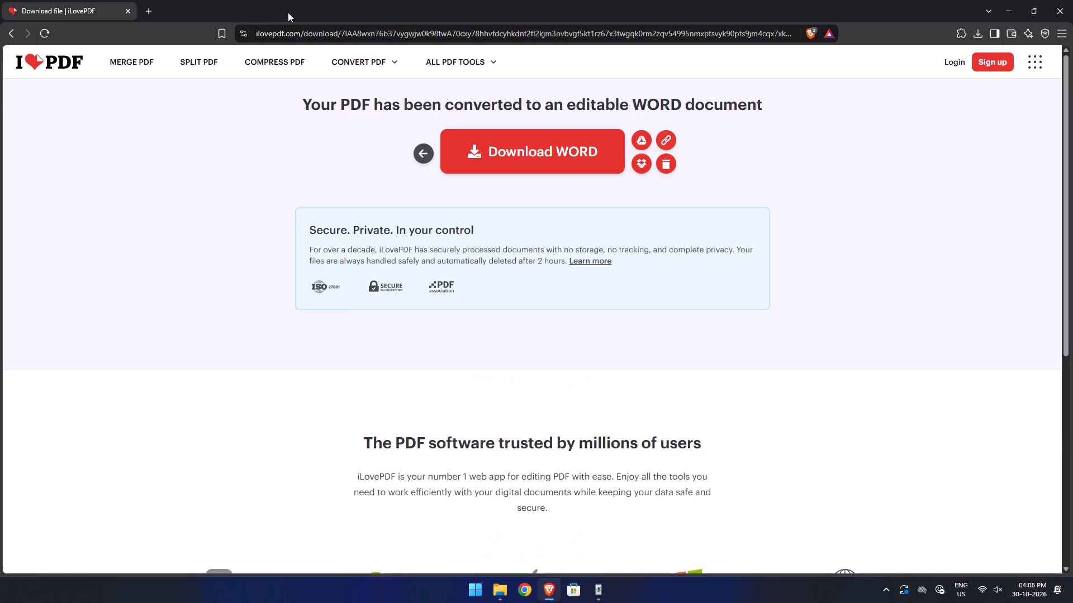
left_click(152, 9)
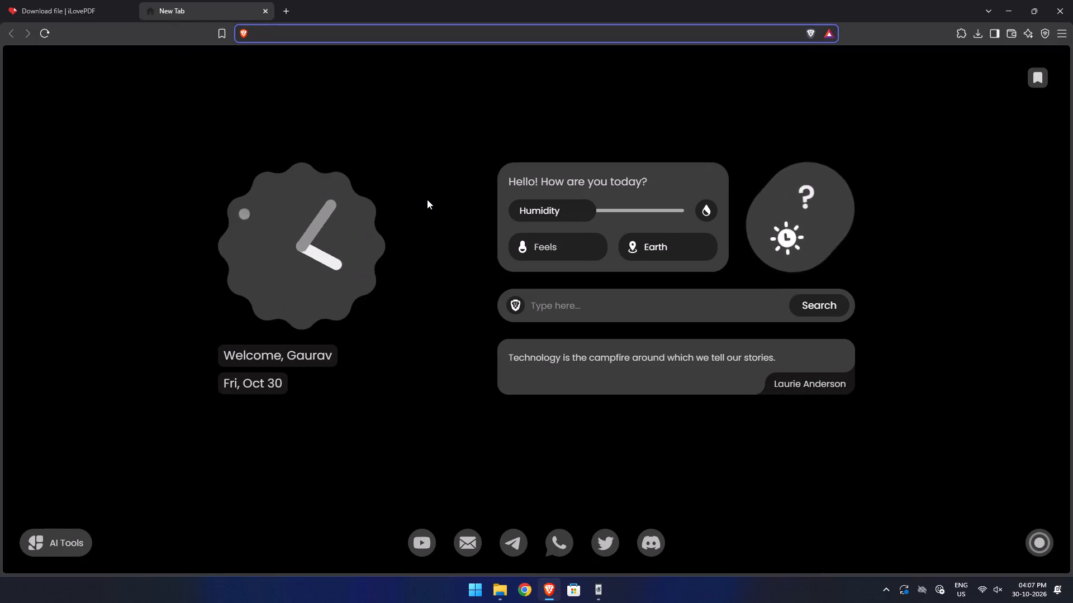
type("arena")
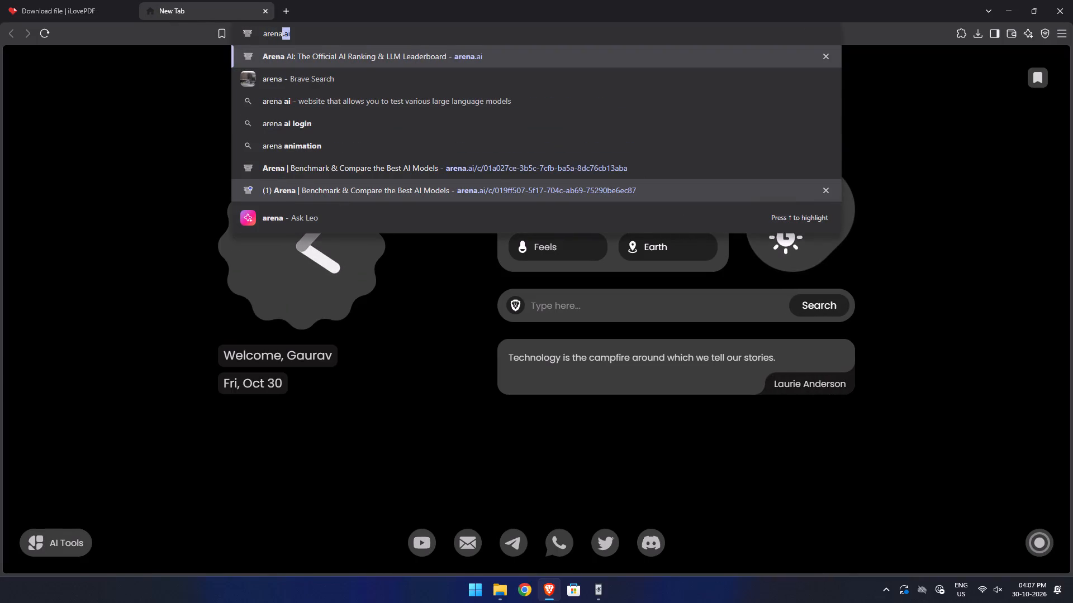
key("Return")
left_click(127, 12)
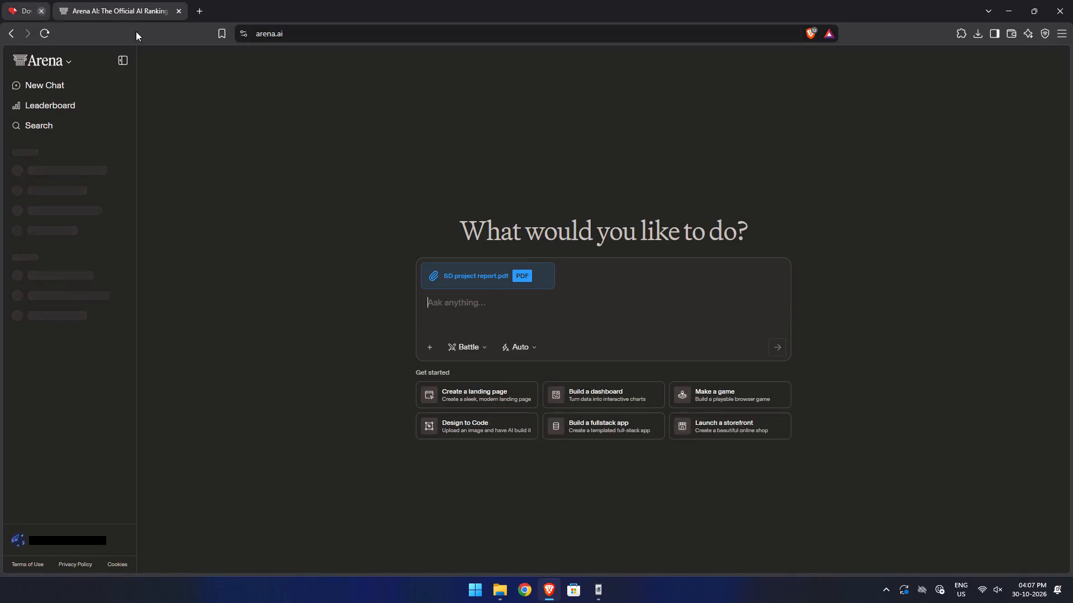
Remove the SD project report.pdf attachment from the Arena prompt and switch the chat mode from Battle to Agent.
left_click(547, 272)
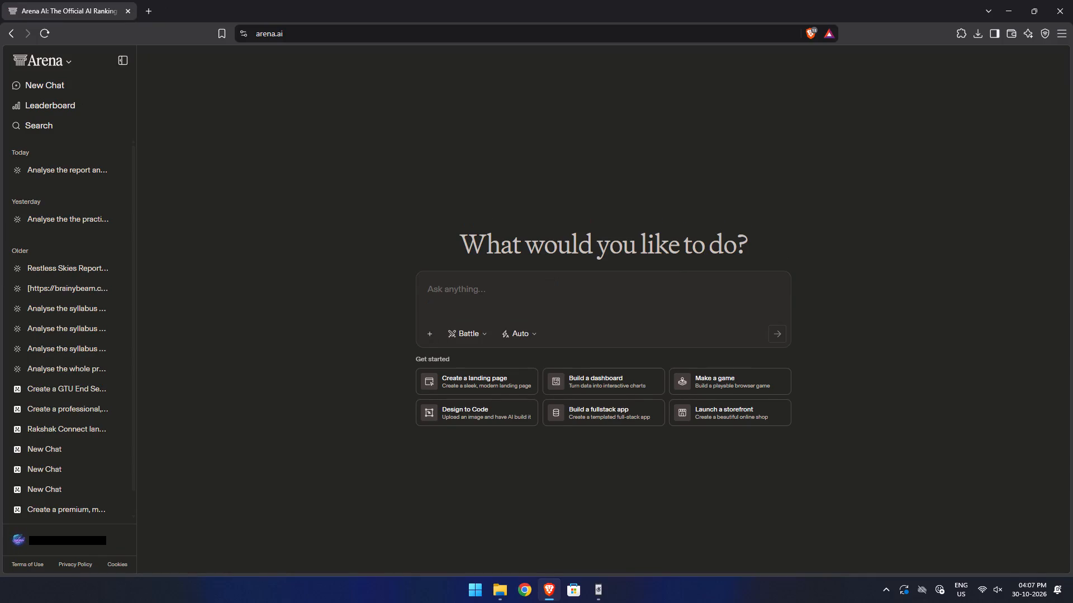
left_click(428, 332)
left_click(483, 337)
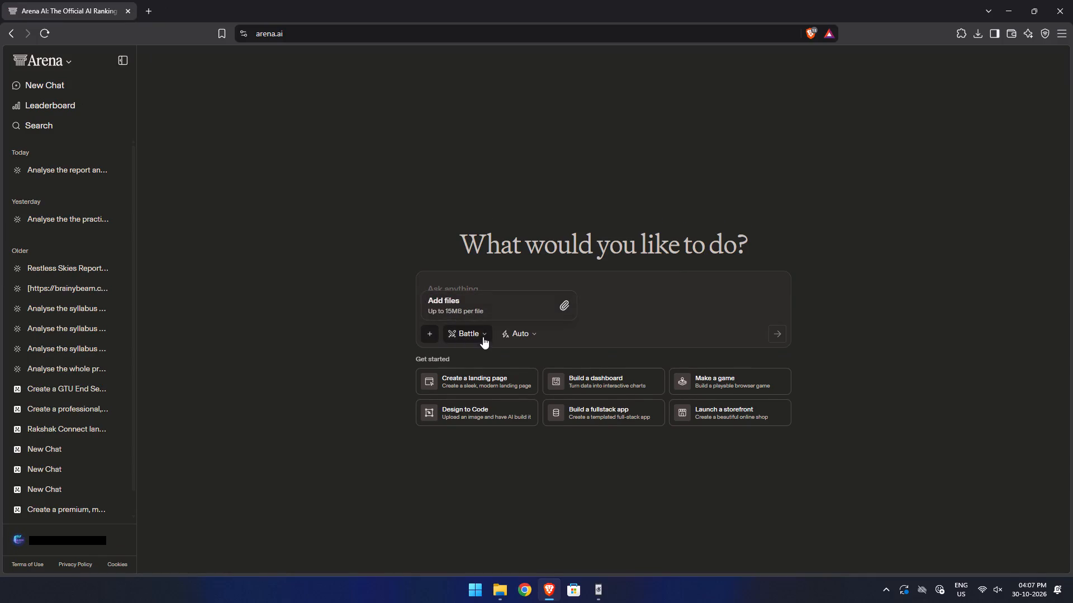
left_click(486, 398)
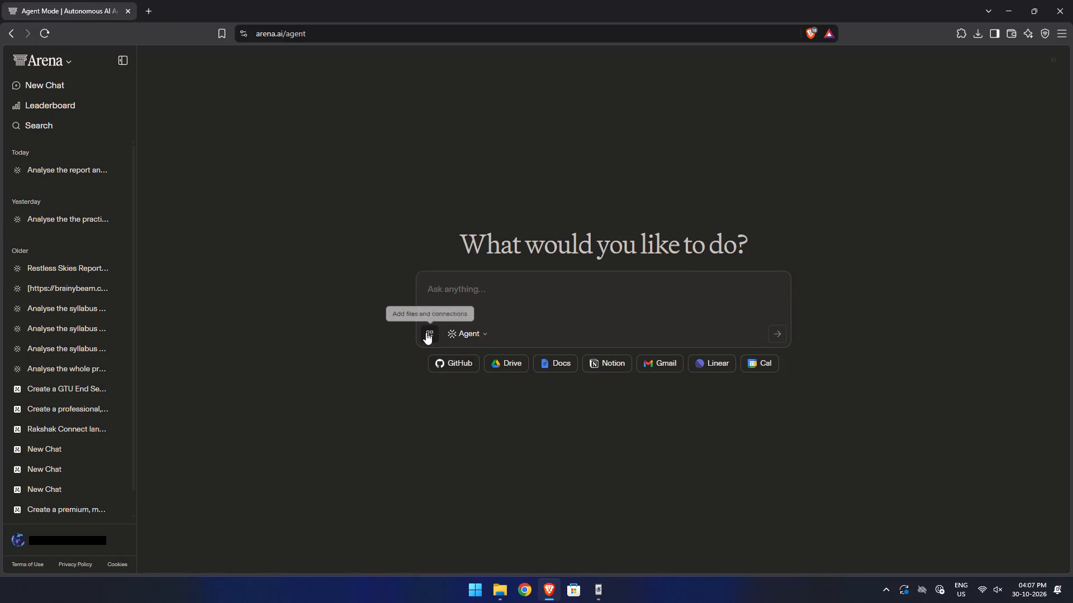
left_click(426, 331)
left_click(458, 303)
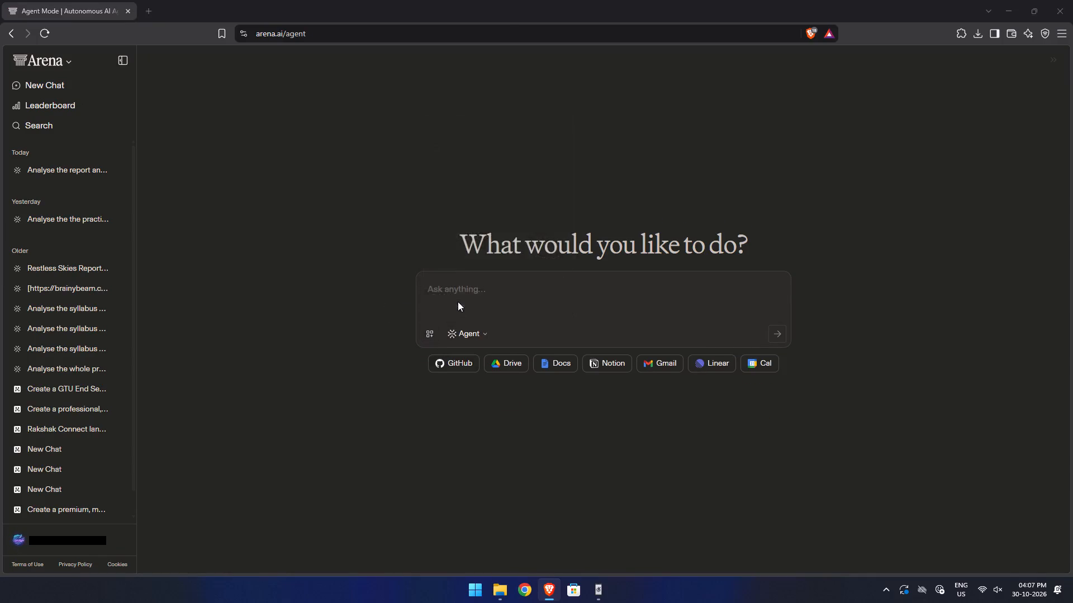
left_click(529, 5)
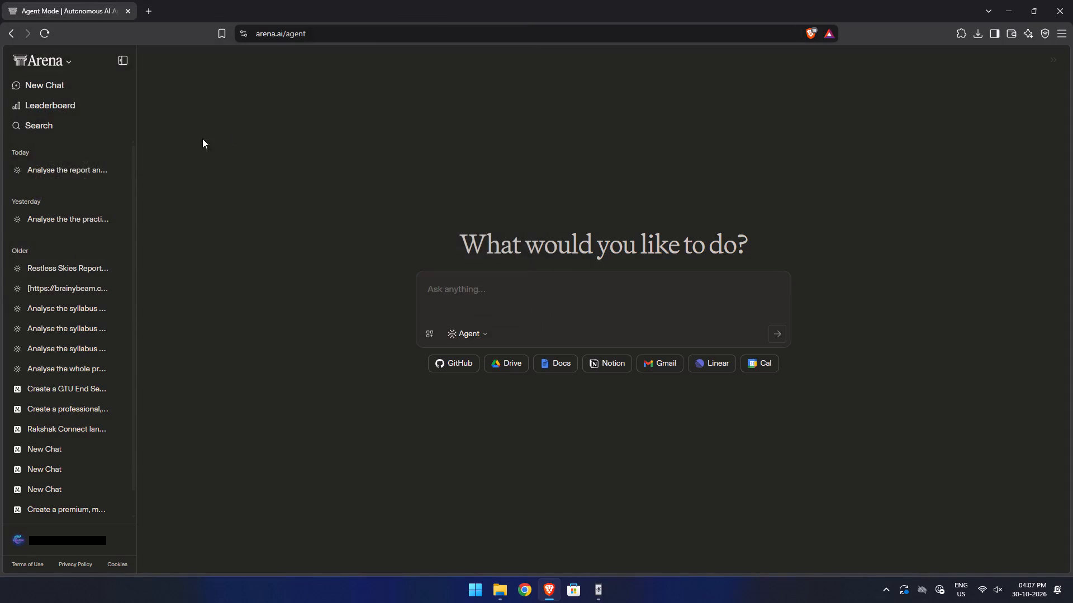
Open today's earlier "Analyse the report" chat and answer Yes to whether the task was successful.
left_click(68, 166)
left_click(330, 557)
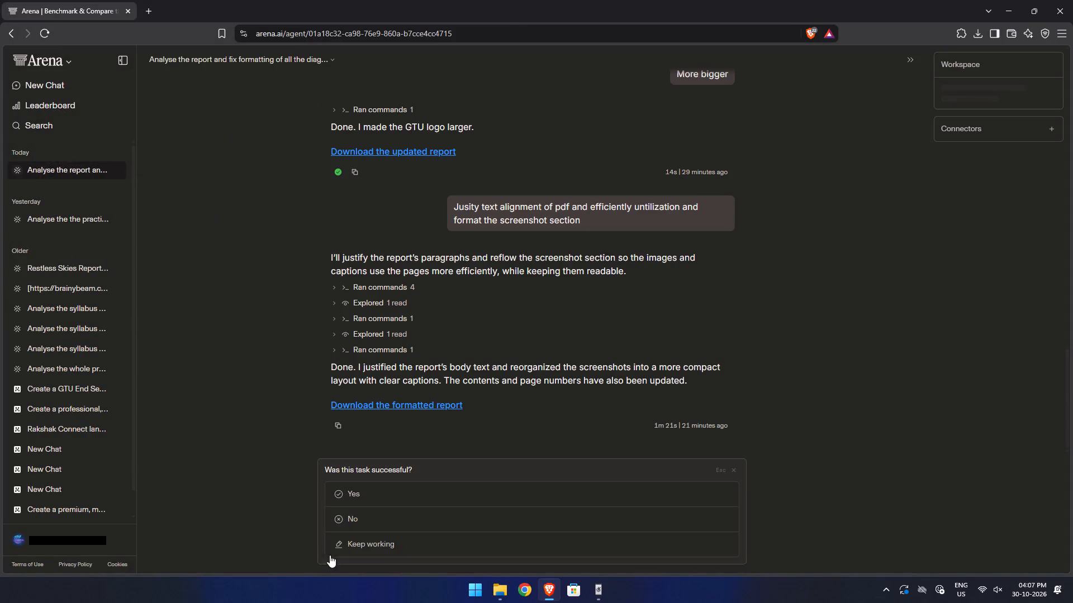
left_click(405, 441)
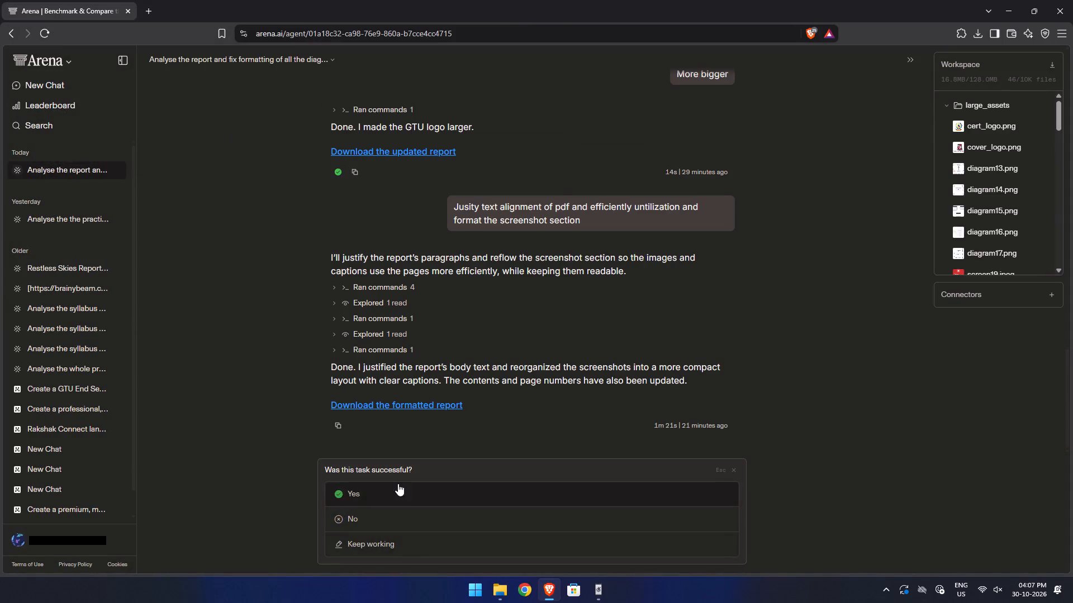
left_click(397, 487)
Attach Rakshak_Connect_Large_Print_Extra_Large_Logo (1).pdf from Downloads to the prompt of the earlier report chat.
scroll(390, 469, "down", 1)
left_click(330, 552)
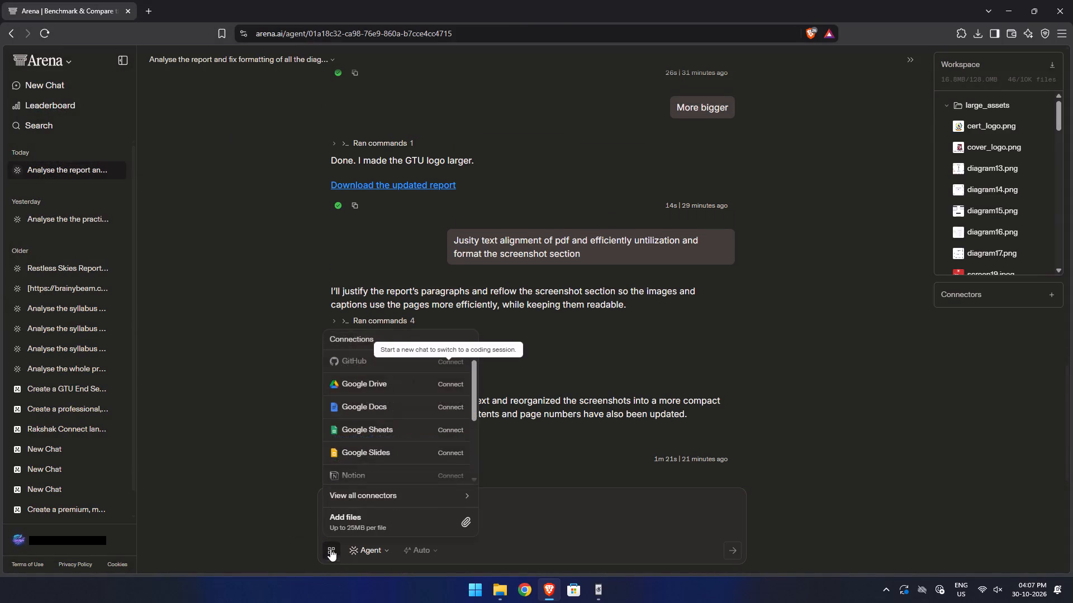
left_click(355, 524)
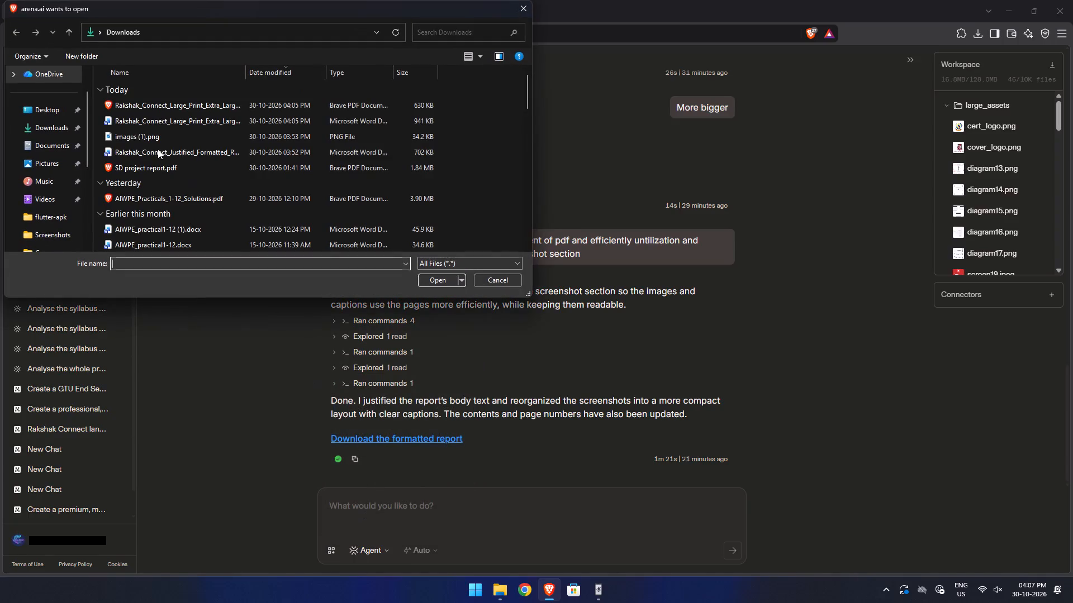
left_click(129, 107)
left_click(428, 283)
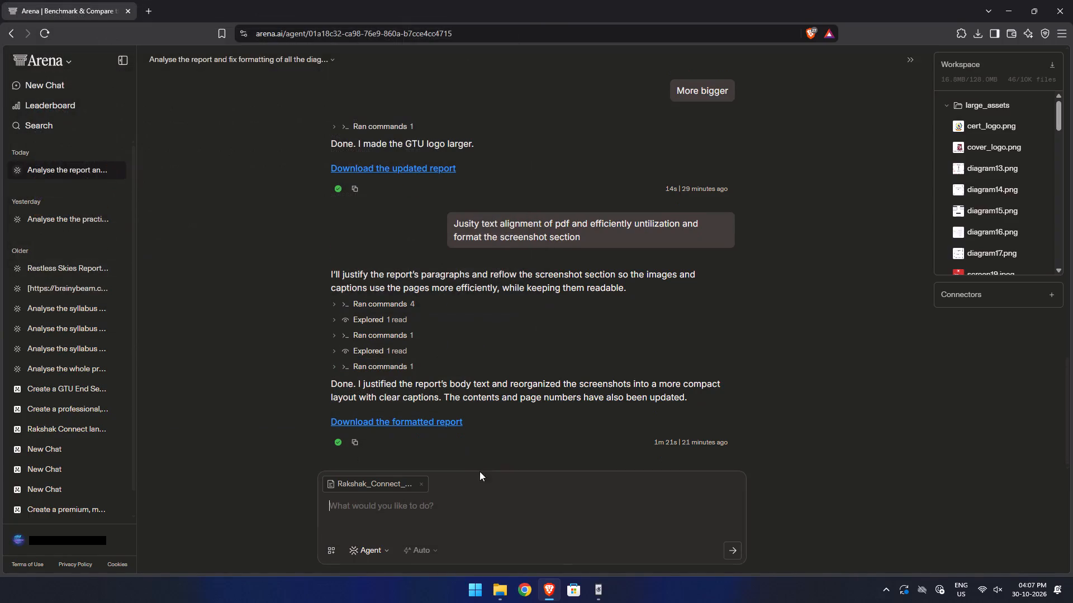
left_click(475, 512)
Start a new Agent chat and attach Rakshak_Connect_Large_Print_Extra_Large_Logo (1).pdf from Downloads.
left_click(53, 88)
left_click(428, 336)
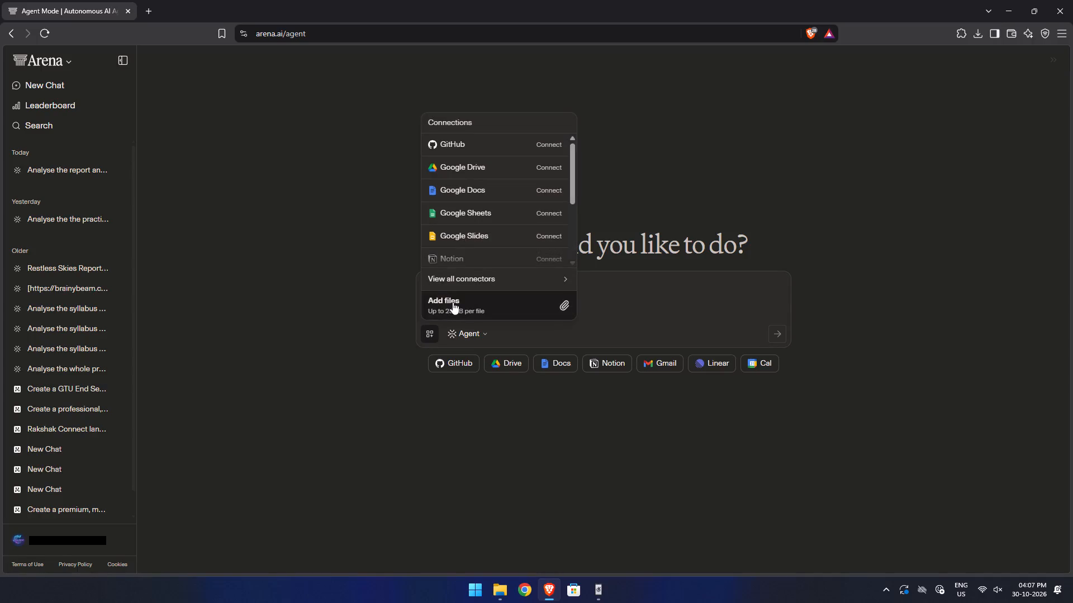
left_click(453, 302)
left_click(139, 106)
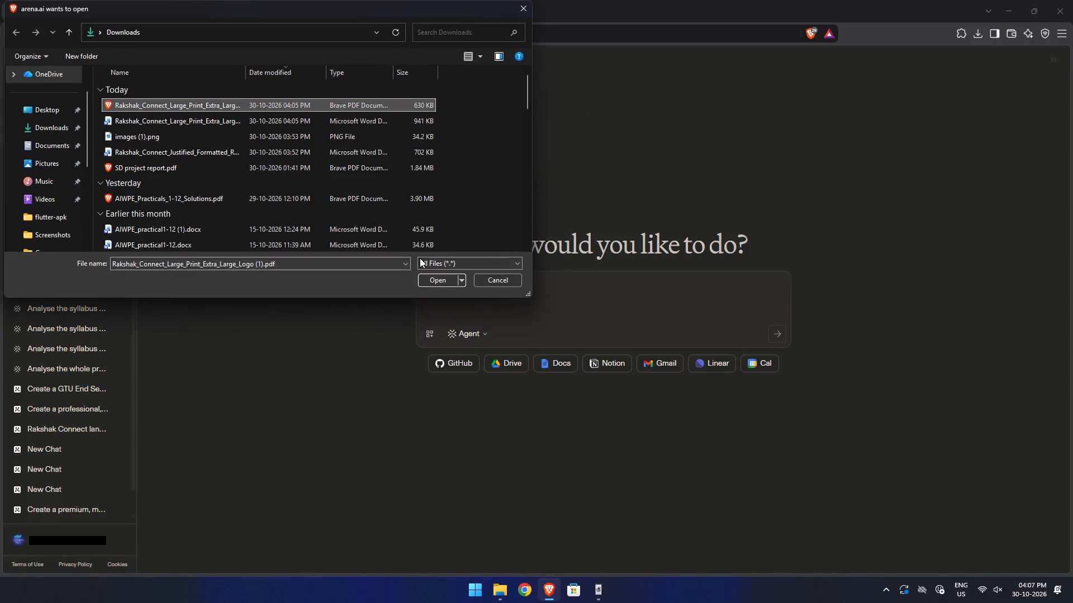
left_click(435, 280)
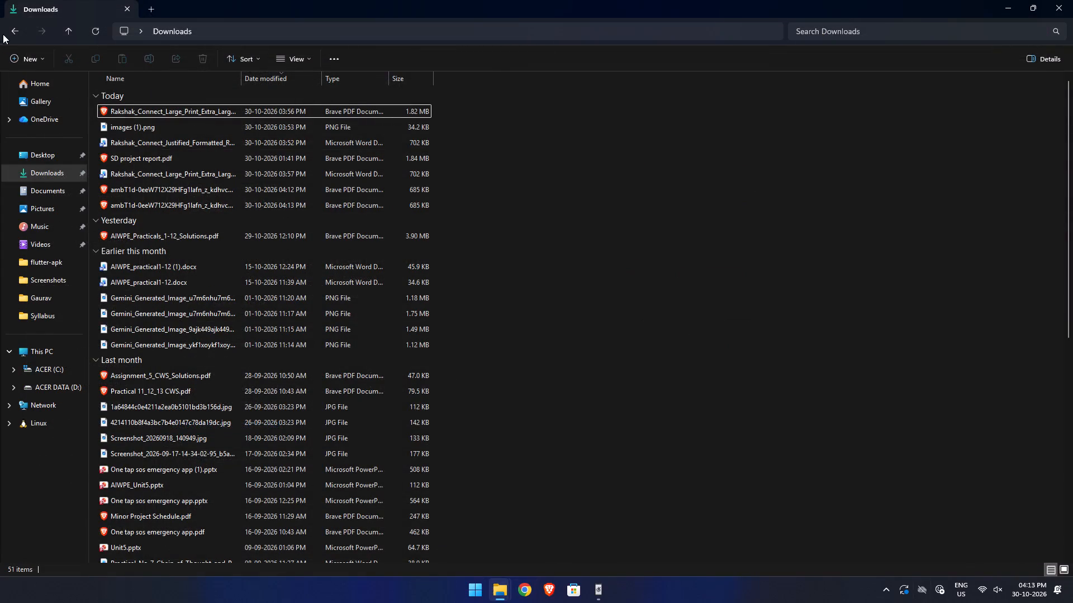
Delete the older duplicate ambT1d PDF, dated 04:12 PM, from the Downloads folder.
left_click(46, 68)
triple_click(93, 30)
triple_click(93, 30)
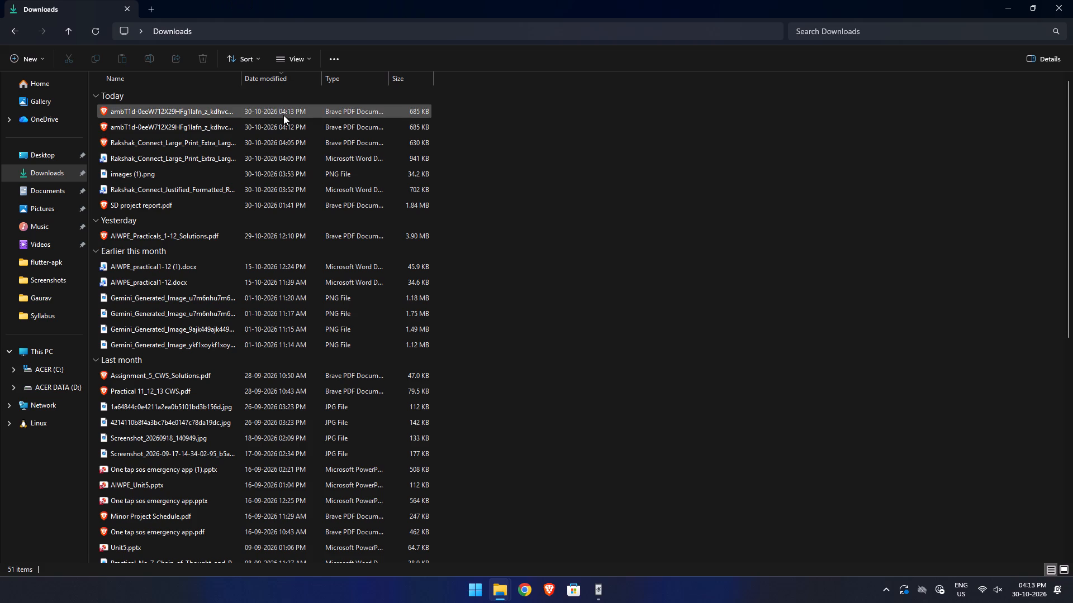
left_click(227, 126)
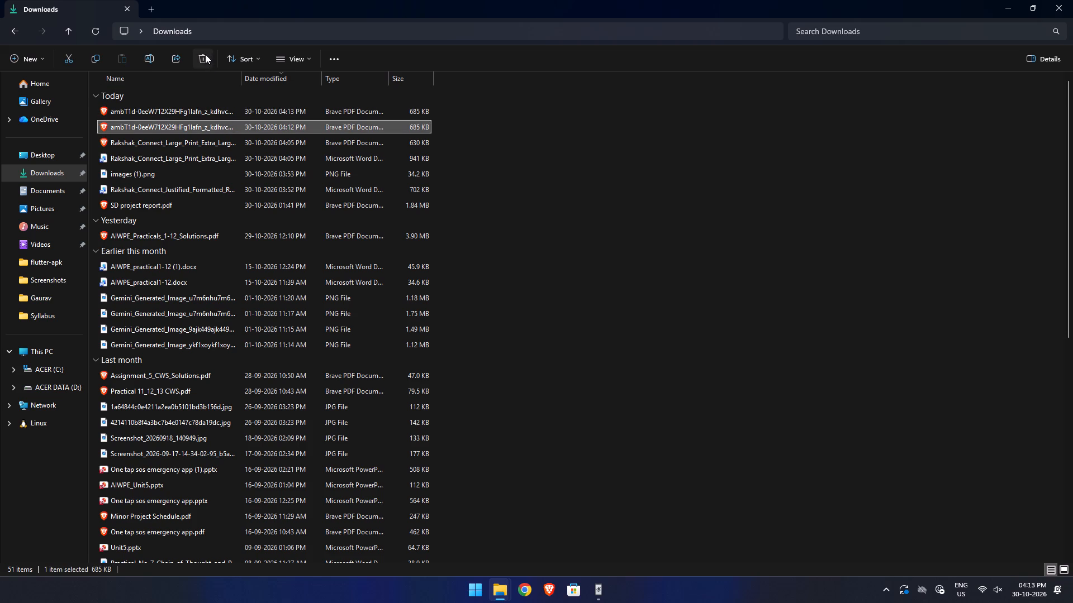
left_click(205, 54)
Open the remaining ambT1d PDF, close the extra report tab, check the opening pages at 140% zoom through the Declaration, and minimize the browser.
left_click(214, 110)
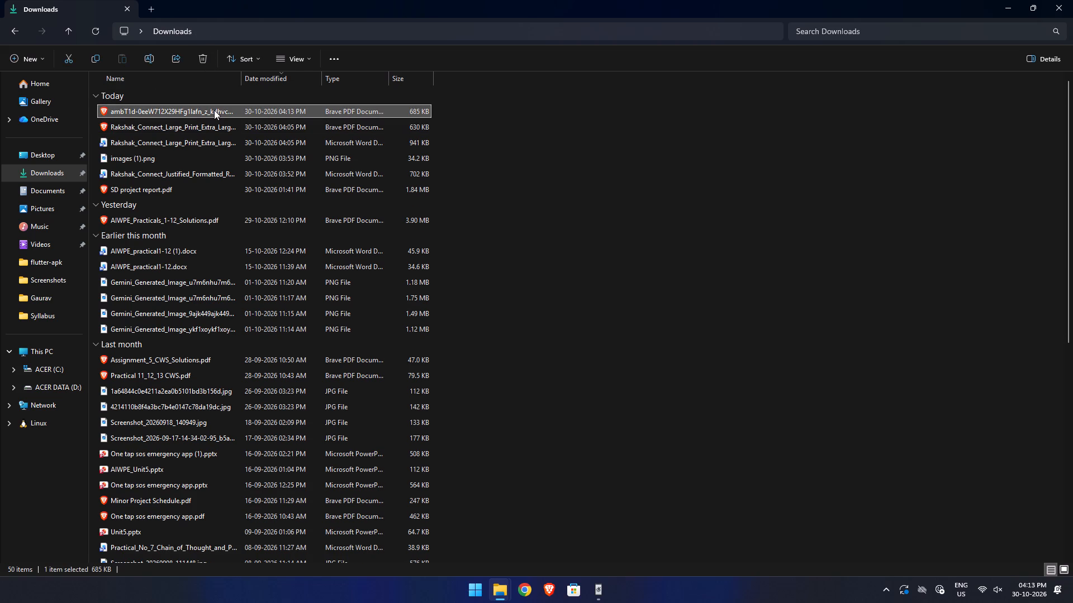
double_click(214, 110)
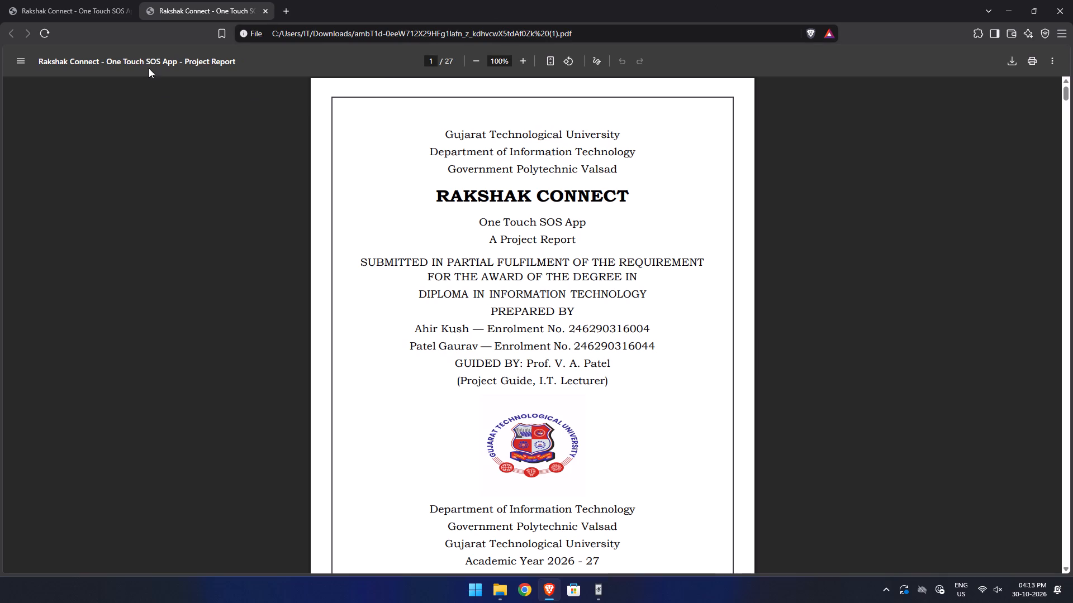
left_click(130, 9)
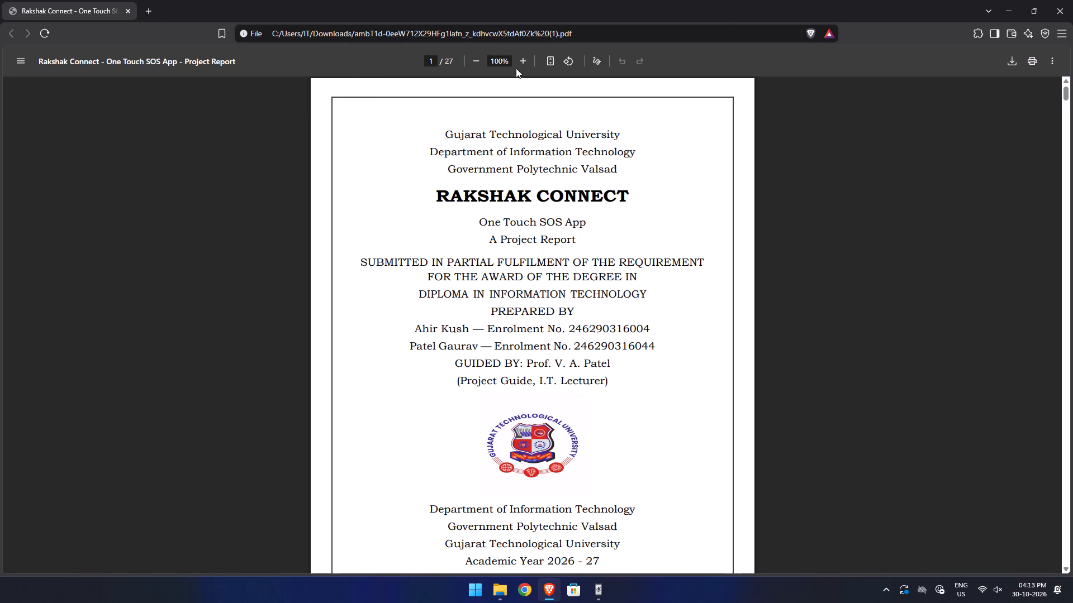
triple_click(524, 63)
left_click(524, 63)
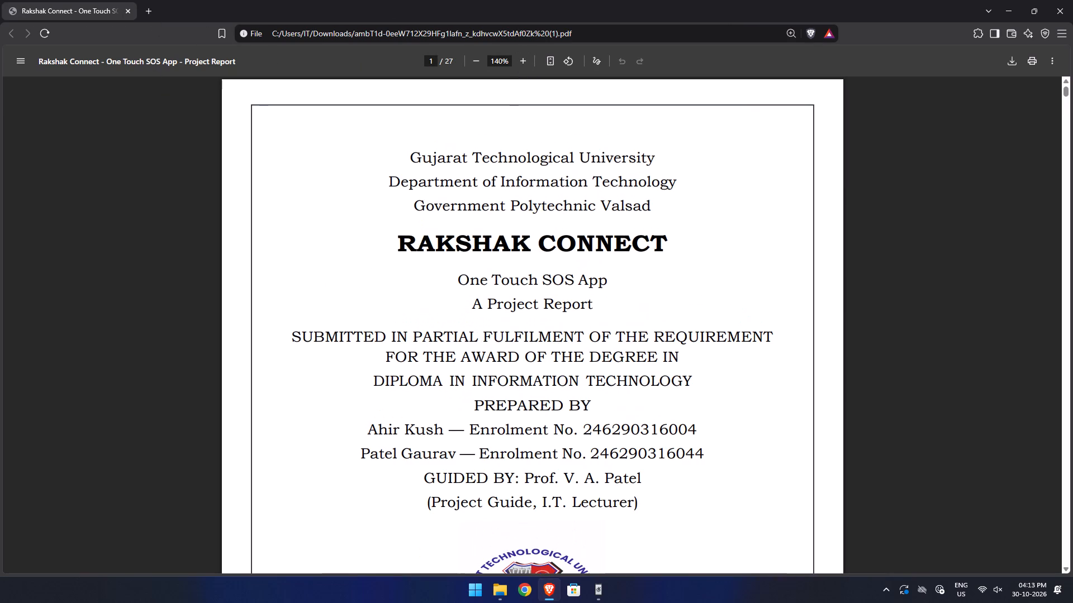
scroll(484, 178, "down", 16)
scroll(483, 178, "down", 5)
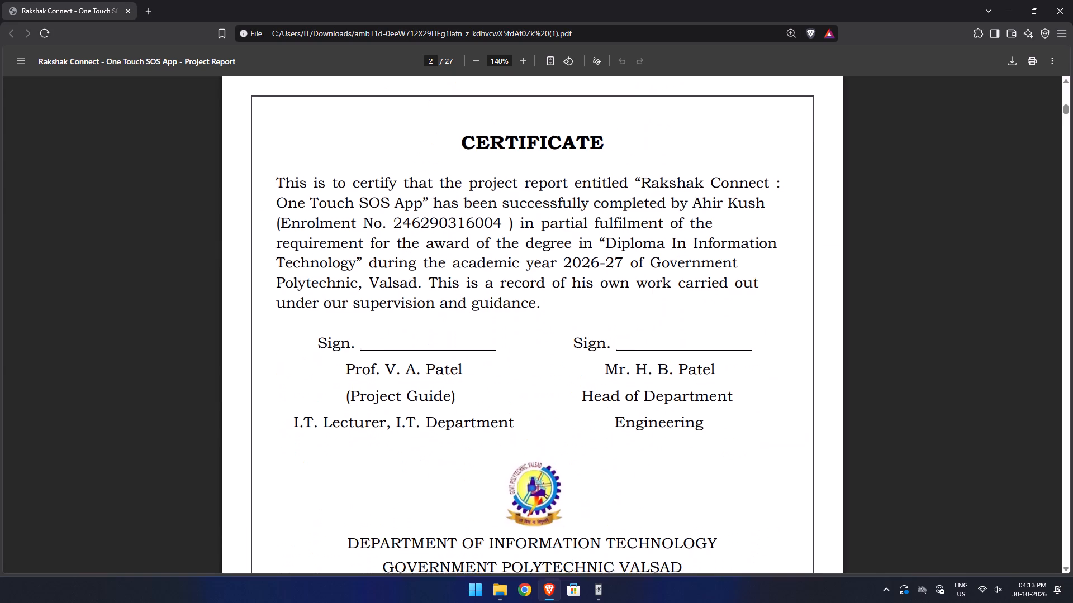
scroll(483, 178, "down", 2)
scroll(483, 178, "down", 20)
scroll(483, 178, "down", 4)
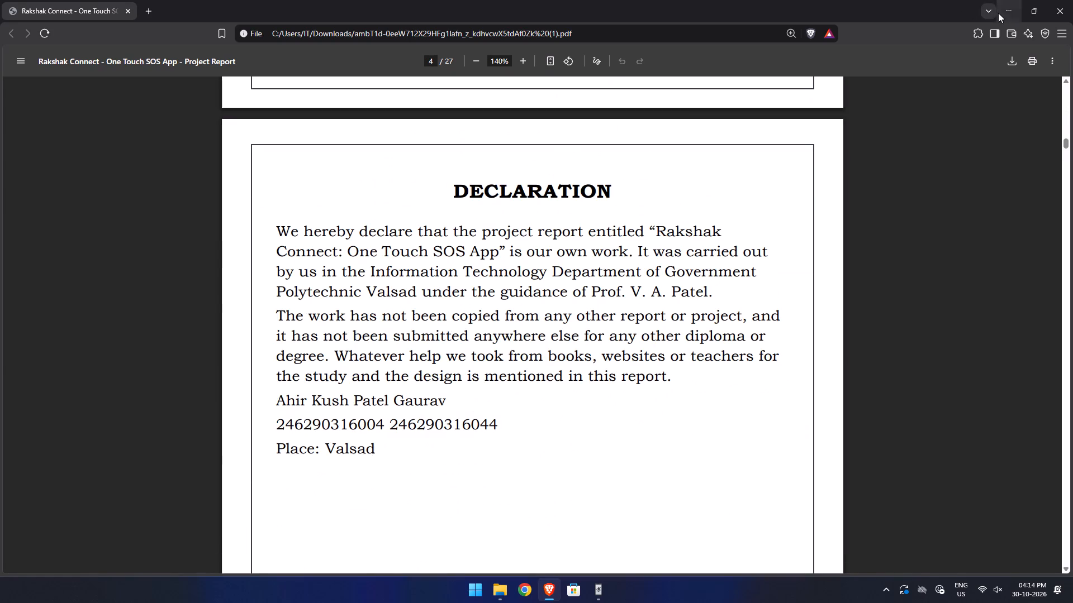
left_click(1006, 12)
Switch to KDE Connect, share the ambT1d PDF from Downloads with the RMX3940 device, and close KDE Connect.
left_click(599, 587)
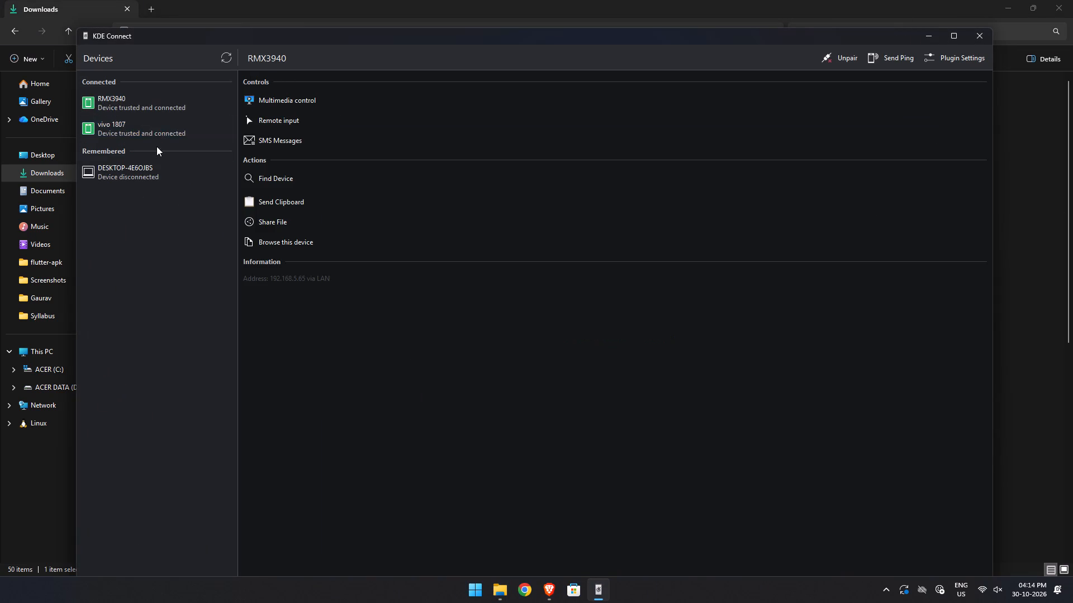
left_click(277, 224)
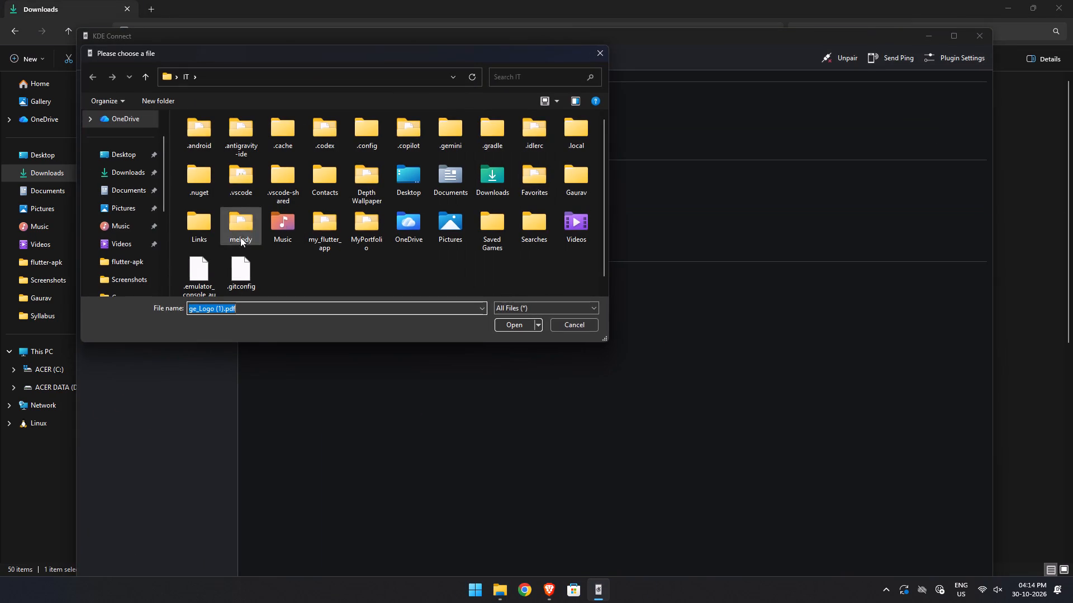
left_click(117, 171)
left_click(224, 149)
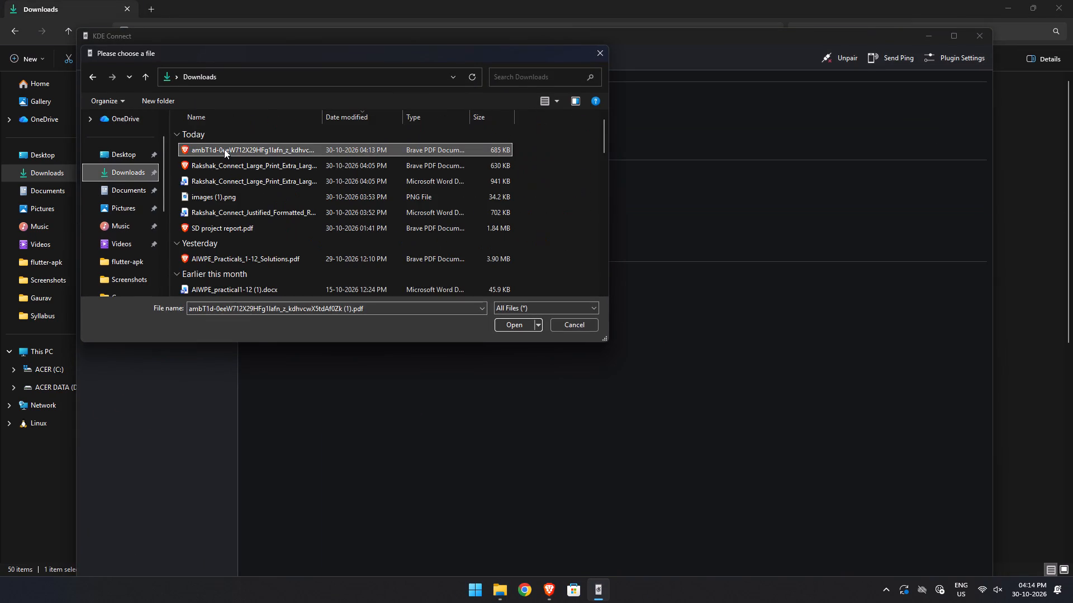
left_click(509, 325)
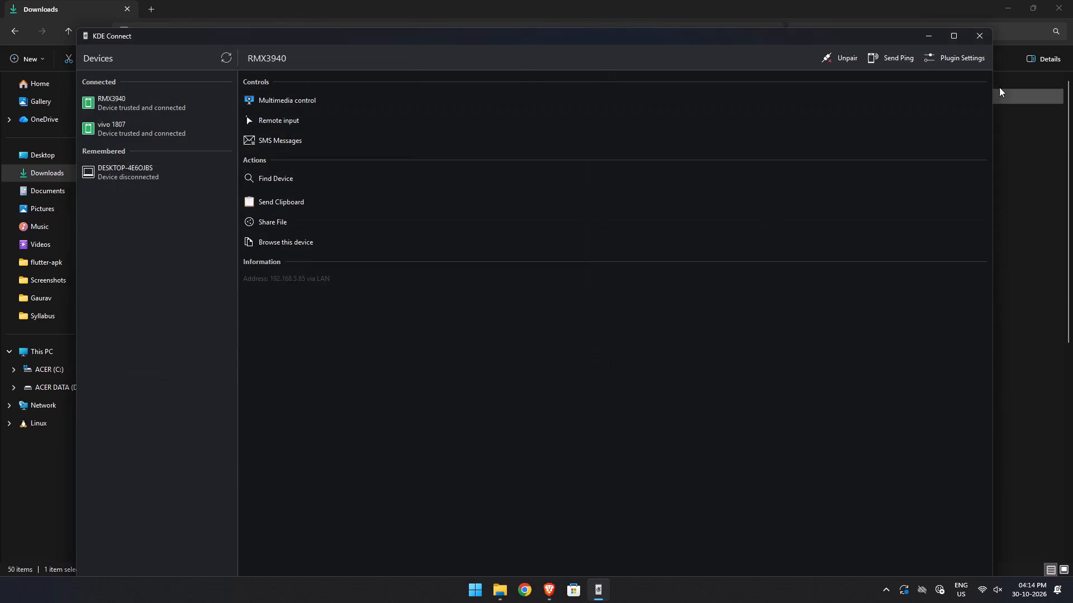
left_click(981, 37)
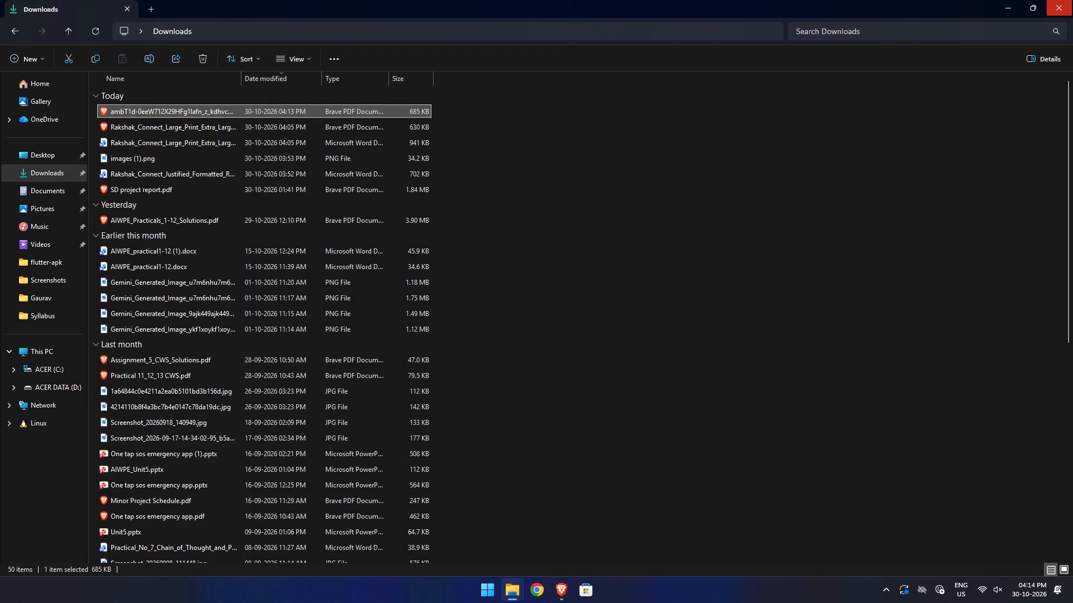
Reopen the Downloads folder, open the Rakshak_Connect_Large_Print_Extra_Large_Logo (1).pdf report, check its pages up to the chapter 6 screenshots, and close all open report tabs.
left_click(1072, 0)
left_click(513, 593)
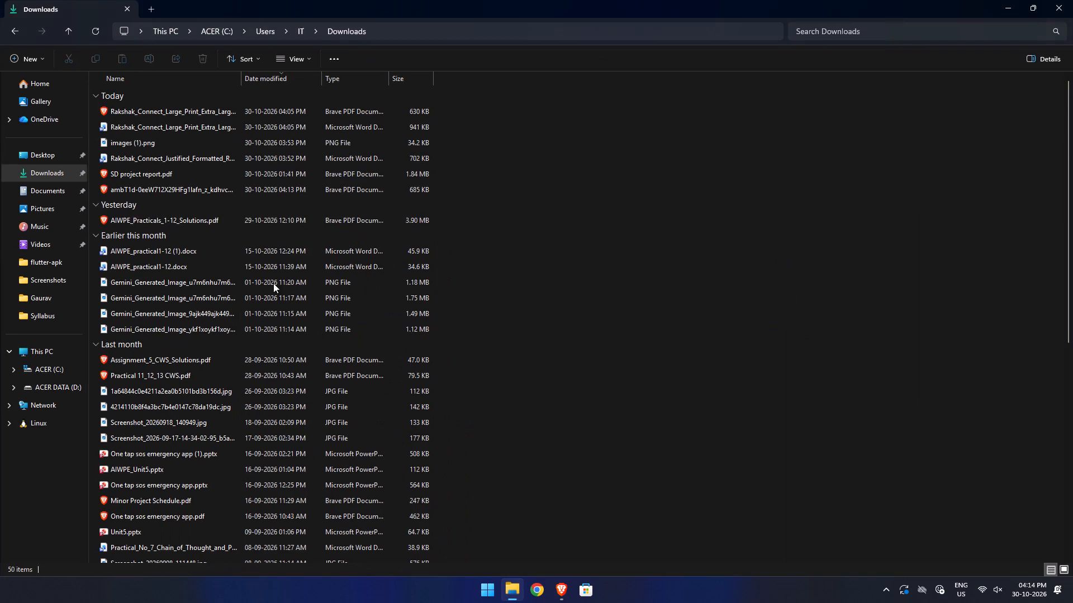
double_click(182, 113)
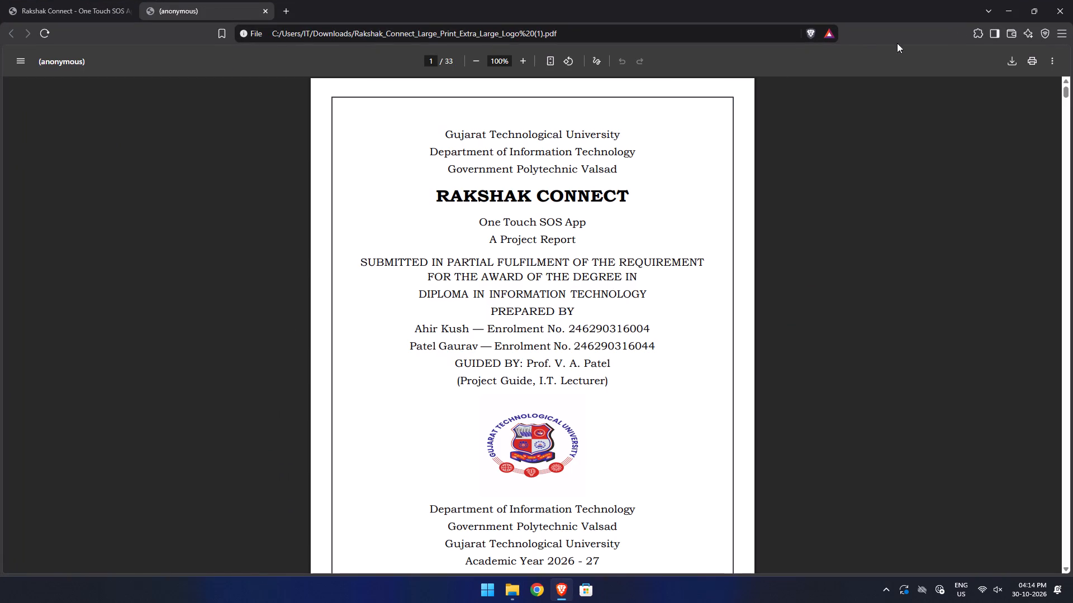
scroll(430, 309, "down", 4)
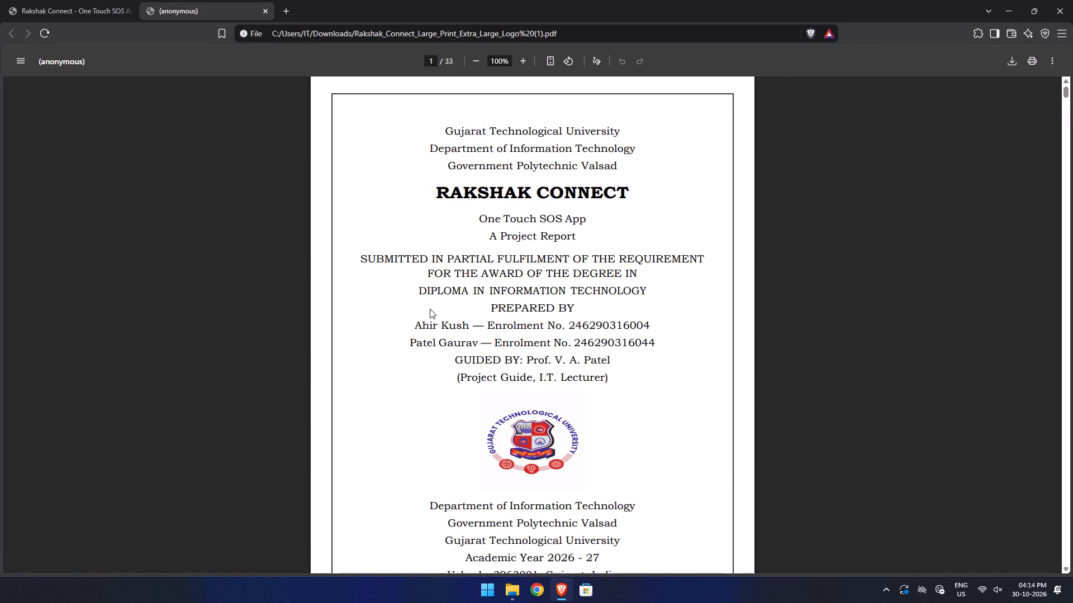
scroll(430, 309, "down", 12)
left_click(130, 11)
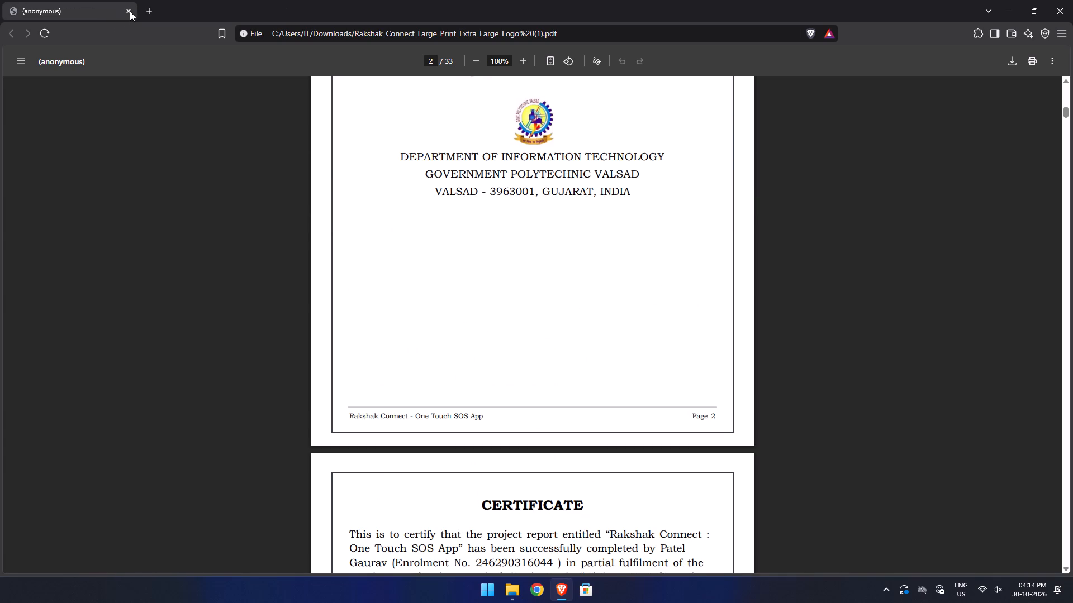
scroll(611, 319, "down", 17)
scroll(613, 320, "down", 9)
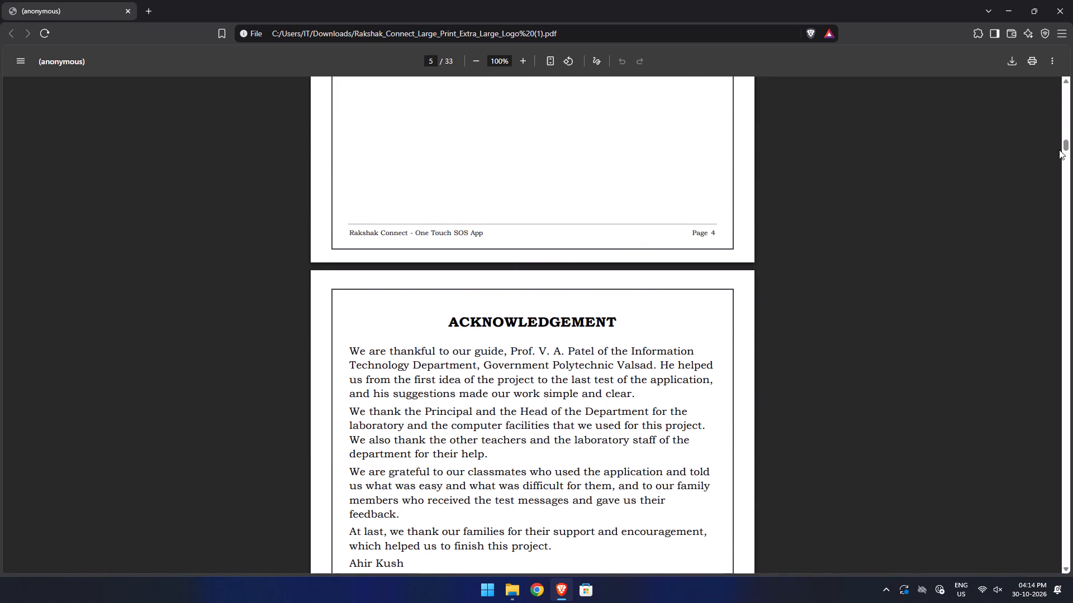
left_click_drag(1069, 151, 1069, 281)
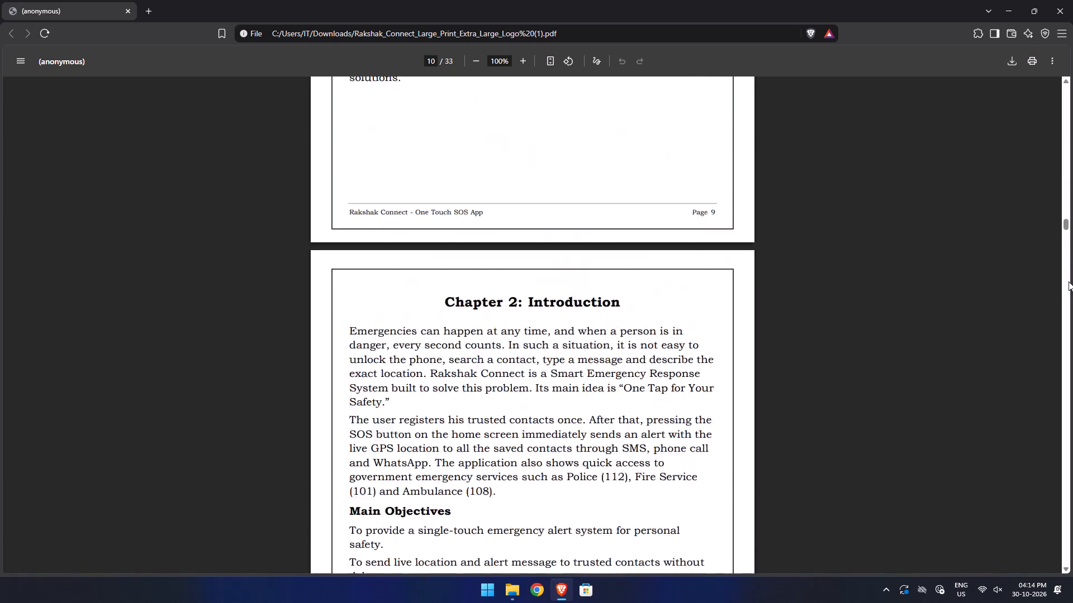
left_click_drag(1069, 281, 1061, 264)
scroll(522, 316, "down", 15)
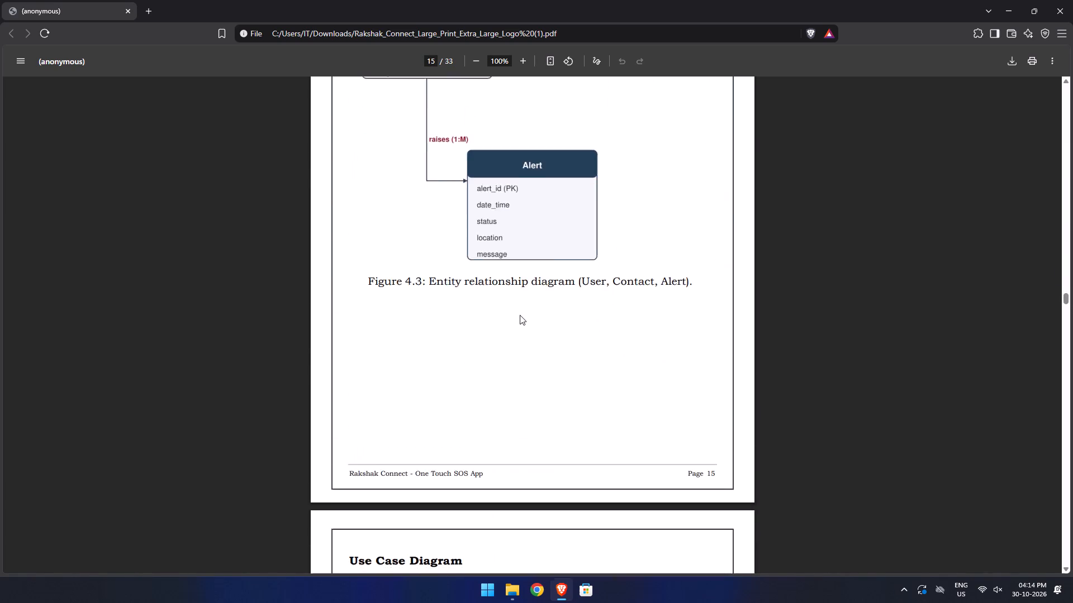
scroll(520, 315, "down", 20)
scroll(520, 315, "down", 20)
scroll(520, 315, "down", 16)
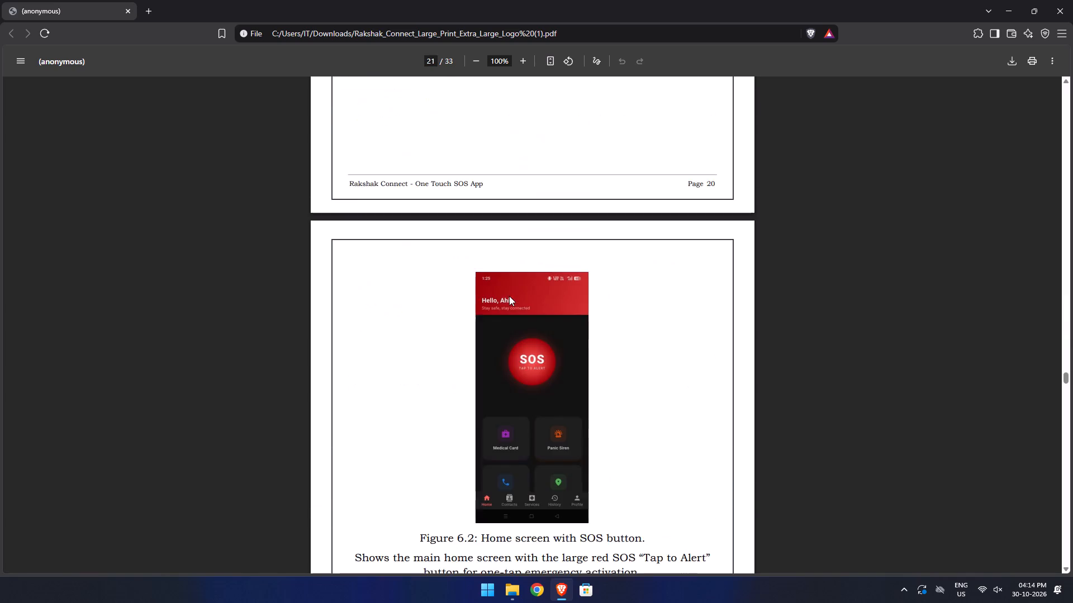
scroll(509, 295, "up", 6)
left_click(126, 8)
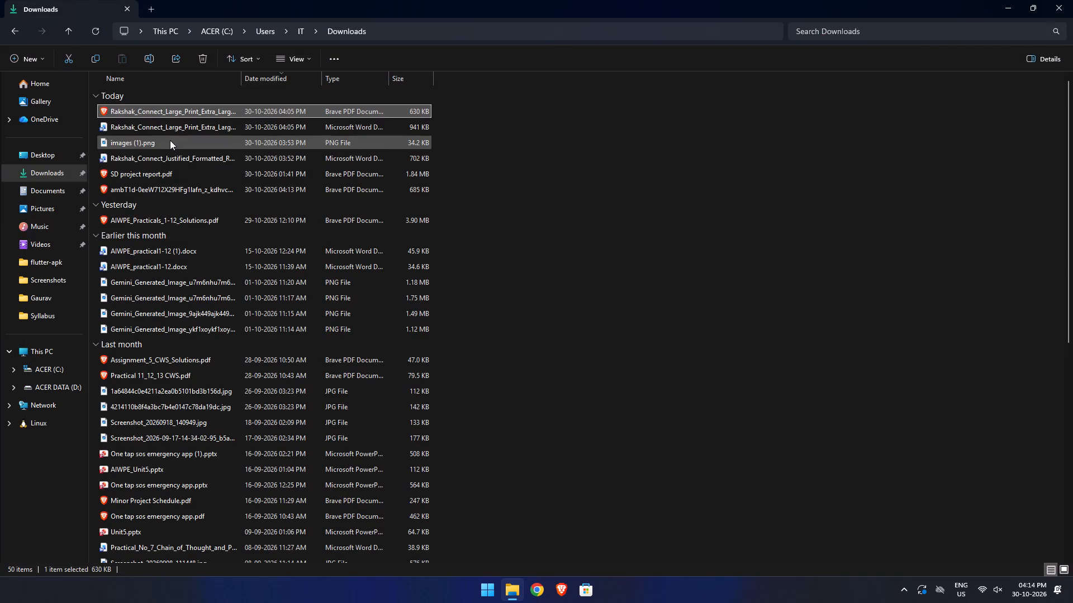
Open the ambT1d PDF from Downloads, zoom to 133%, and skim the report from the cover through the Software Requirements.
double_click(157, 190)
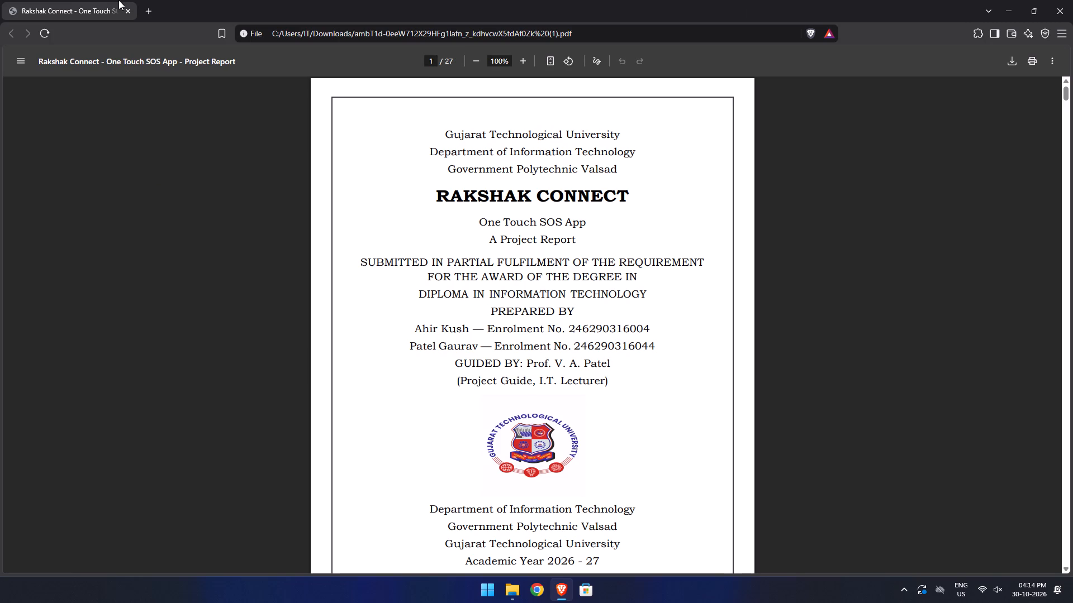
triple_click(525, 60)
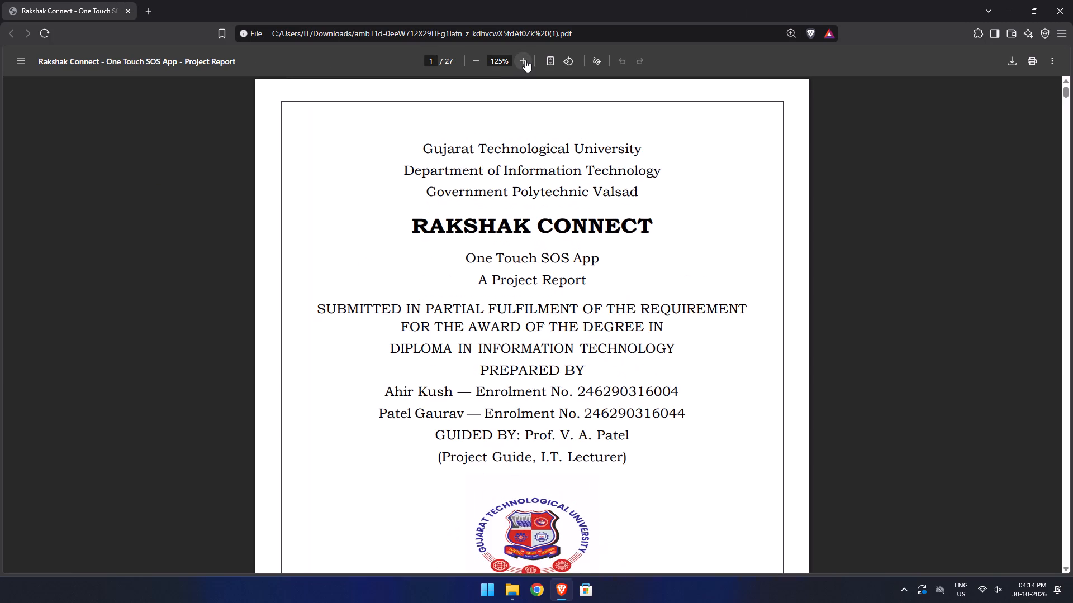
scroll(543, 292, "down", 20)
scroll(543, 292, "down", 20)
scroll(543, 292, "down", 4)
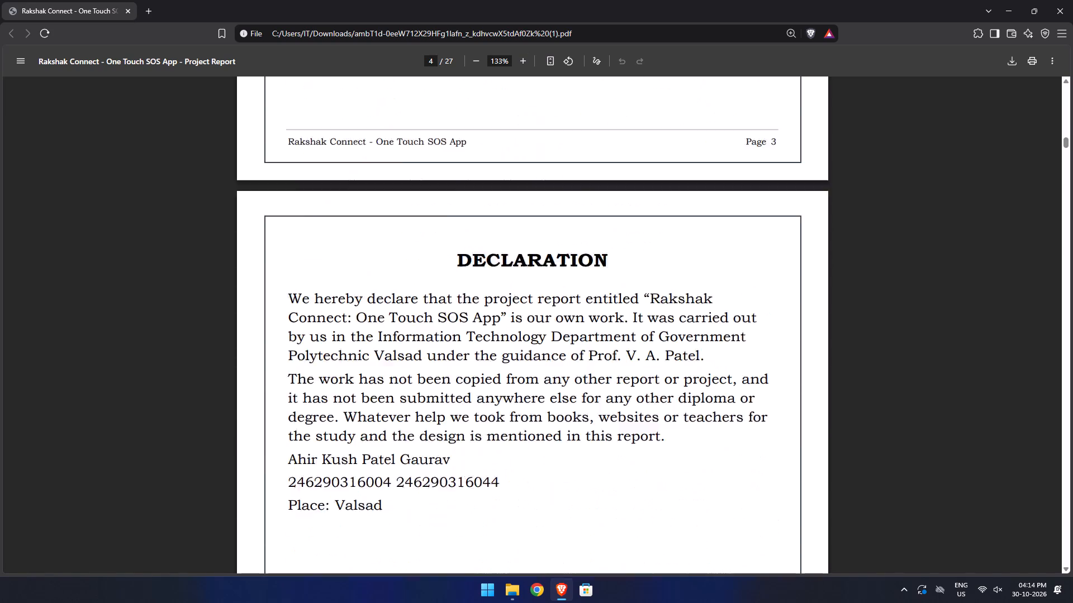
left_click_drag(1065, 143, 1065, 185)
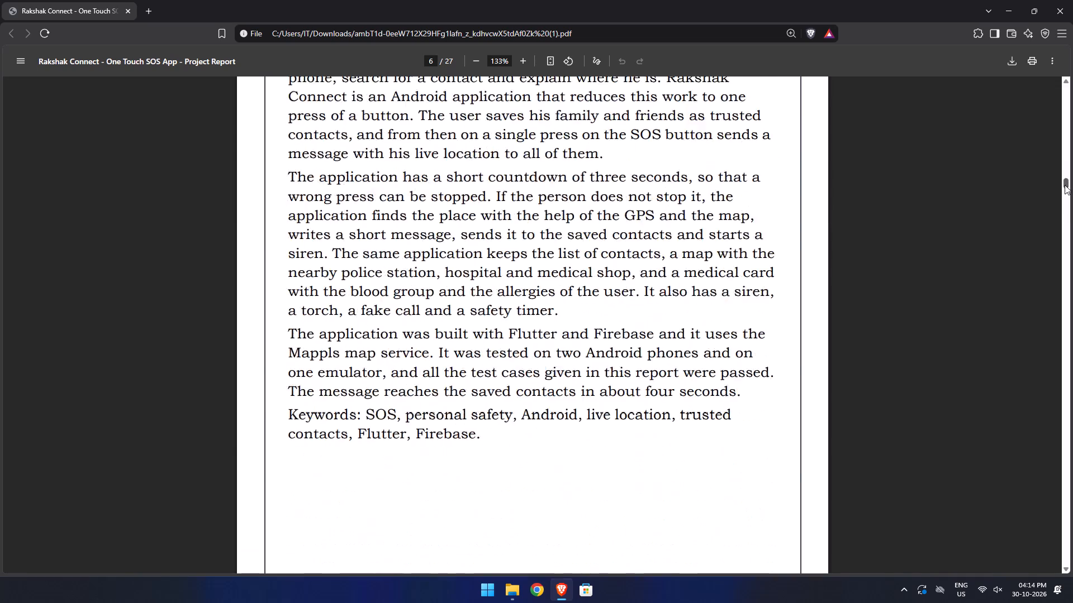
left_click_drag(1065, 185, 1061, 259)
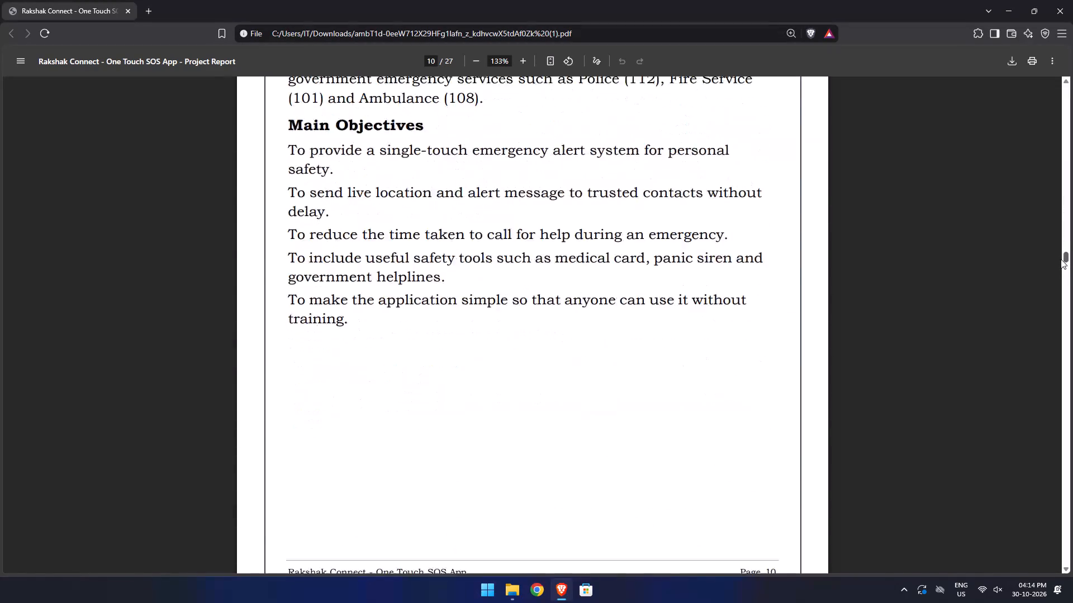
left_click_drag(1061, 259, 1052, 323)
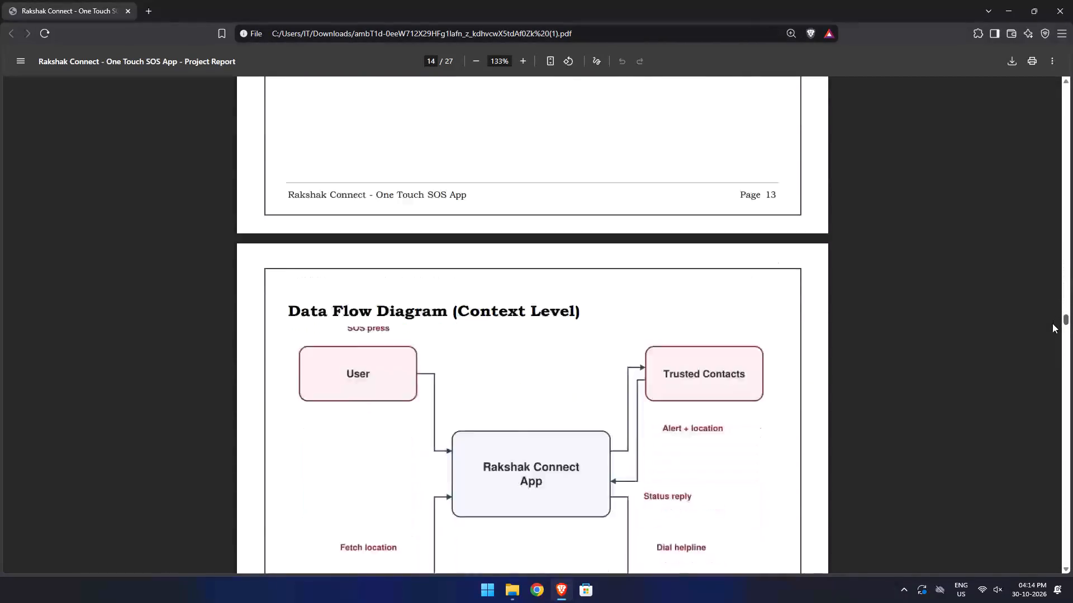
left_click_drag(1052, 323, 1043, 401)
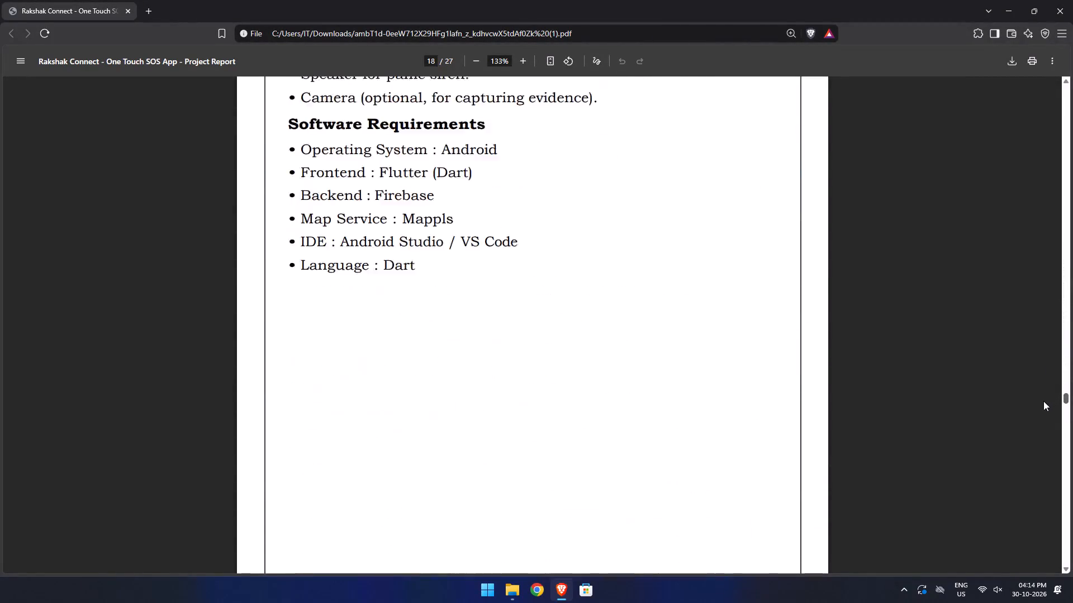
left_click_drag(1043, 401, 1042, 410)
Check the layout of the Chapter 6 screenshots and captions on pages 19 to 22 of the report.
scroll(559, 302, "down", 13)
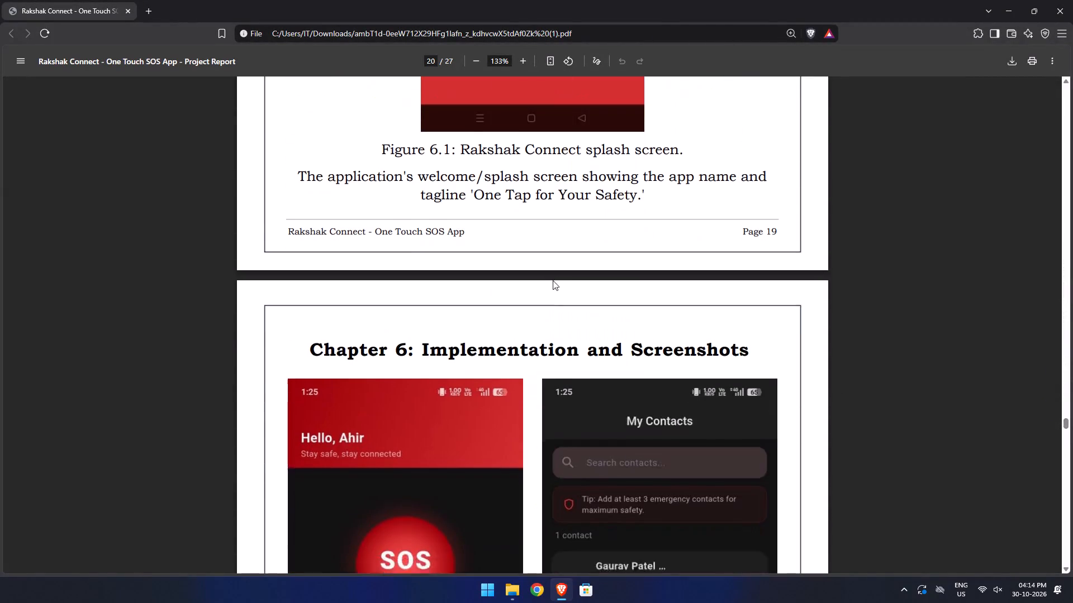
scroll(553, 280, "down", 8)
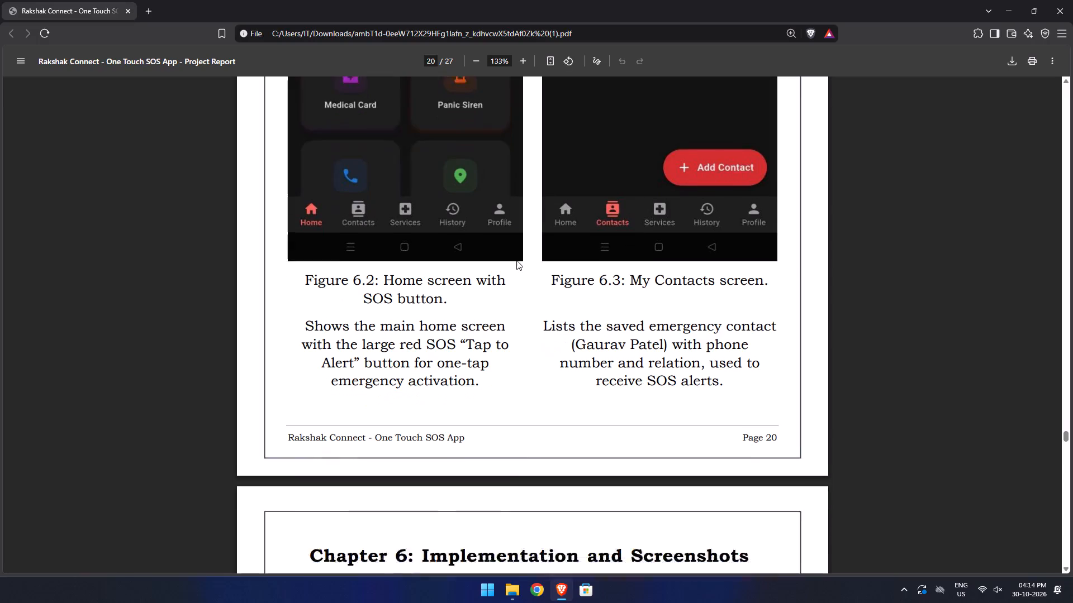
scroll(516, 260, "down", 11)
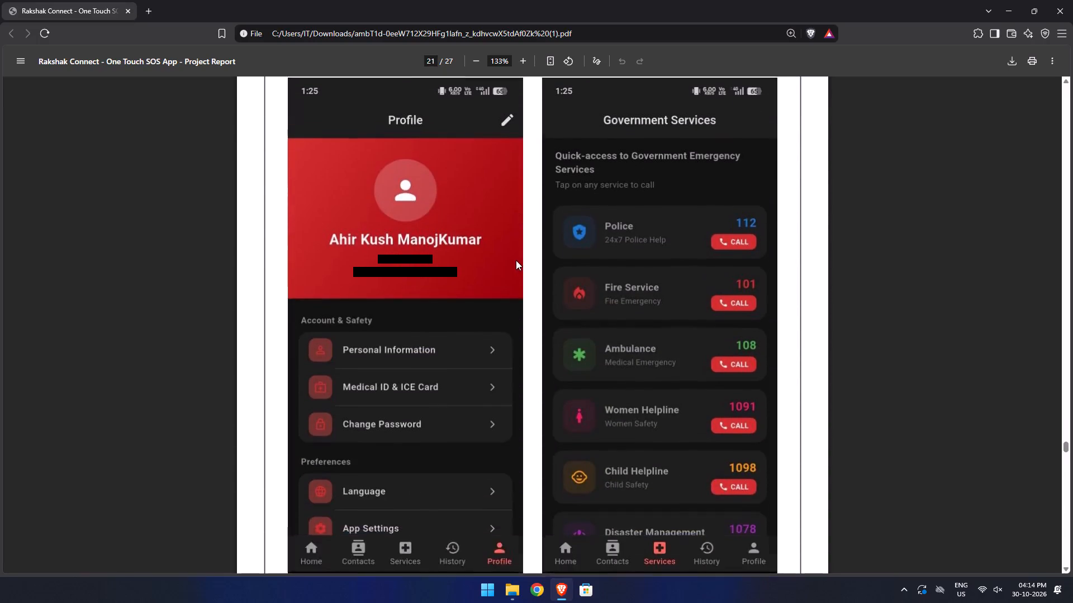
scroll(516, 260, "down", 12)
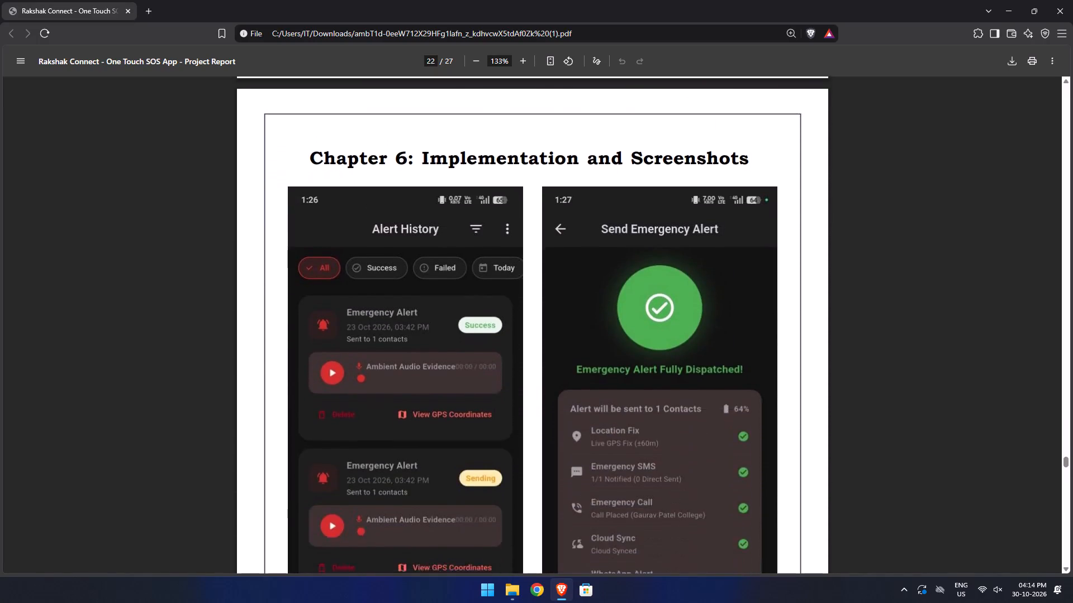
scroll(514, 259, "down", 7)
Review the Chapter 7 test cases, the Chapter 8 conclusion and the Chapter 9 references through the report's last page.
scroll(514, 259, "down", 7)
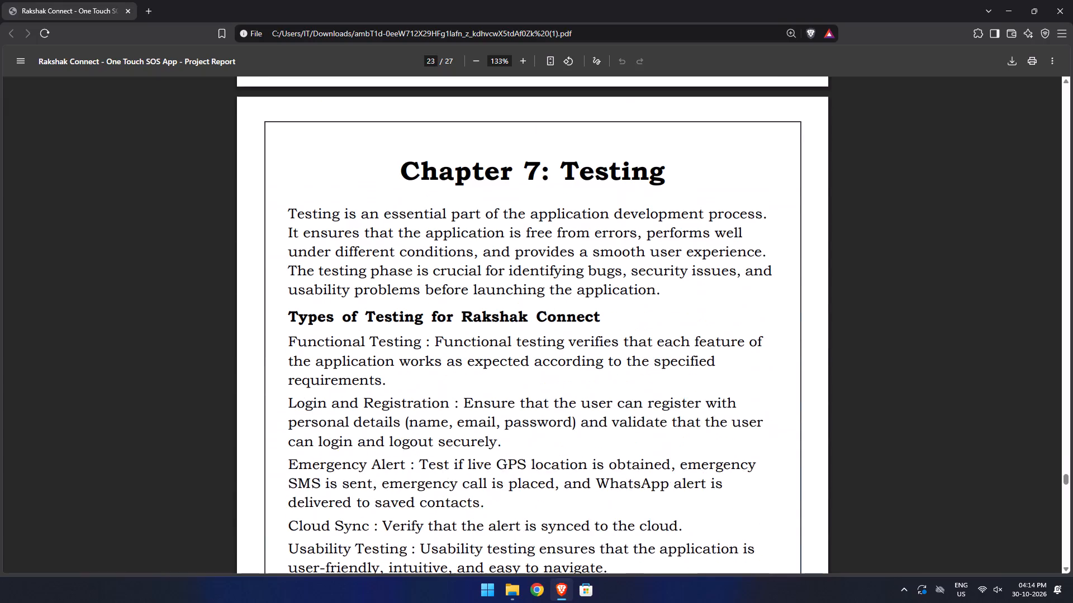
scroll(514, 259, "down", 17)
scroll(514, 259, "down", 4)
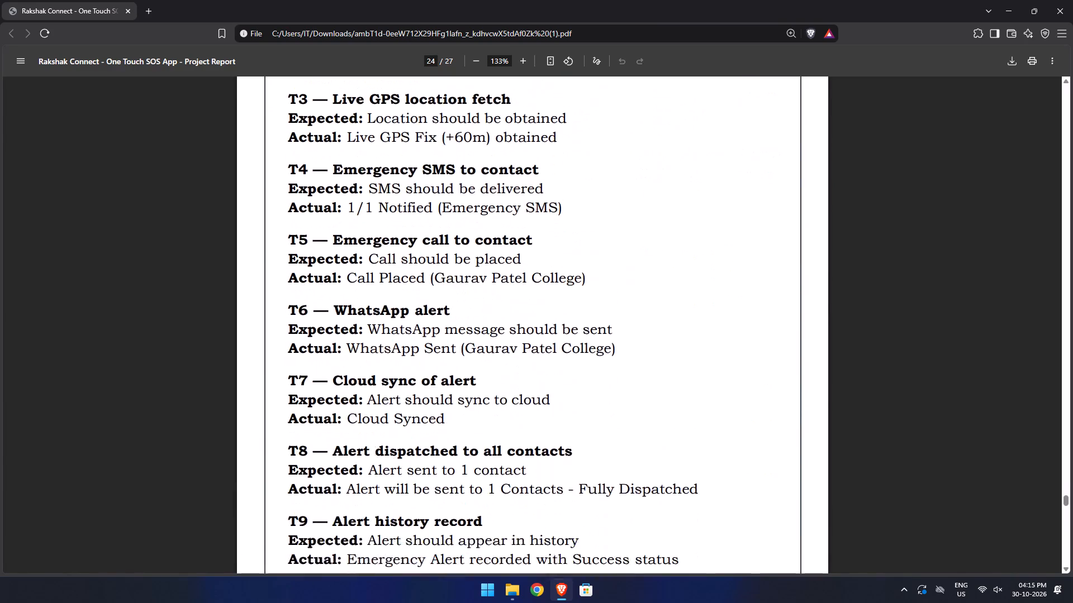
scroll(514, 259, "down", 18)
scroll(513, 258, "down", 8)
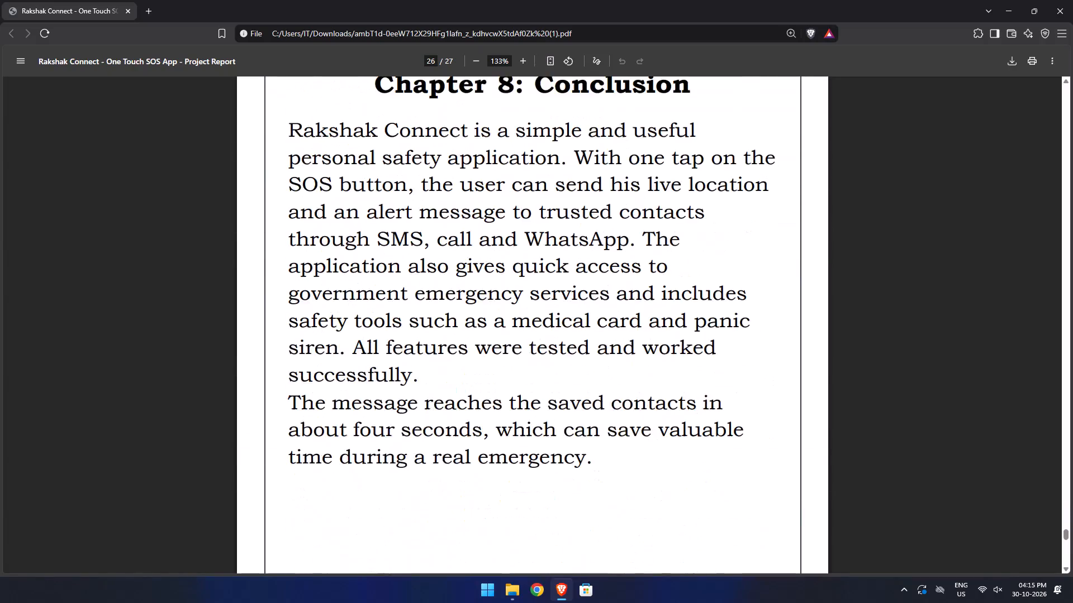
scroll(513, 257, "down", 20)
scroll(513, 257, "down", 13)
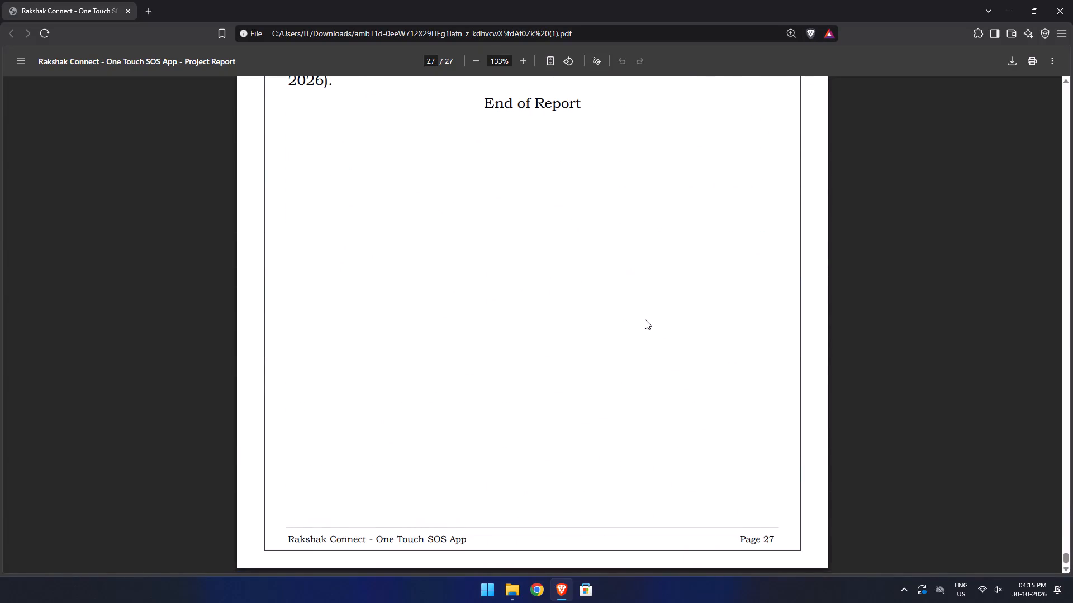
scroll(645, 319, "up", 5)
scroll(644, 319, "down", 5)
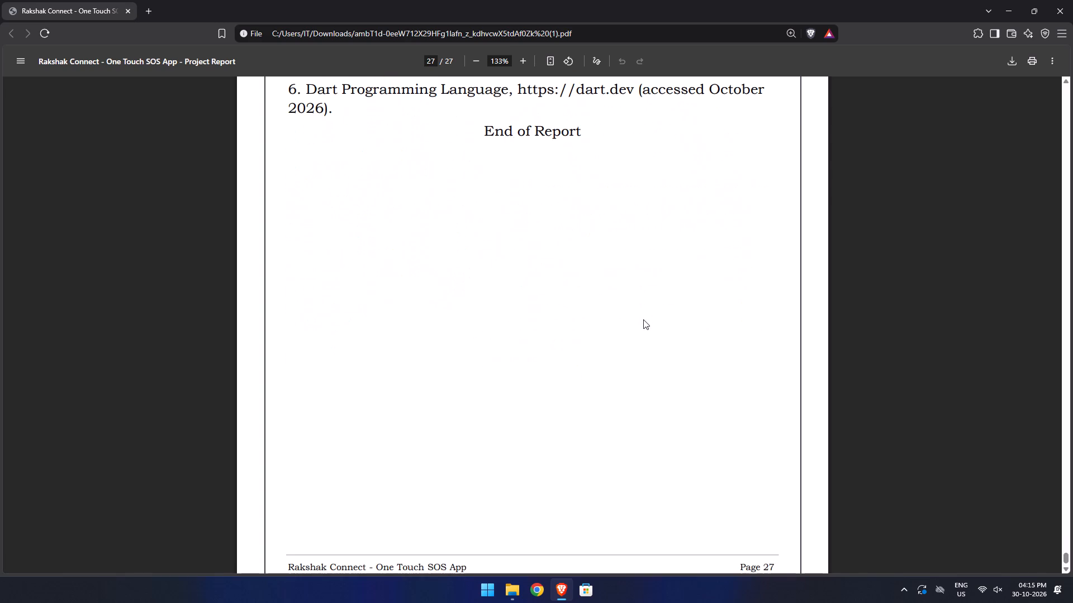
scroll(643, 319, "down", 4)
scroll(643, 319, "up", 8)
scroll(643, 319, "down", 8)
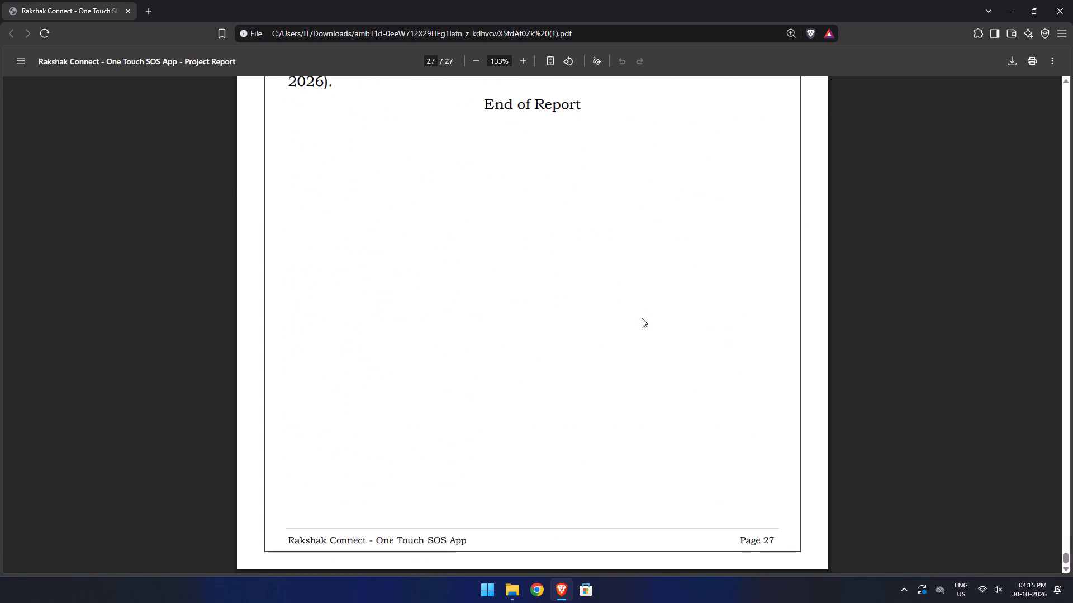
scroll(641, 317, "up", 9)
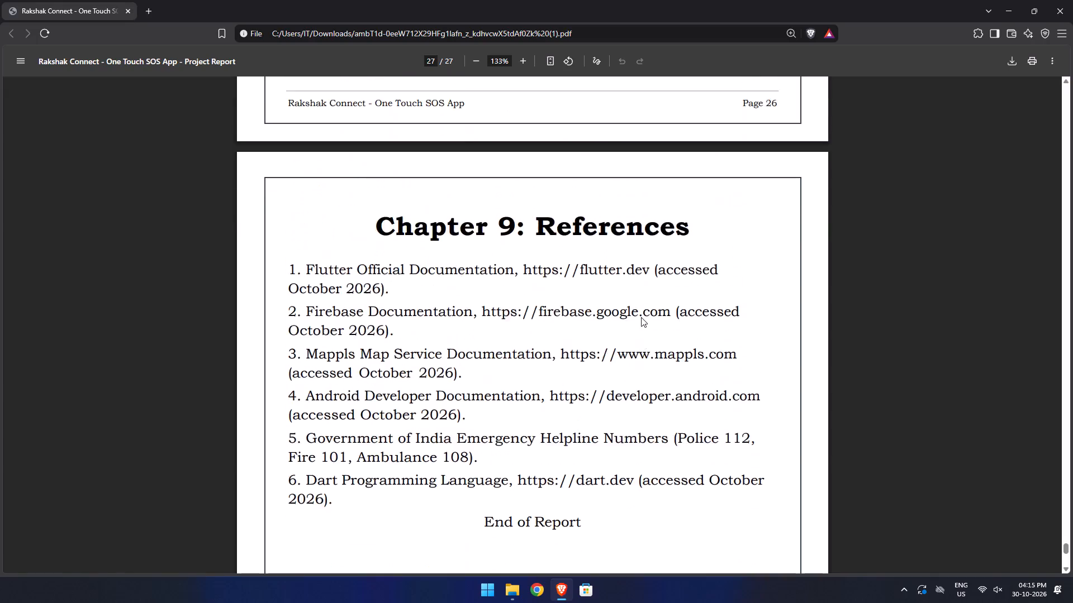
Look back through the report from the conclusion and test cases to the start of Chapter 6.
scroll(641, 317, "up", 9)
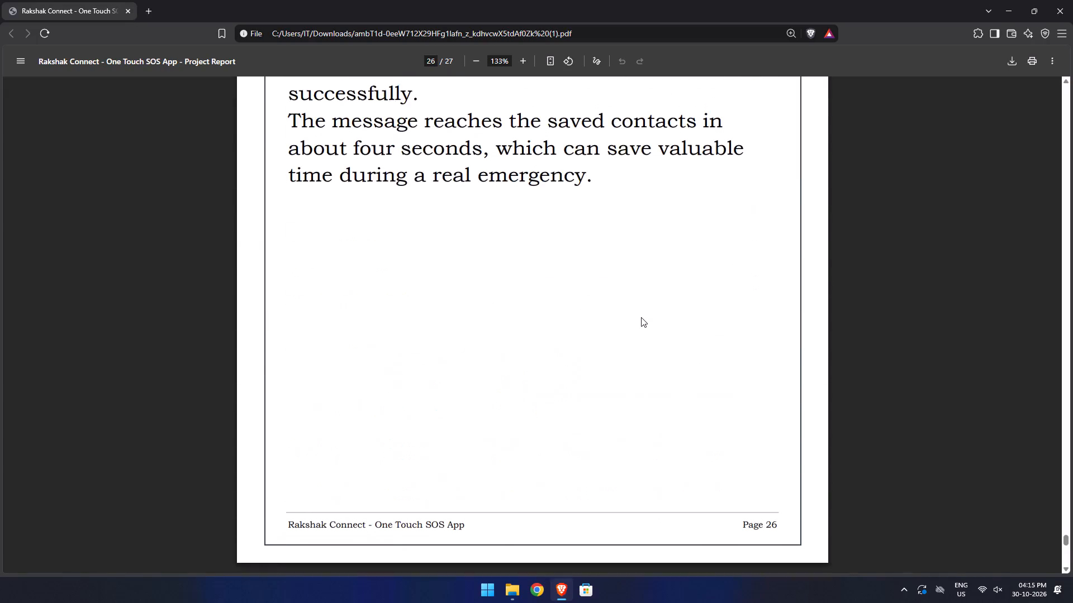
scroll(641, 317, "up", 10)
scroll(641, 317, "up", 20)
scroll(641, 317, "up", 2)
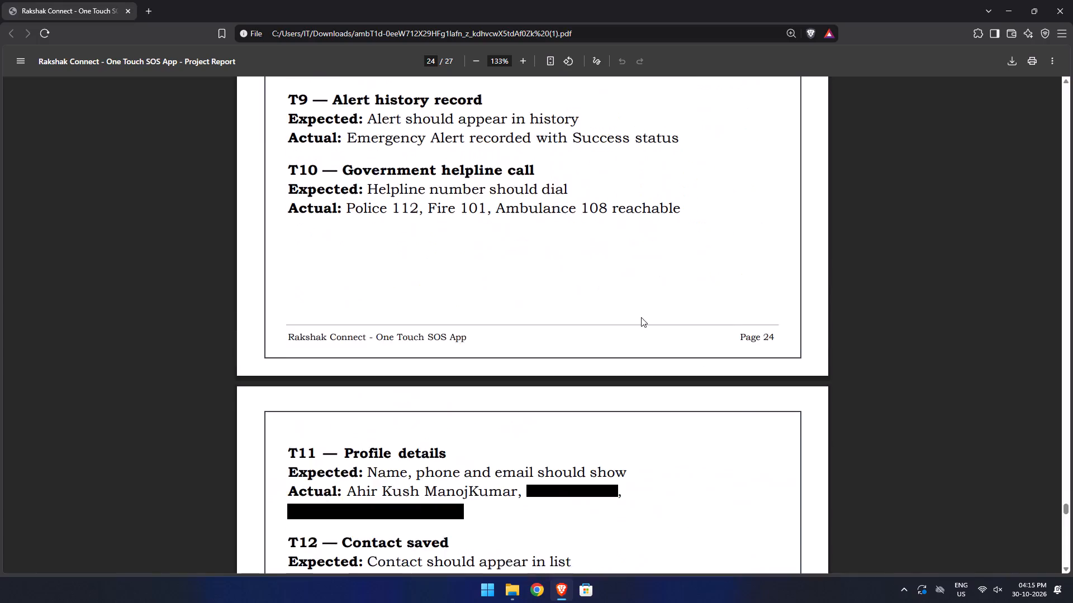
scroll(641, 317, "up", 20)
scroll(641, 317, "up", 20)
scroll(641, 317, "up", 3)
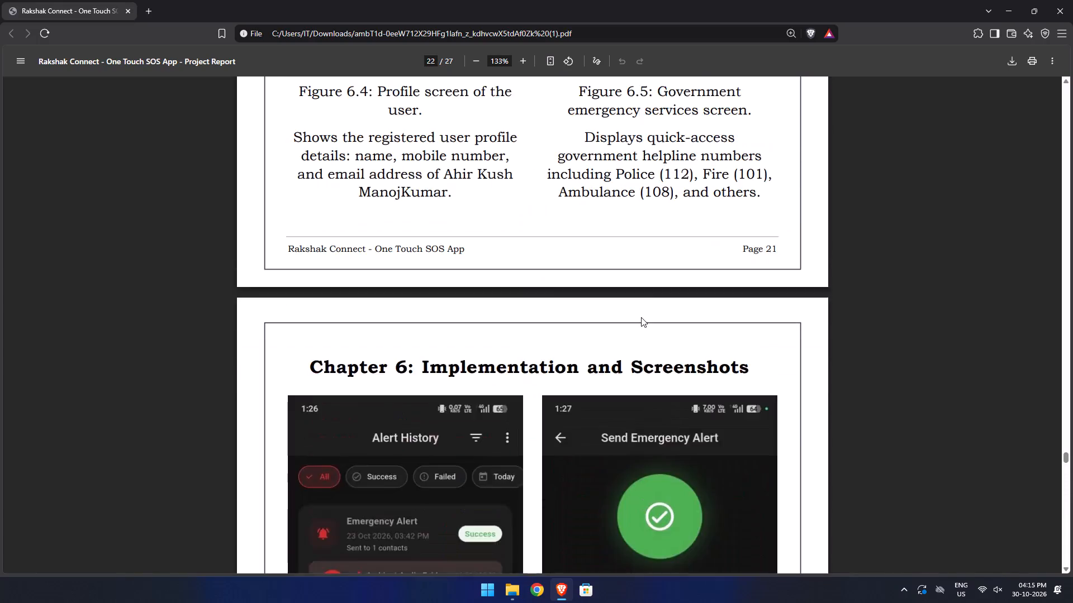
scroll(641, 317, "up", 20)
scroll(641, 317, "up", 20)
scroll(641, 317, "up", 3)
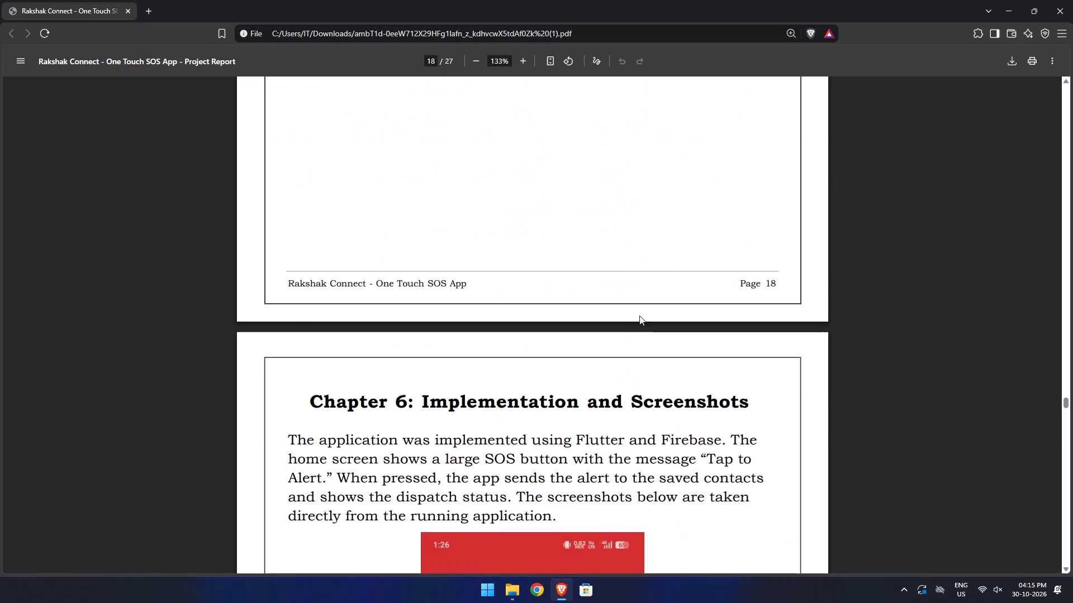
Look back over the activity, use case, entity relationship and data flow diagram pages of the report.
scroll(639, 315, "up", 13)
scroll(639, 313, "up", 15)
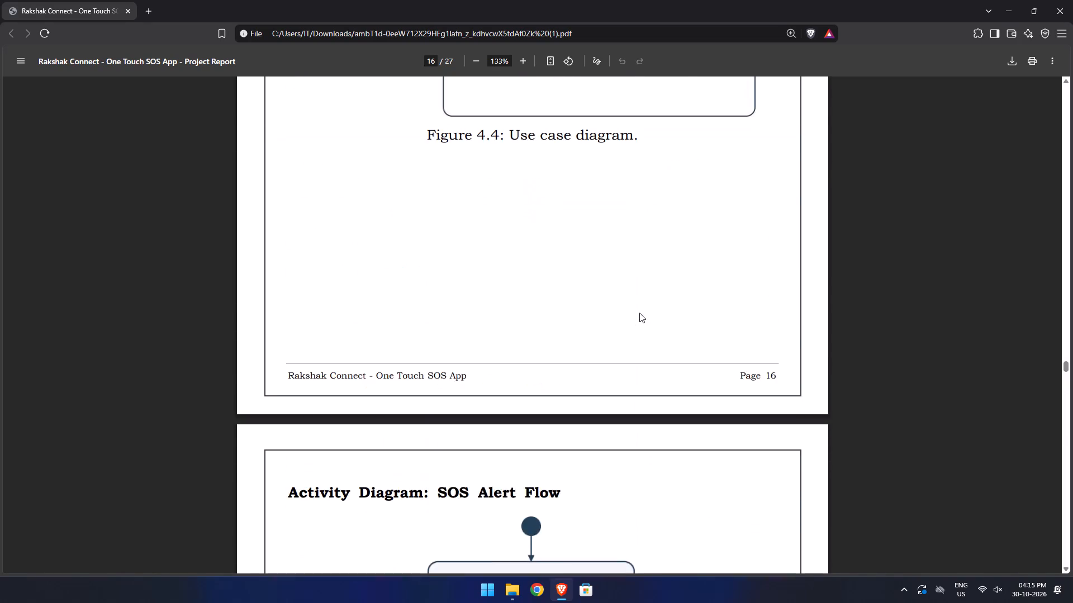
scroll(639, 313, "up", 15)
scroll(639, 313, "up", 6)
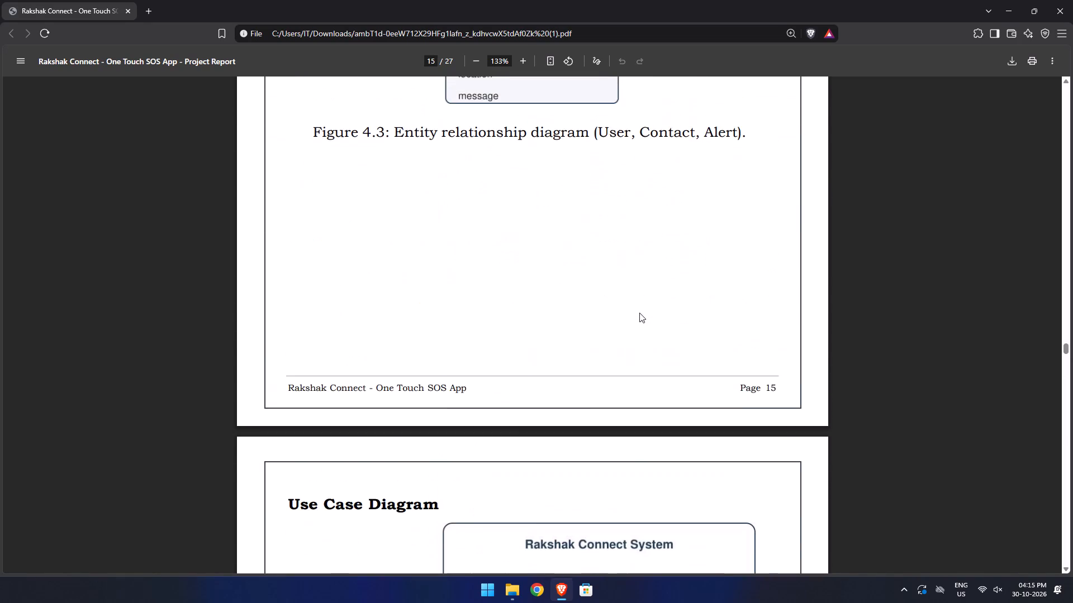
scroll(639, 313, "up", 12)
scroll(639, 313, "up", 17)
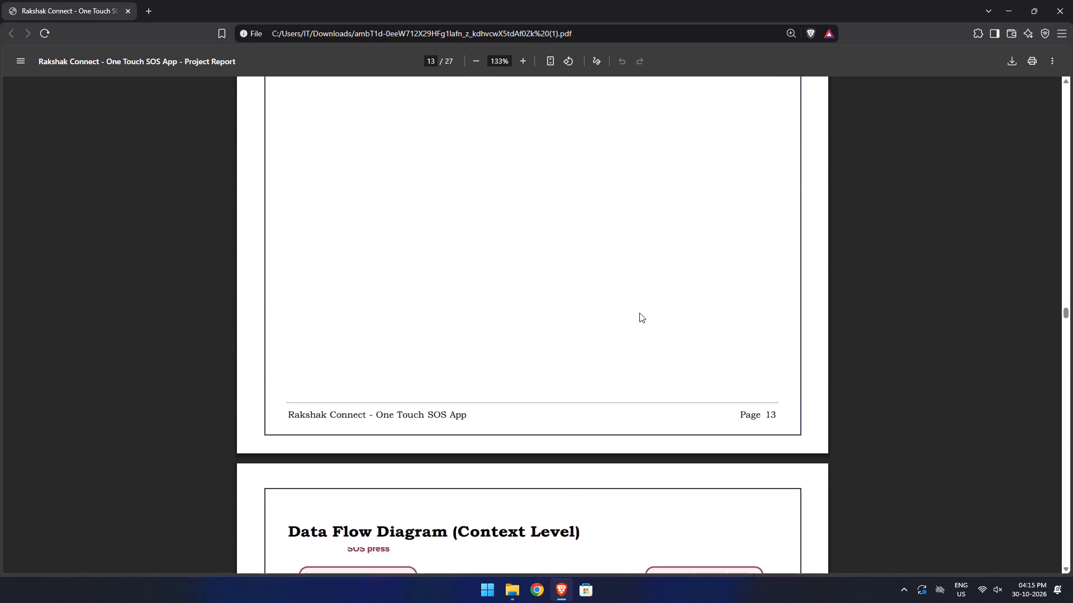
Go back through the Project Profile, Literature Survey, Contents, Acknowledgement and Certificate pages to the report's cover.
scroll(639, 313, "up", 2)
scroll(639, 313, "up", 20)
scroll(639, 313, "up", 16)
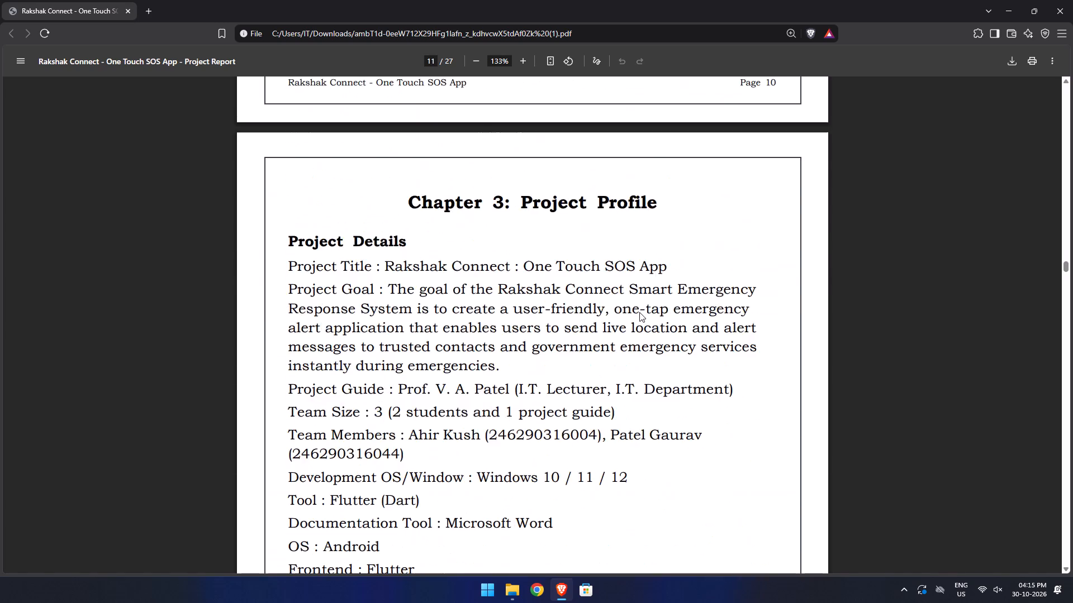
scroll(639, 312, "up", 17)
scroll(639, 312, "up", 12)
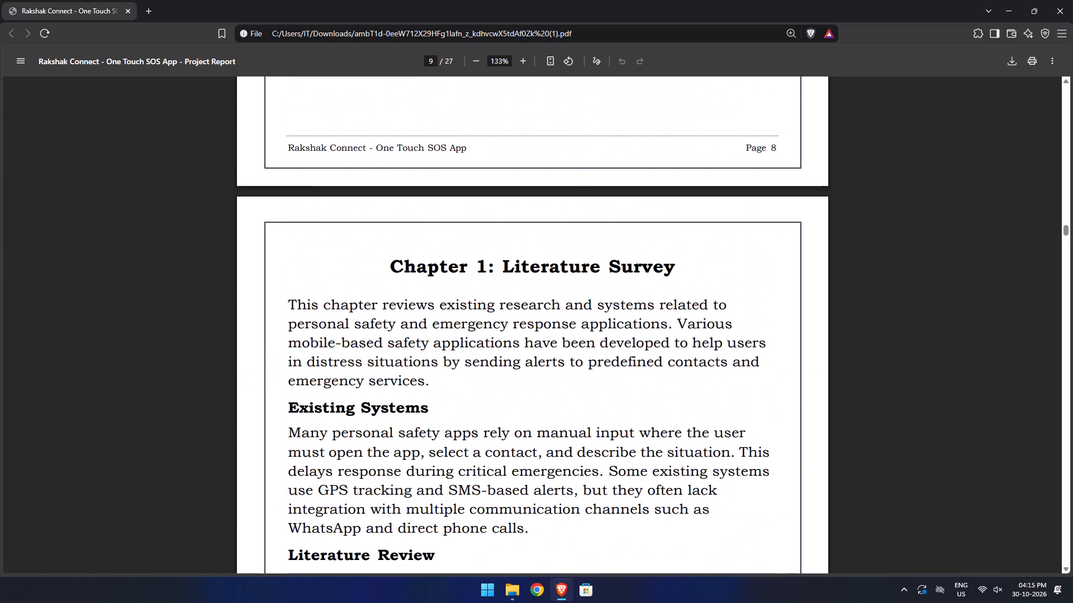
scroll(638, 310, "up", 20)
scroll(638, 310, "up", 13)
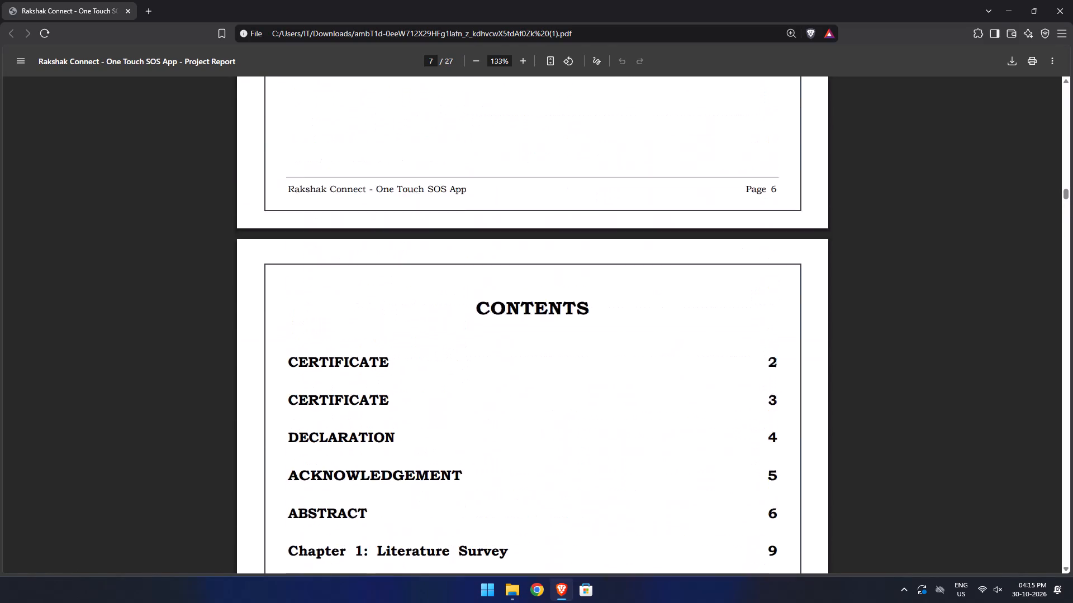
scroll(638, 310, "up", 17)
scroll(637, 308, "up", 15)
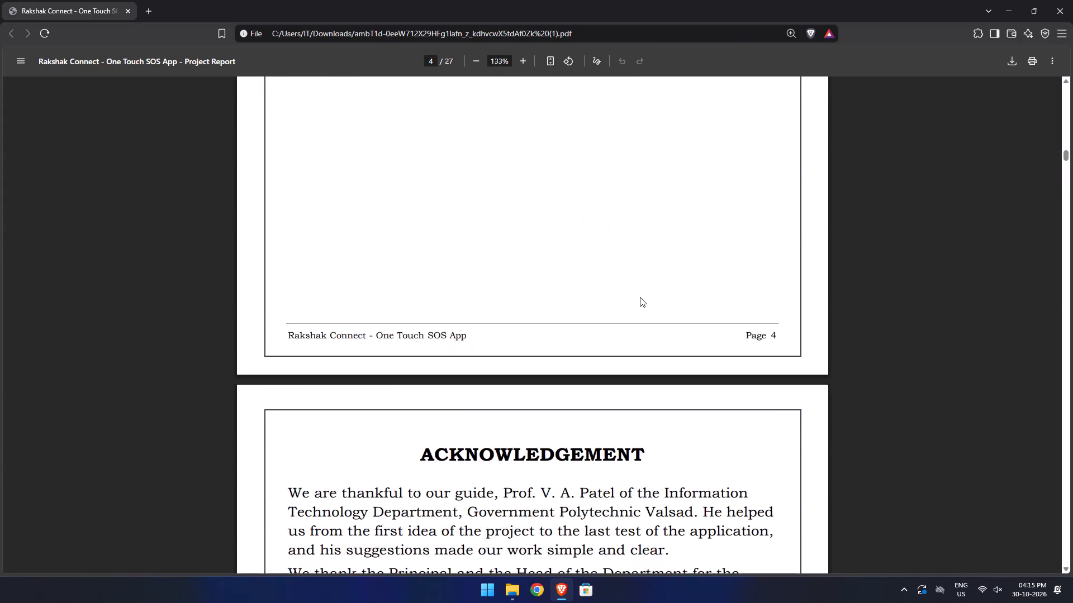
scroll(640, 297, "up", 17)
scroll(634, 289, "up", 15)
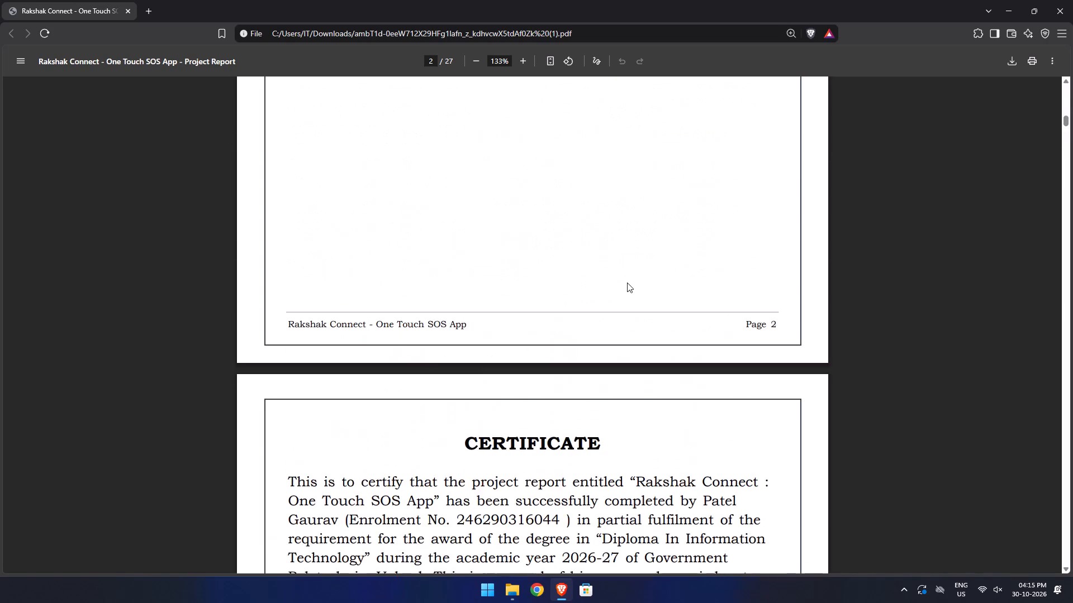
scroll(627, 283, "up", 20)
scroll(627, 283, "up", 14)
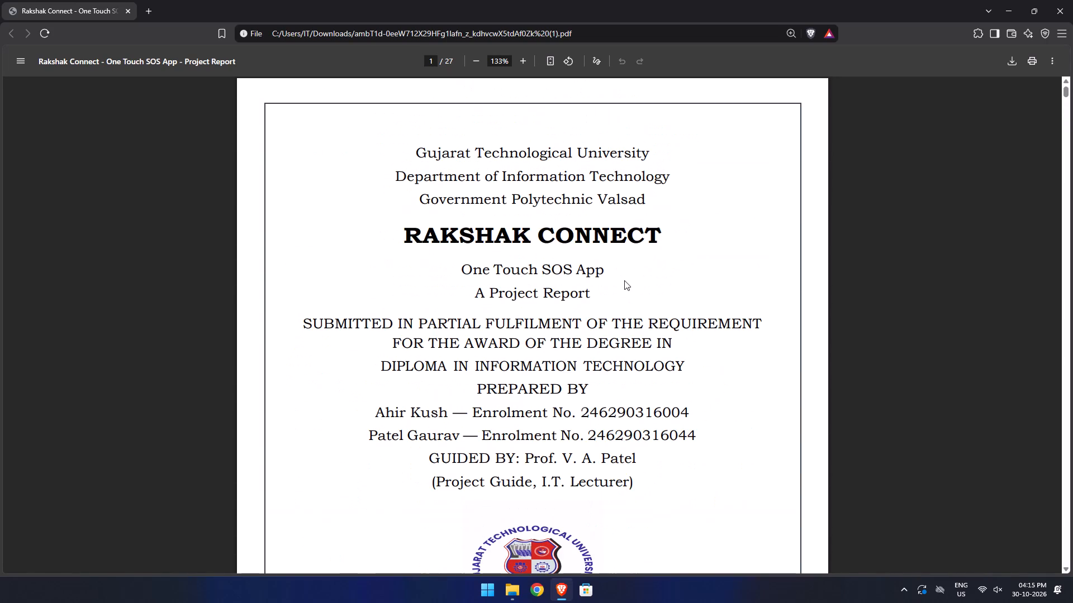
Review the report again from the cover through Declaration, Contents, Introduction and Project Details to the start of Chapter 4.
scroll(624, 280, "down", 8)
scroll(624, 280, "down", 20)
scroll(624, 280, "down", 16)
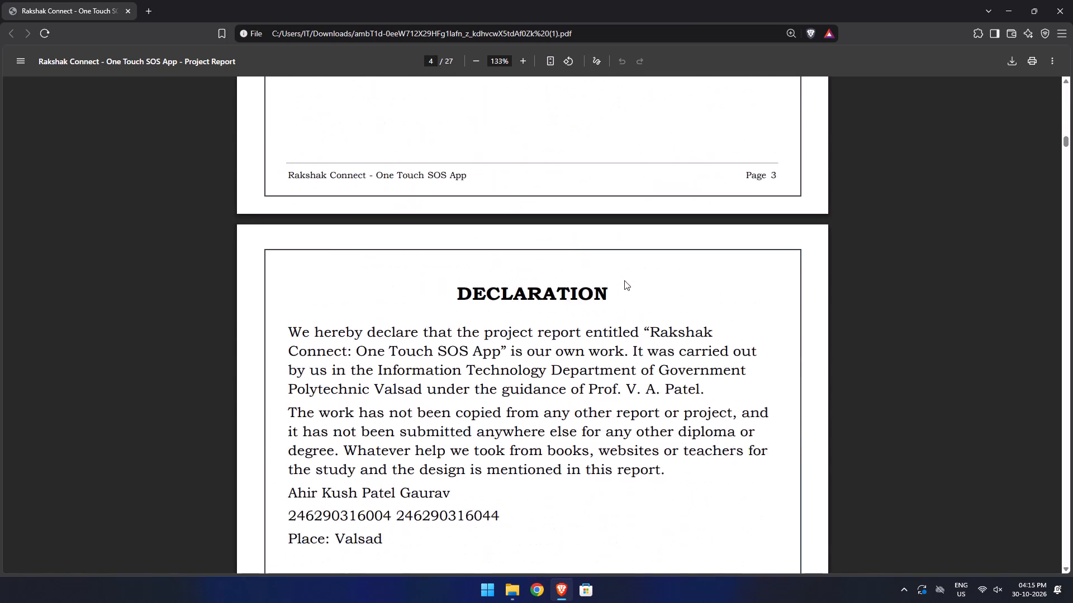
scroll(624, 280, "down", 20)
scroll(624, 280, "down", 14)
scroll(624, 280, "down", 16)
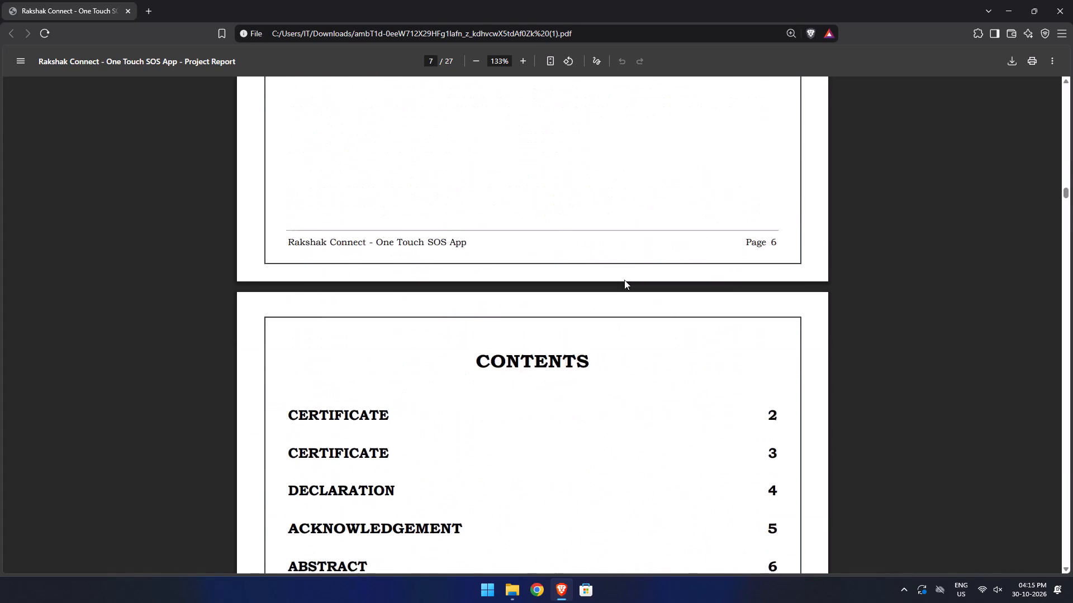
scroll(624, 280, "down", 11)
scroll(624, 280, "down", 20)
scroll(624, 280, "down", 6)
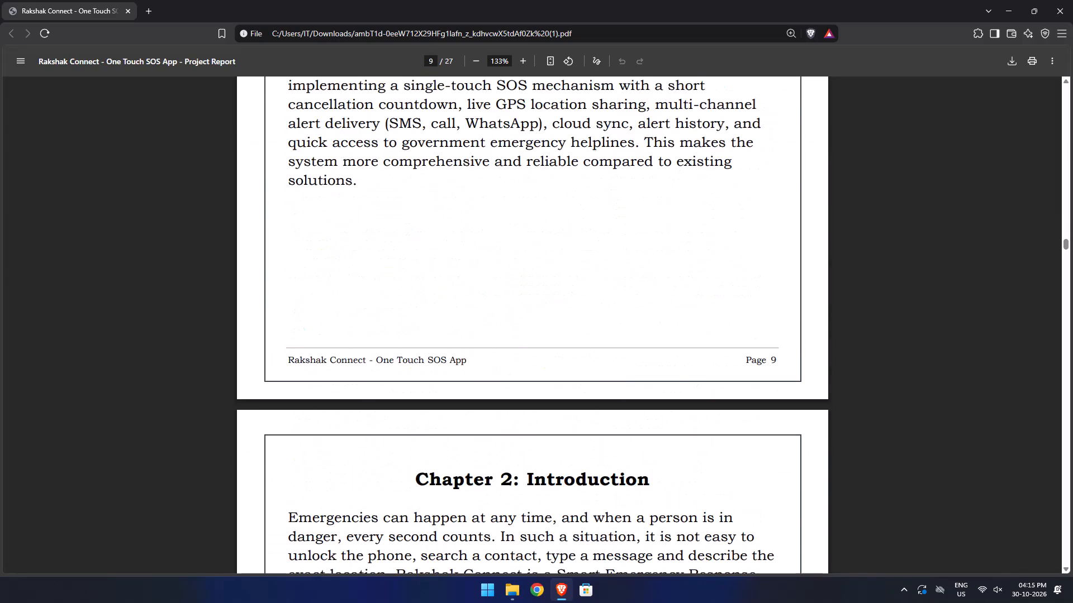
scroll(624, 279, "down", 16)
scroll(624, 279, "down", 6)
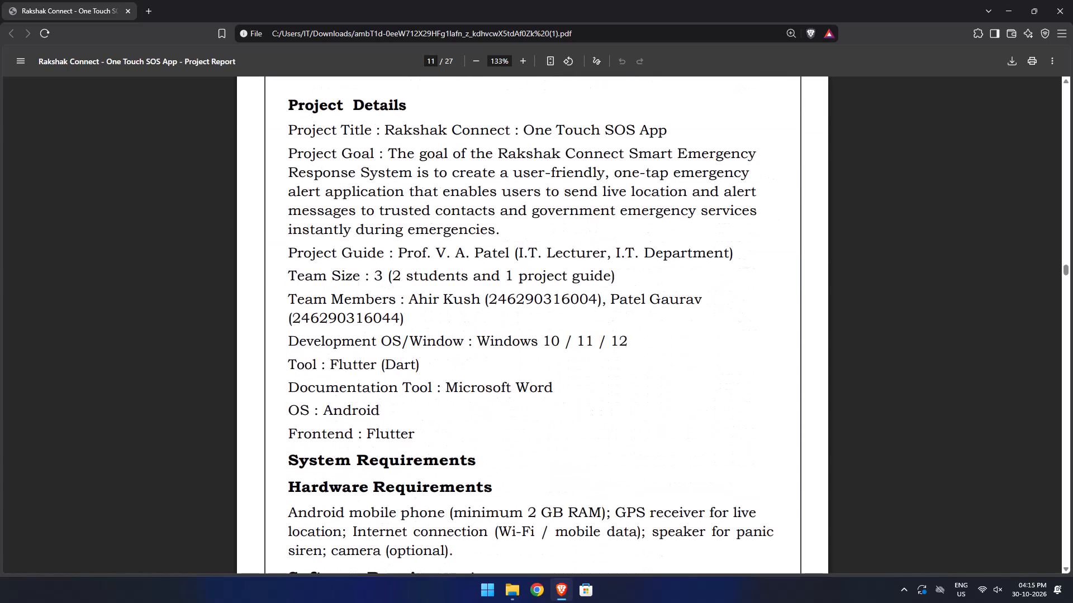
scroll(624, 279, "up", 5)
scroll(624, 279, "down", 16)
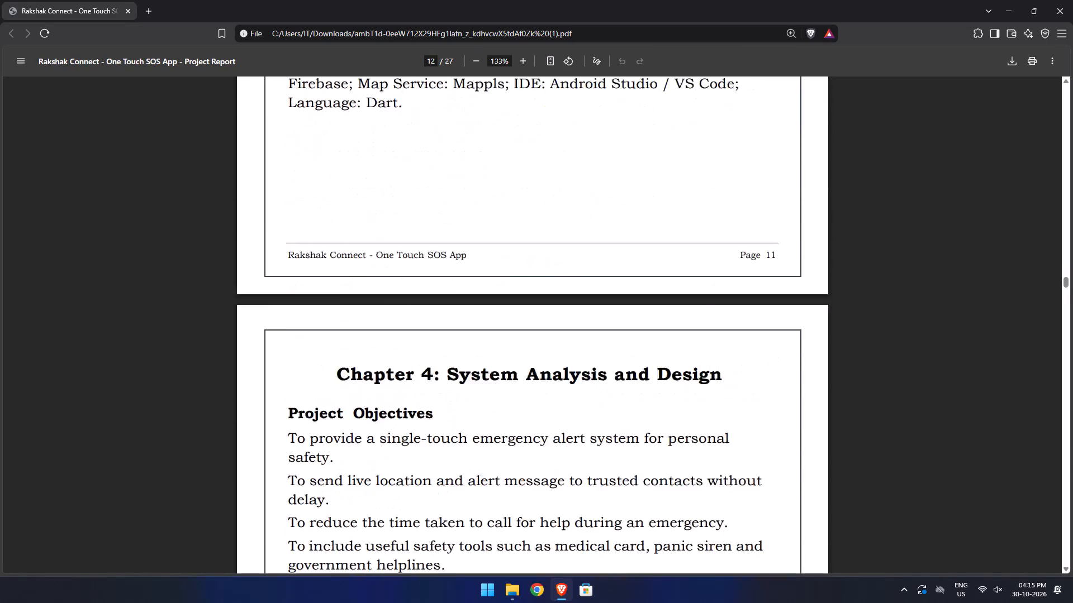
Review the Chapter 4 diagrams and the hardware and software requirements through to the start of Chapter 6.
scroll(624, 279, "down", 18)
scroll(624, 279, "down", 16)
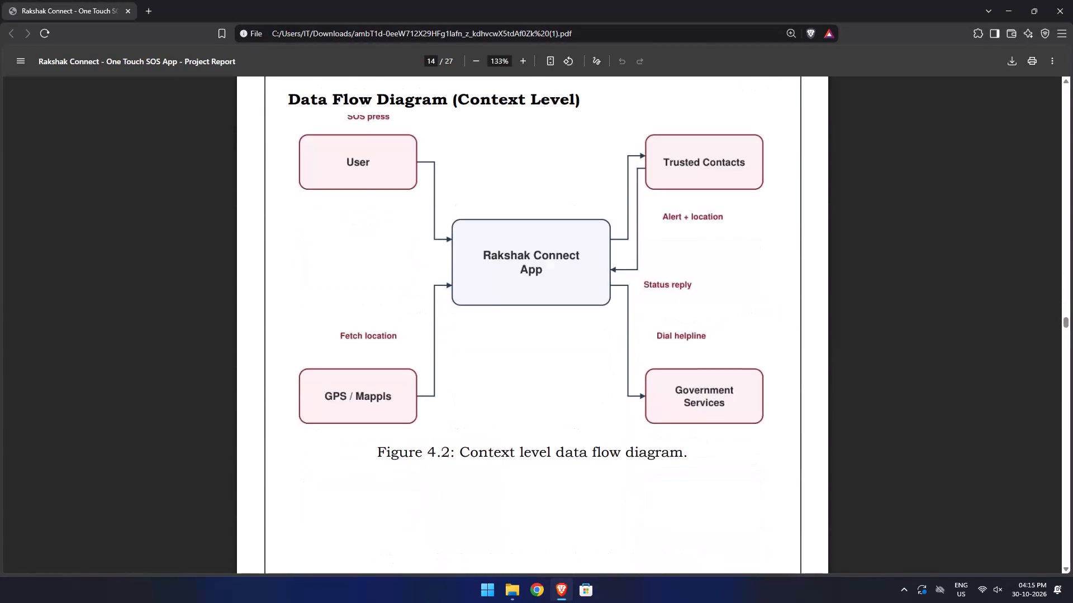
scroll(624, 279, "down", 9)
scroll(624, 279, "down", 14)
scroll(623, 277, "down", 17)
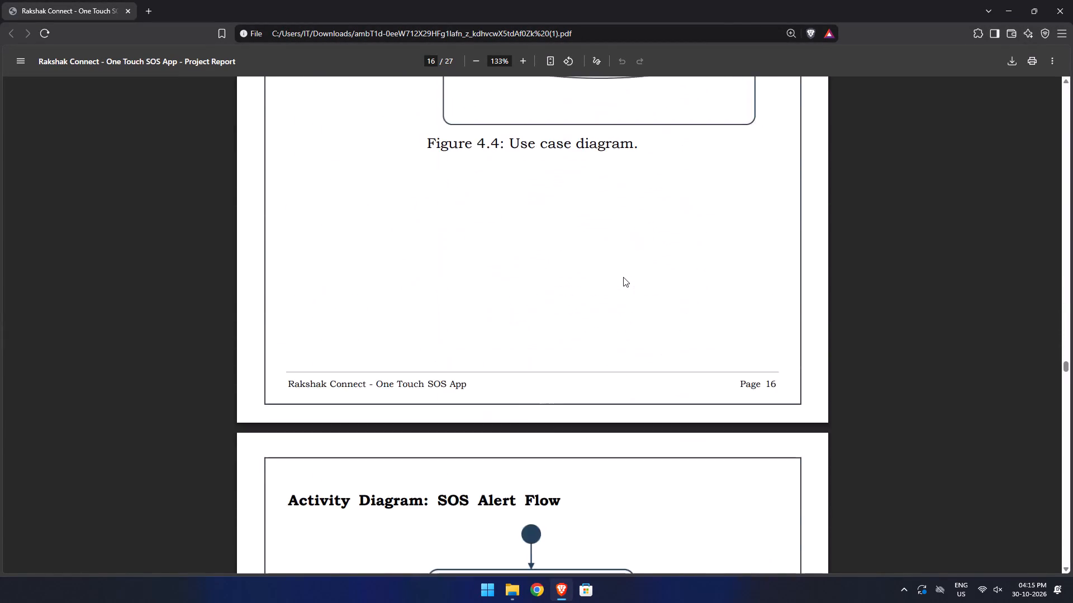
scroll(623, 277, "down", 15)
scroll(623, 277, "down", 9)
scroll(623, 277, "up", 3)
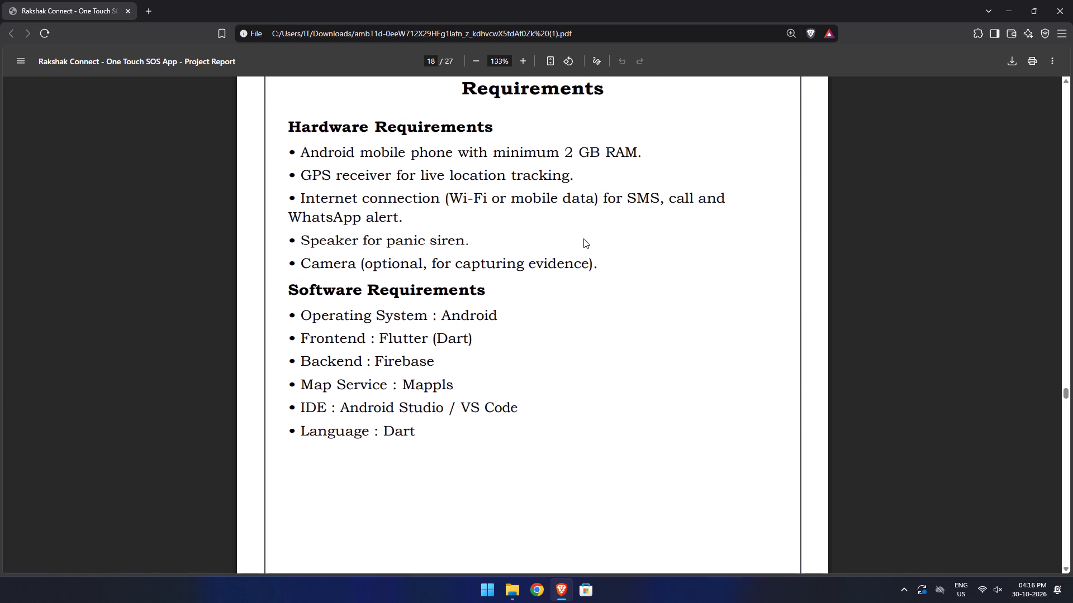
scroll(583, 238, "up", 4)
scroll(583, 238, "down", 5)
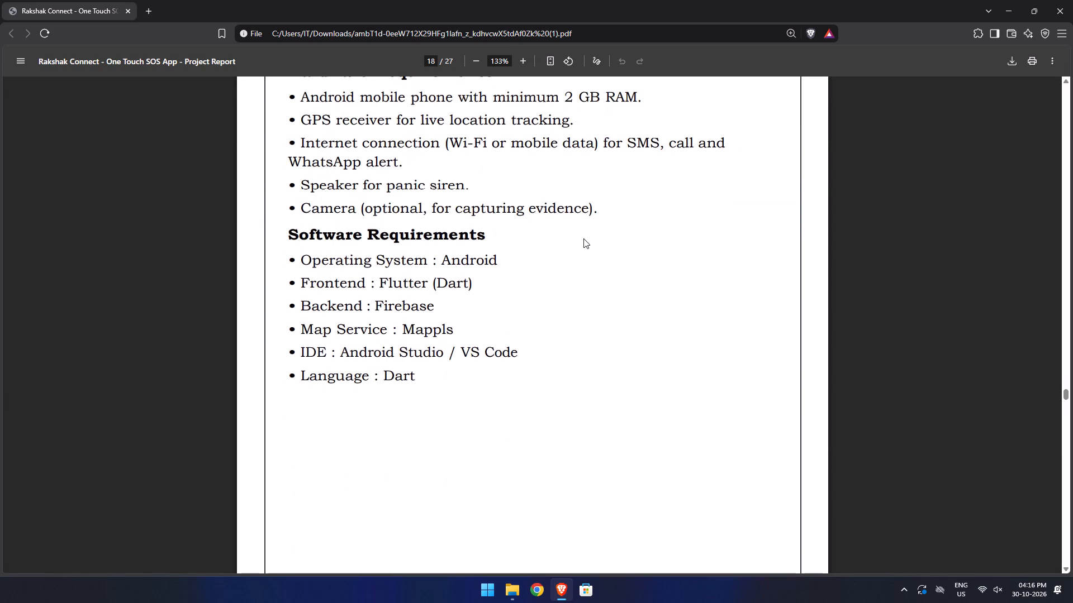
scroll(583, 238, "down", 14)
scroll(583, 238, "up", 2)
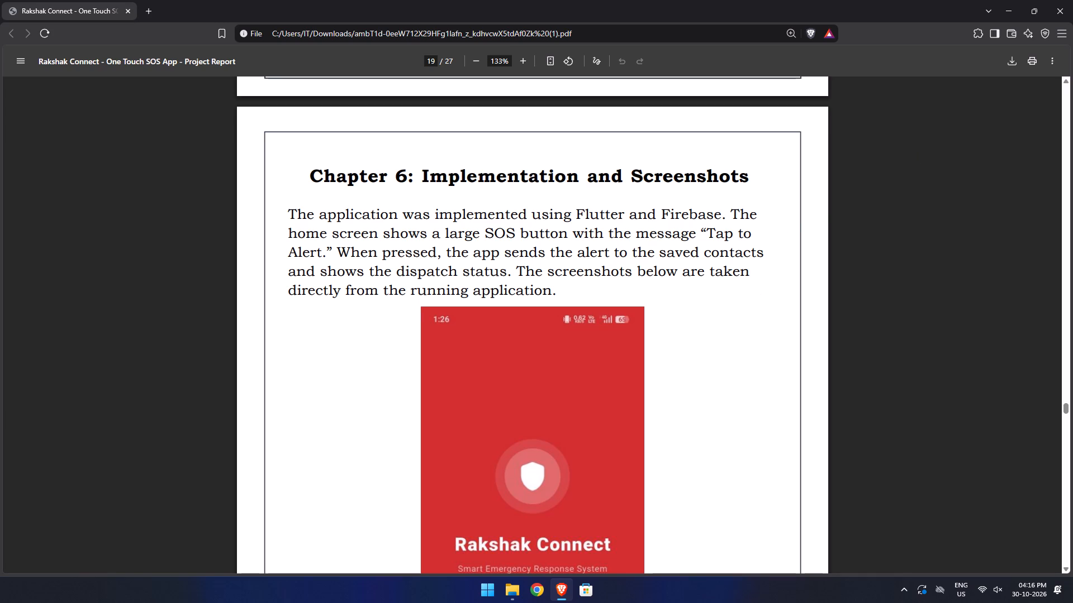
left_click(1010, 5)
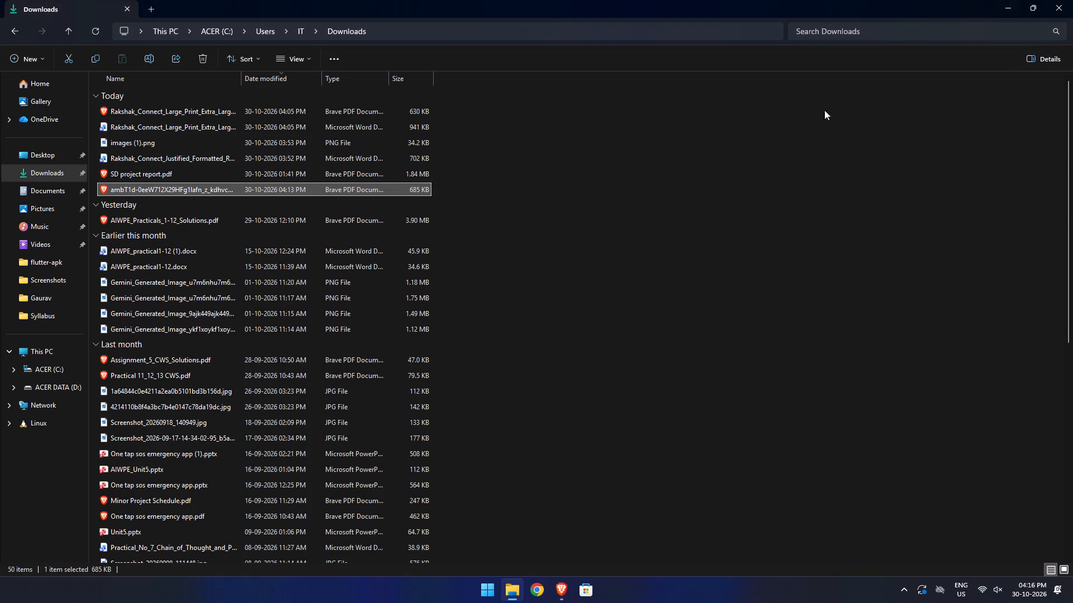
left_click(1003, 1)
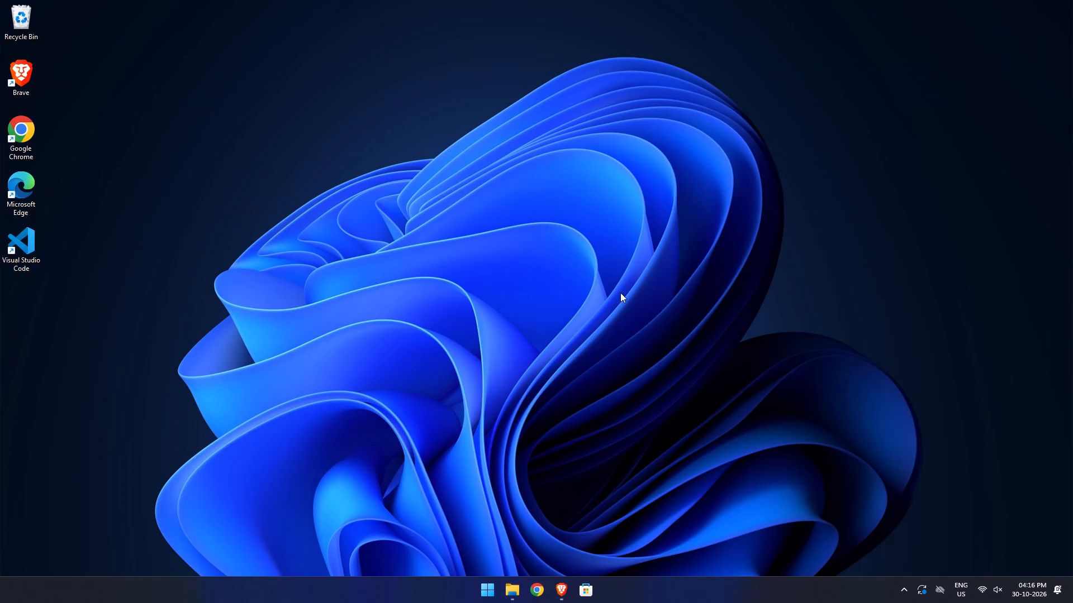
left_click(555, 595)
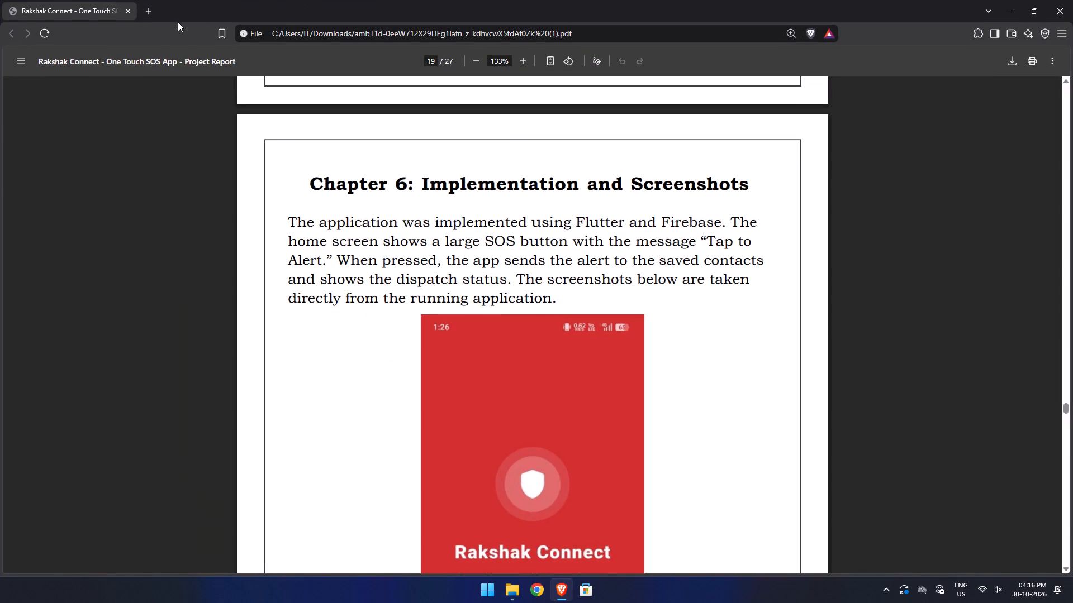
Search the web for "pdf to doc" in a new tab and open iLovePDF's PDF to Word converter.
left_click(149, 10)
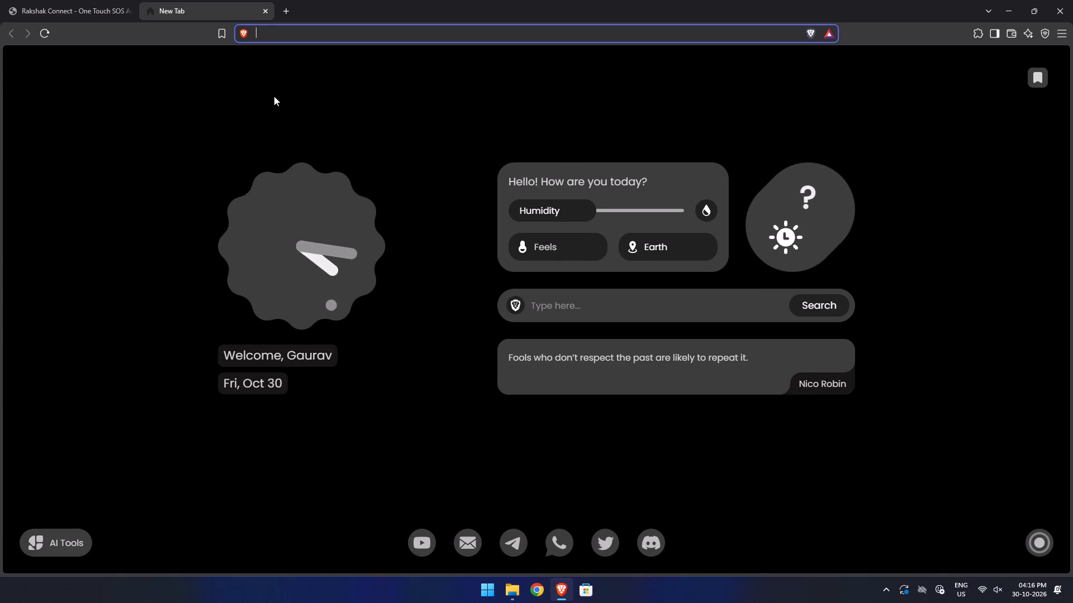
type("pdf to")
key("space")
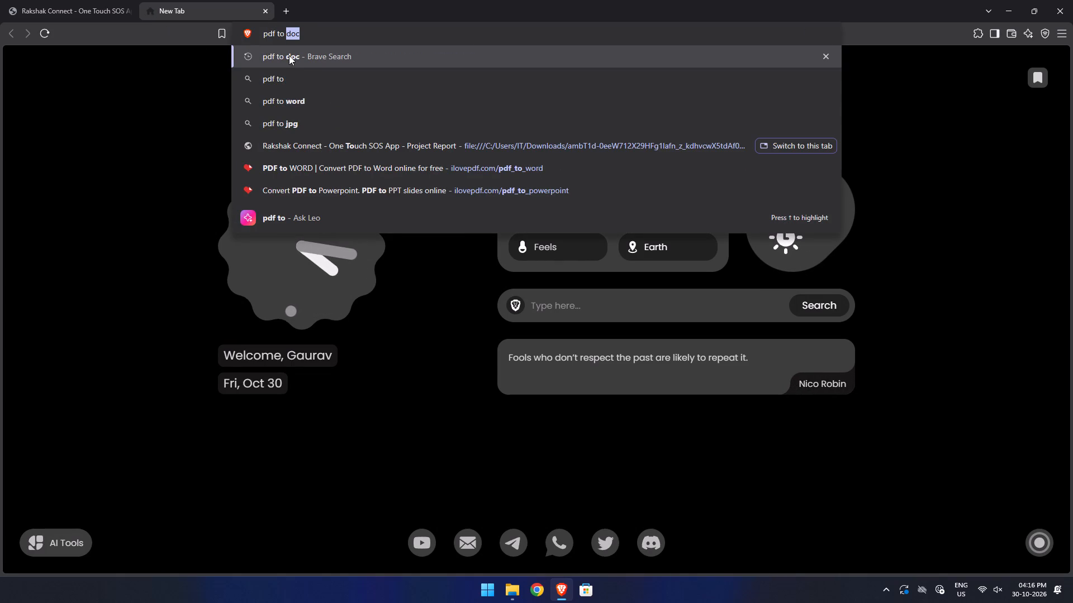
key("Return")
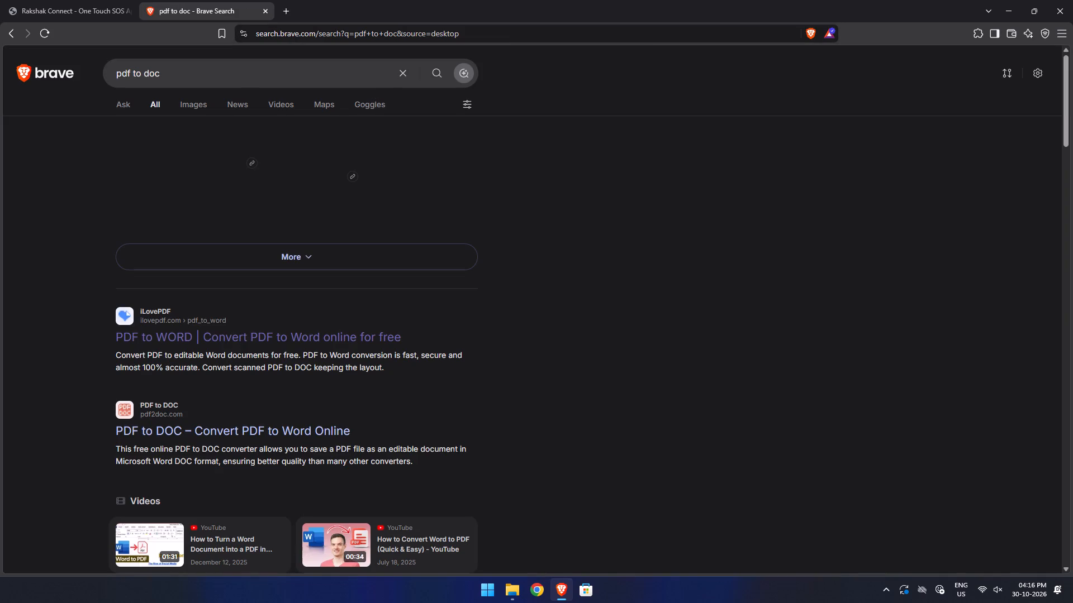
left_click(192, 337)
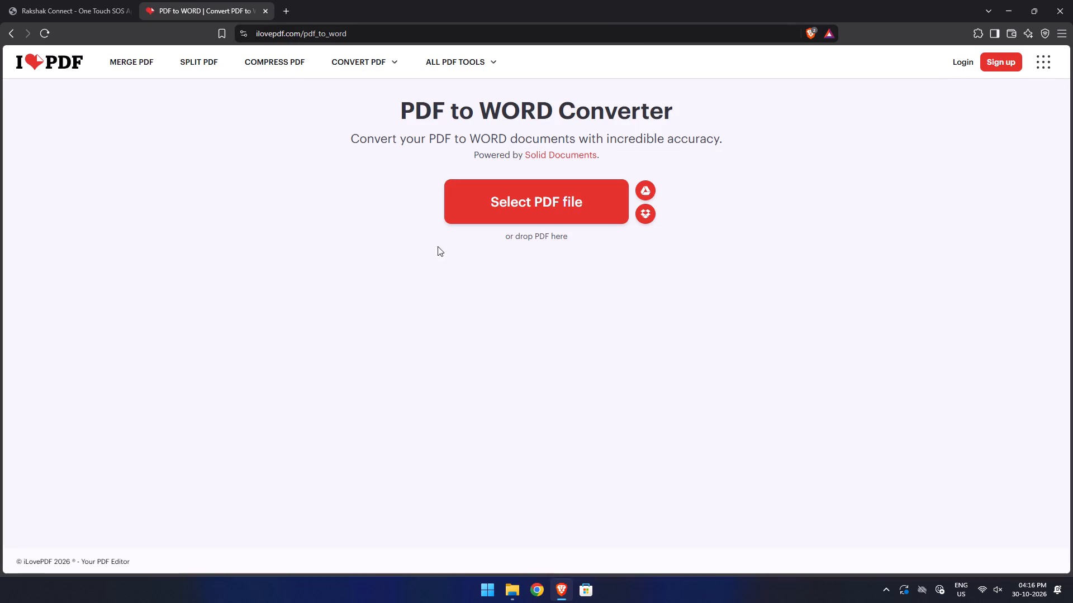
Load the ambT1d report PDF ending in "(1)" from Downloads and convert it to Word with No OCR.
left_click(515, 195)
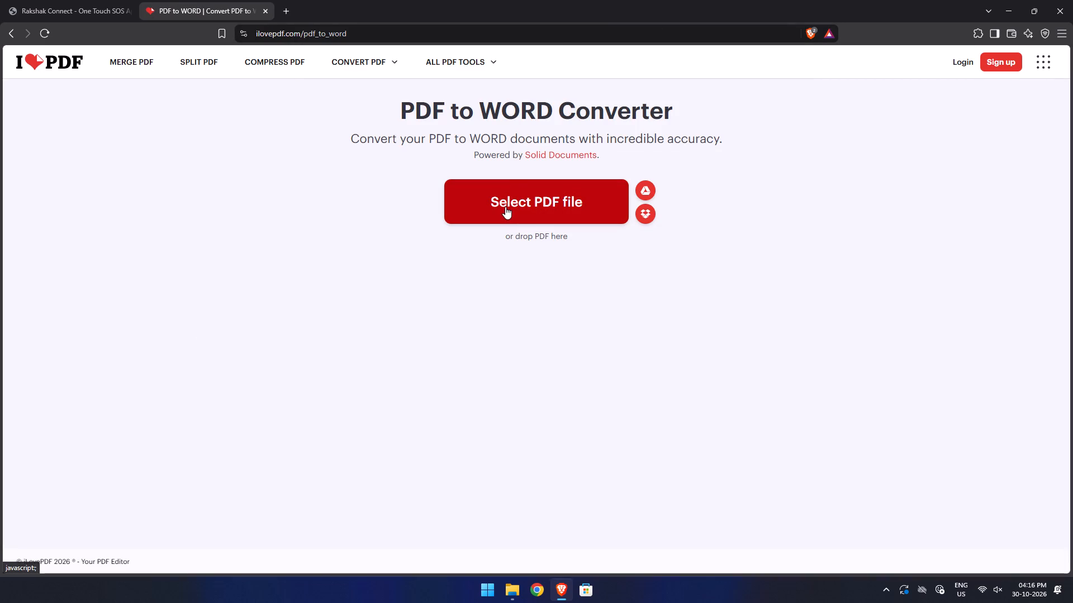
double_click(505, 207)
left_click(216, 106)
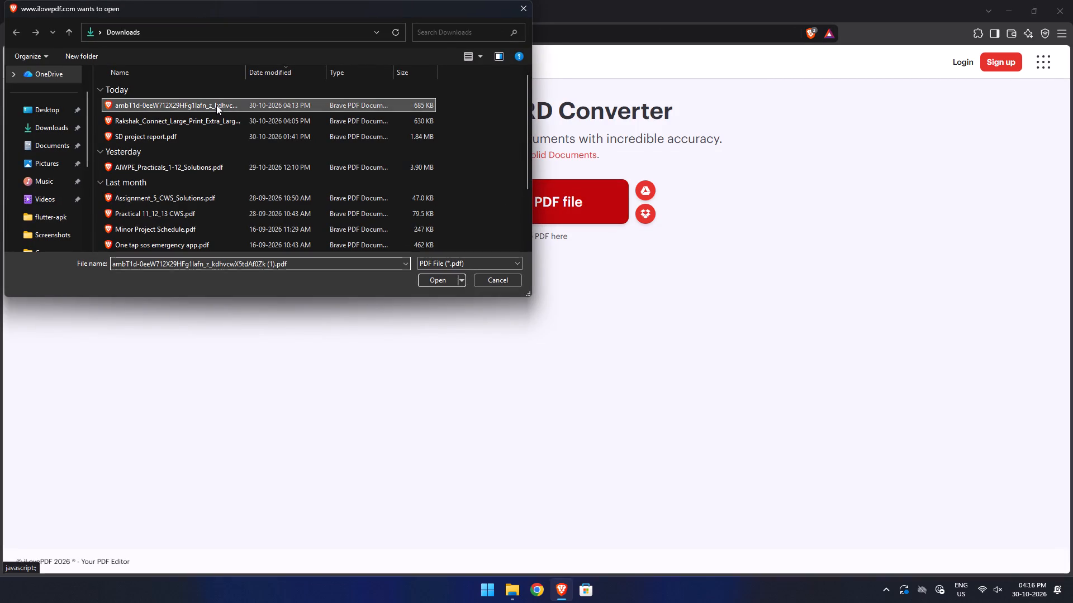
left_click(431, 283)
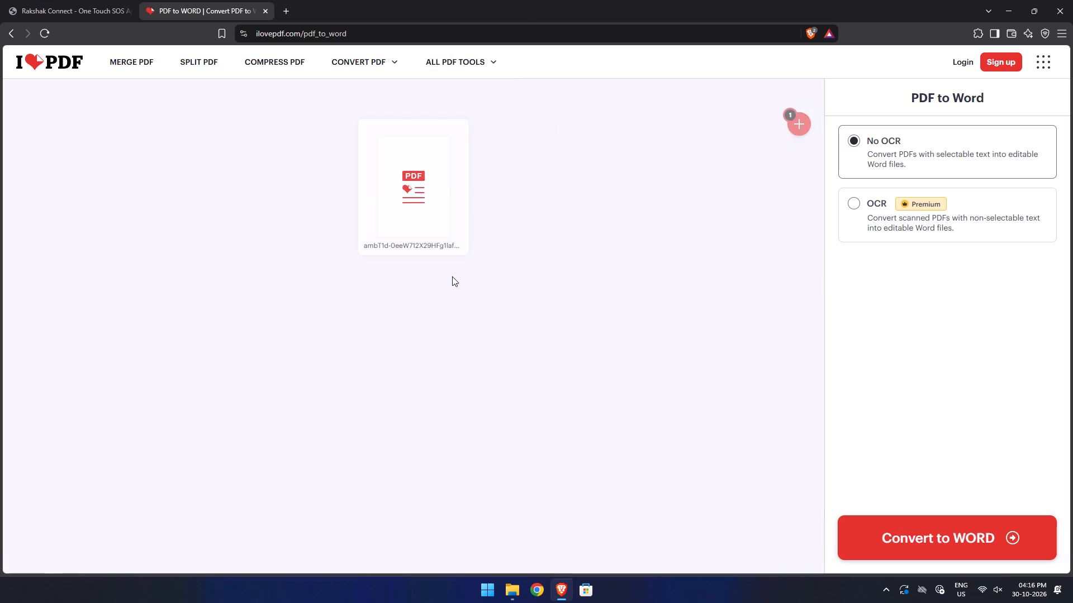
left_click(909, 542)
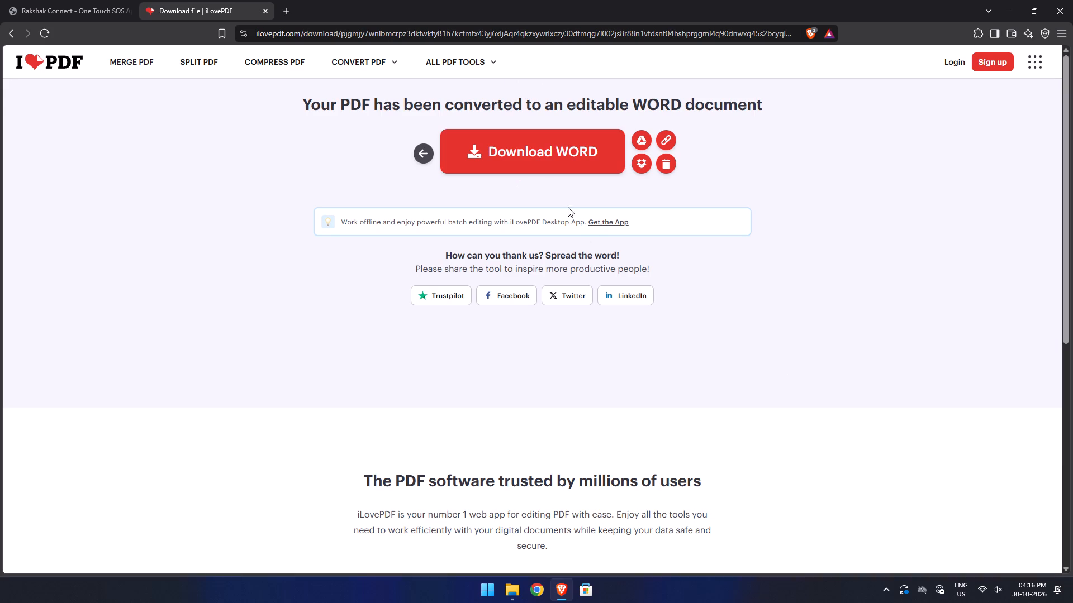
Download the converted Word document into the Downloads folder under its suggested name.
left_click(540, 146)
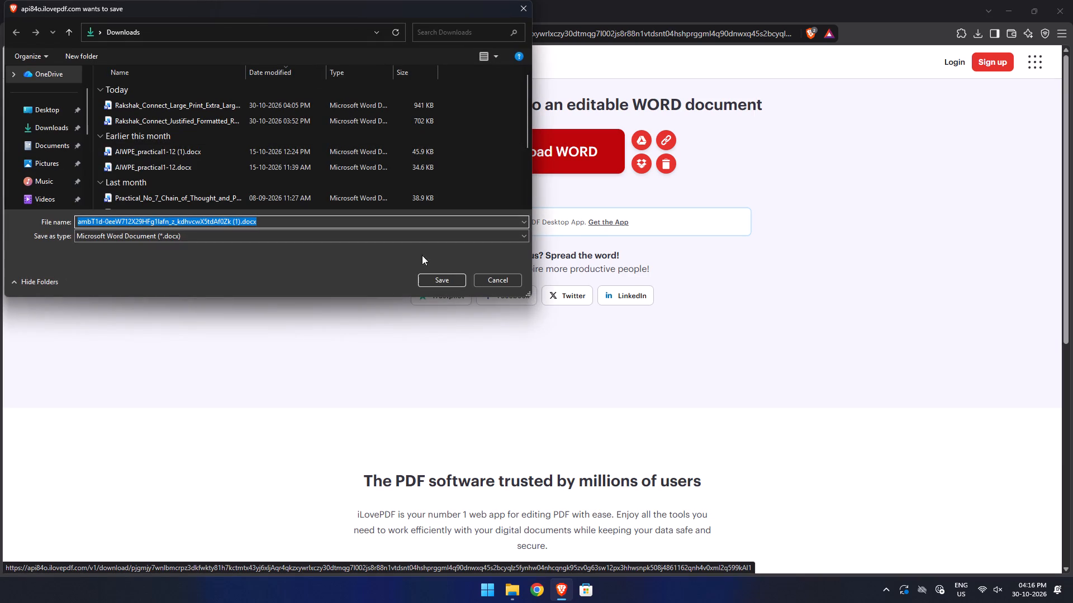
left_click(53, 125)
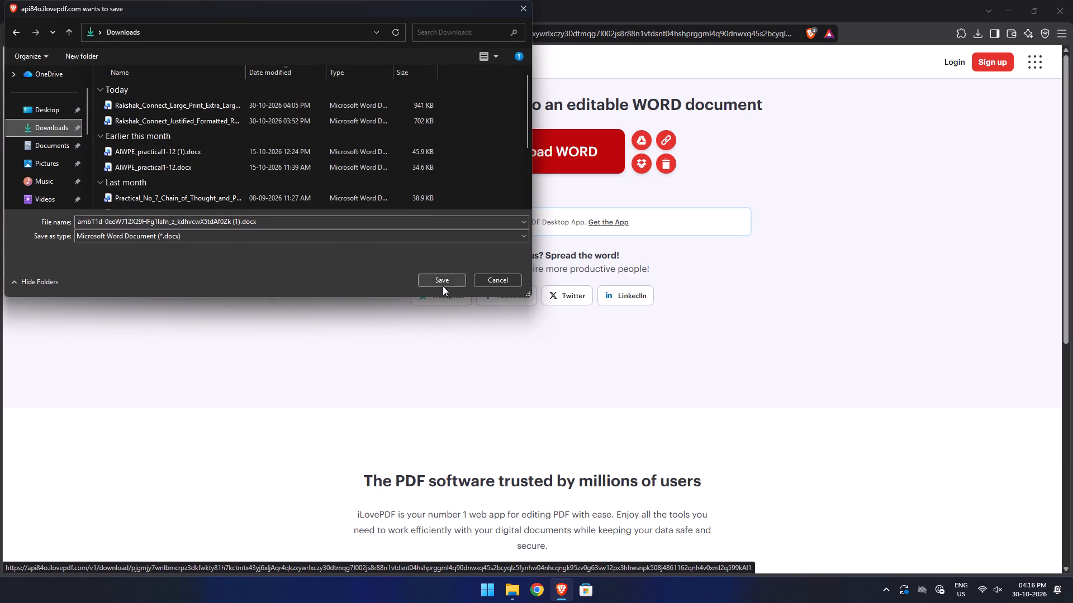
left_click(443, 279)
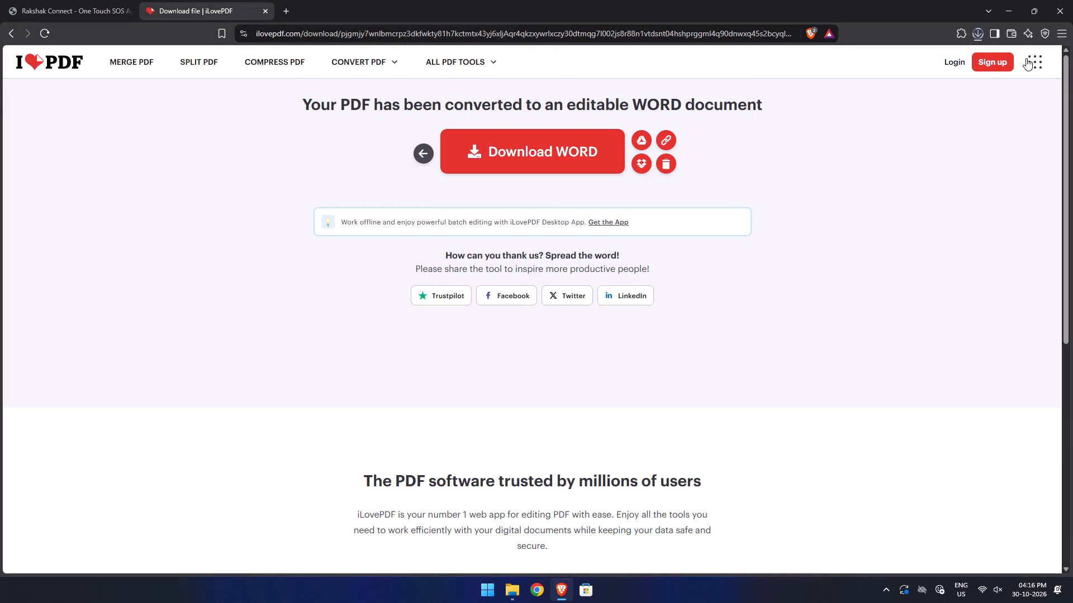
Open the downloaded .docx report from the Downloads folder in a maximized Word window and enable editing.
left_click(977, 35)
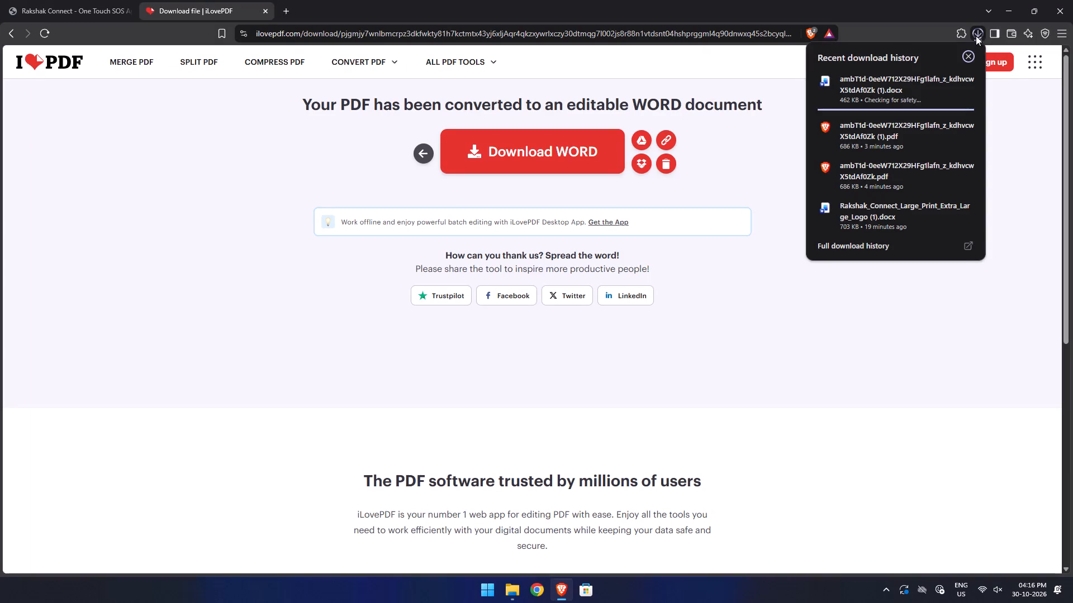
left_click(926, 78)
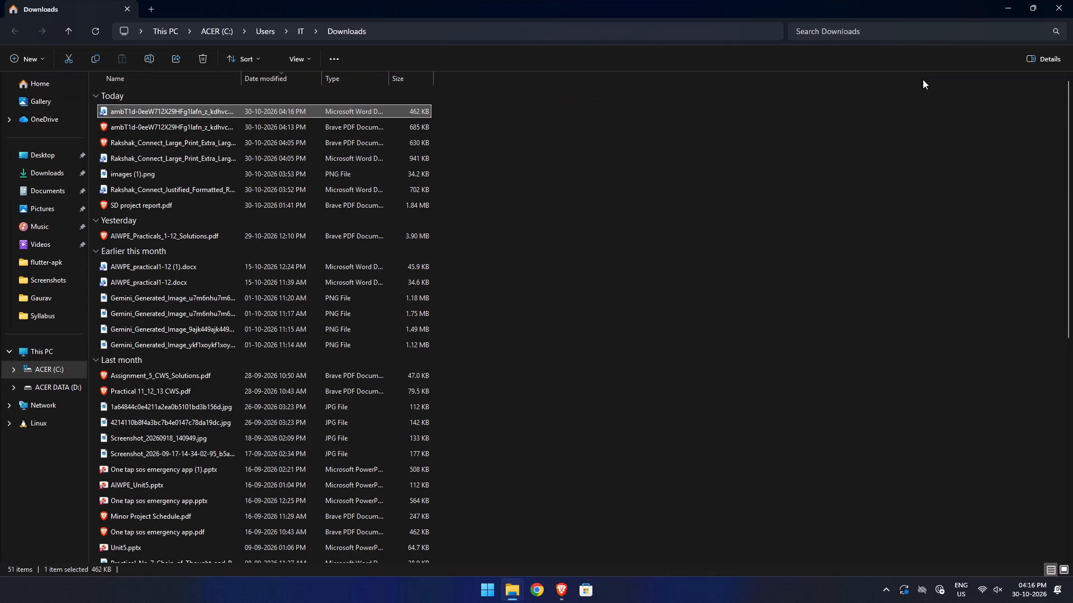
double_click(186, 113)
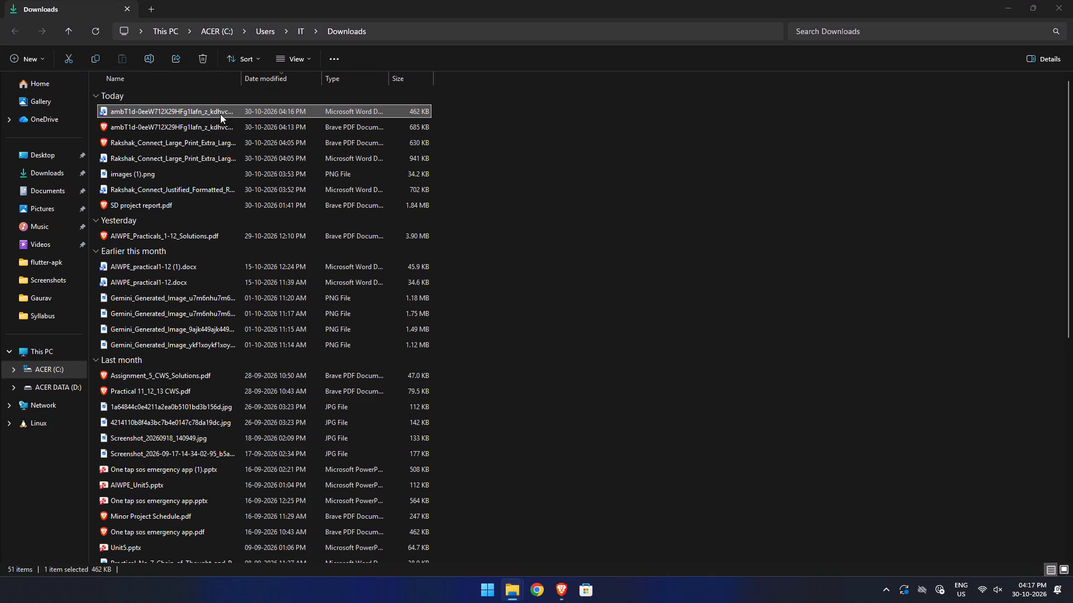
left_click(862, 82)
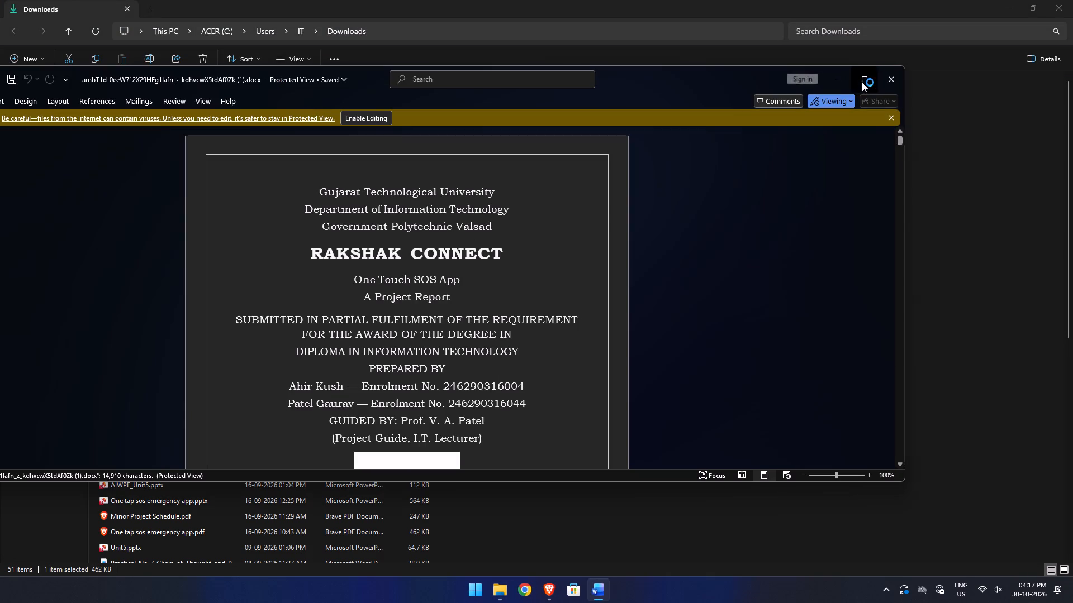
left_click(462, 49)
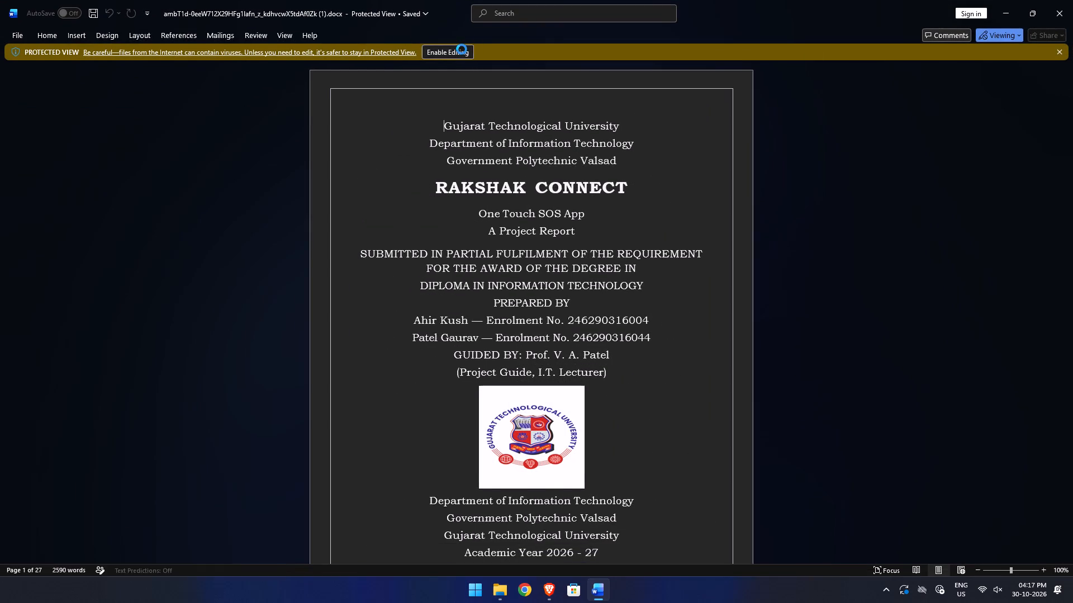
Justify the body paragraph of the second certificate, on page 3.
scroll(508, 161, "down", 2)
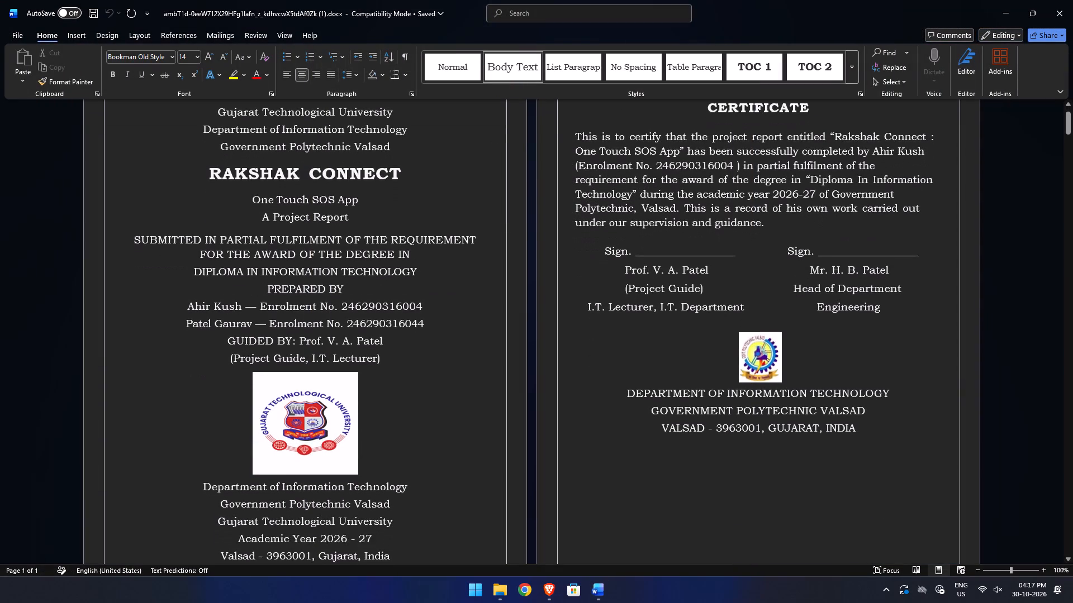
scroll(501, 162, "up", 2)
scroll(498, 163, "down", 1)
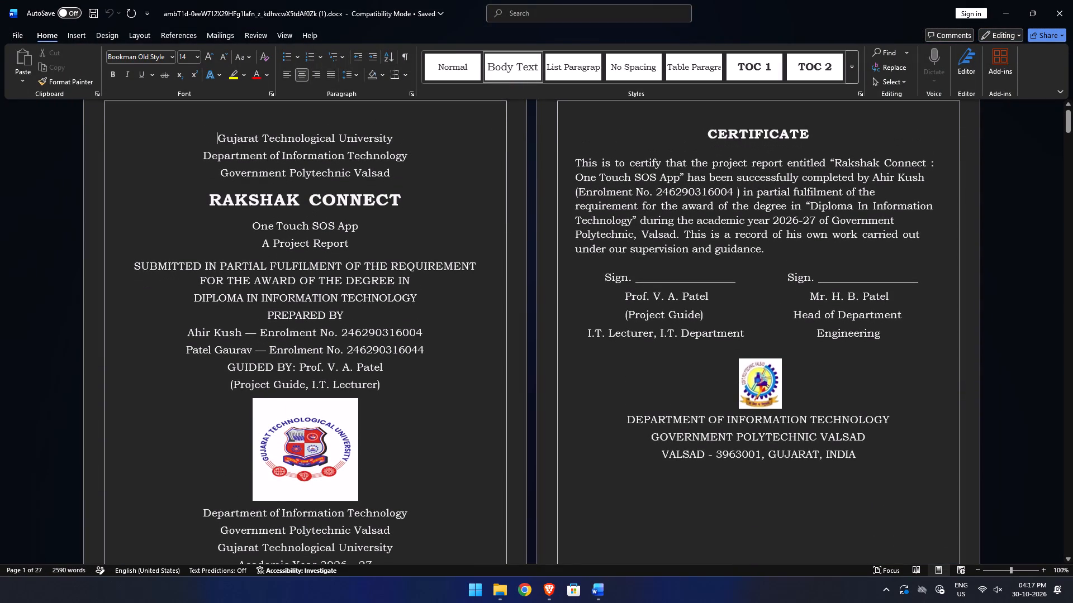
scroll(492, 165, "down", 8)
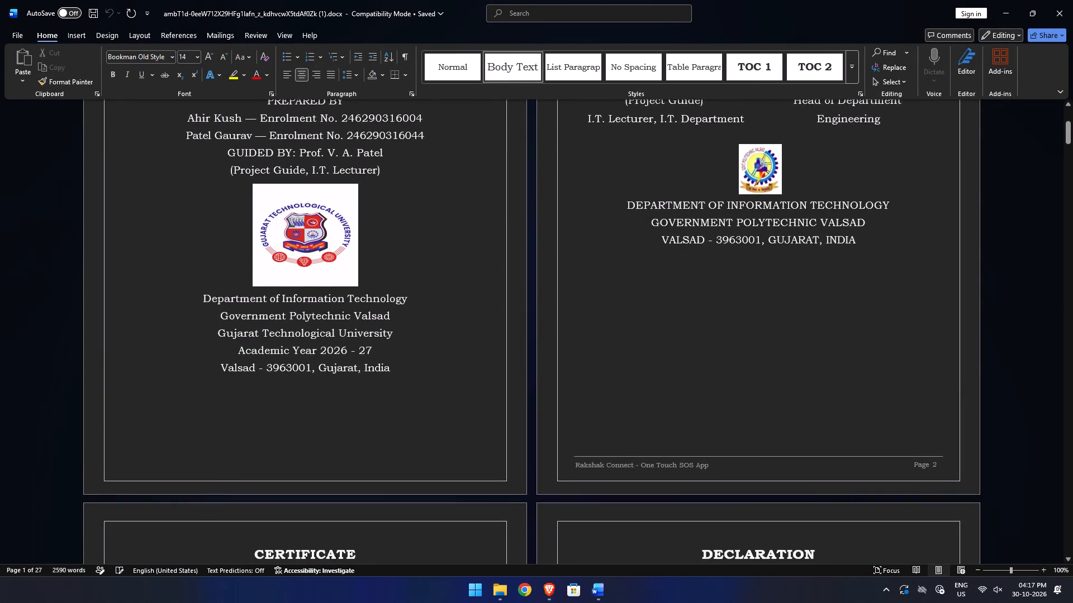
scroll(491, 162, "down", 10)
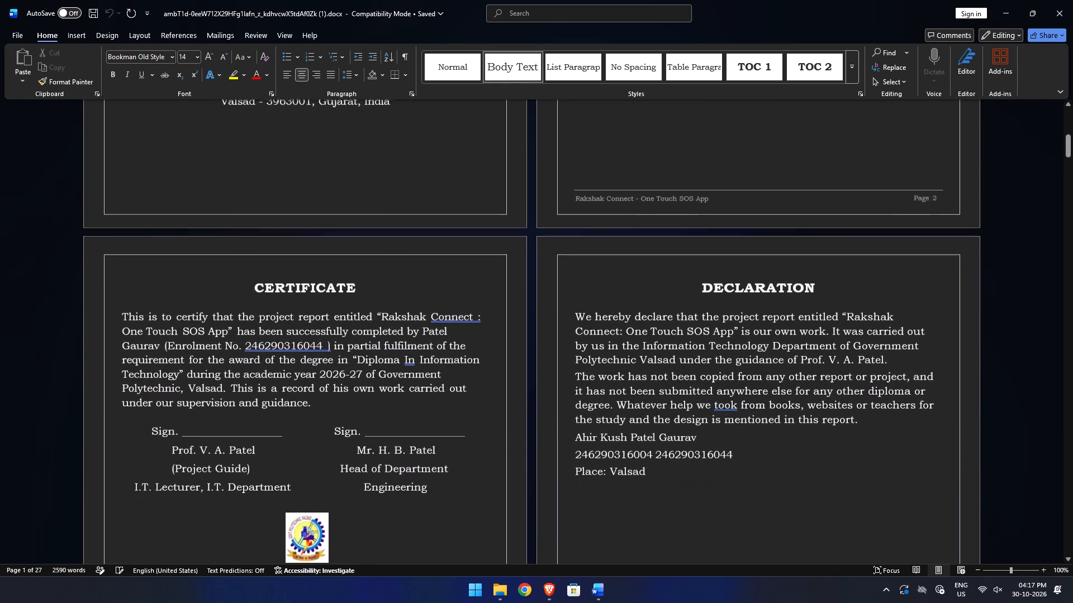
left_click(322, 409)
left_click(319, 401)
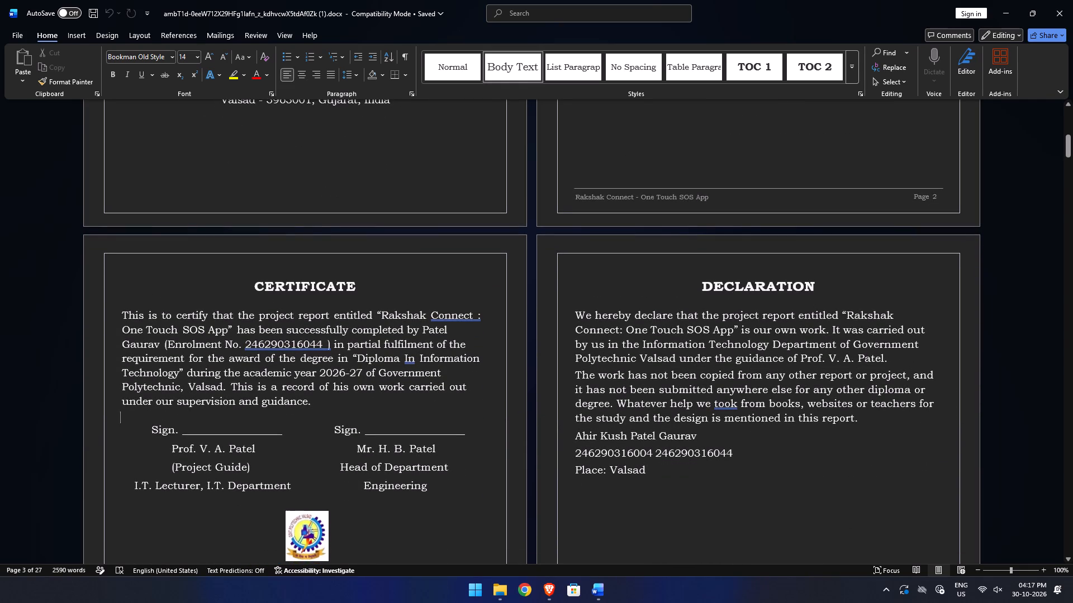
left_click_drag(319, 401, 137, 401)
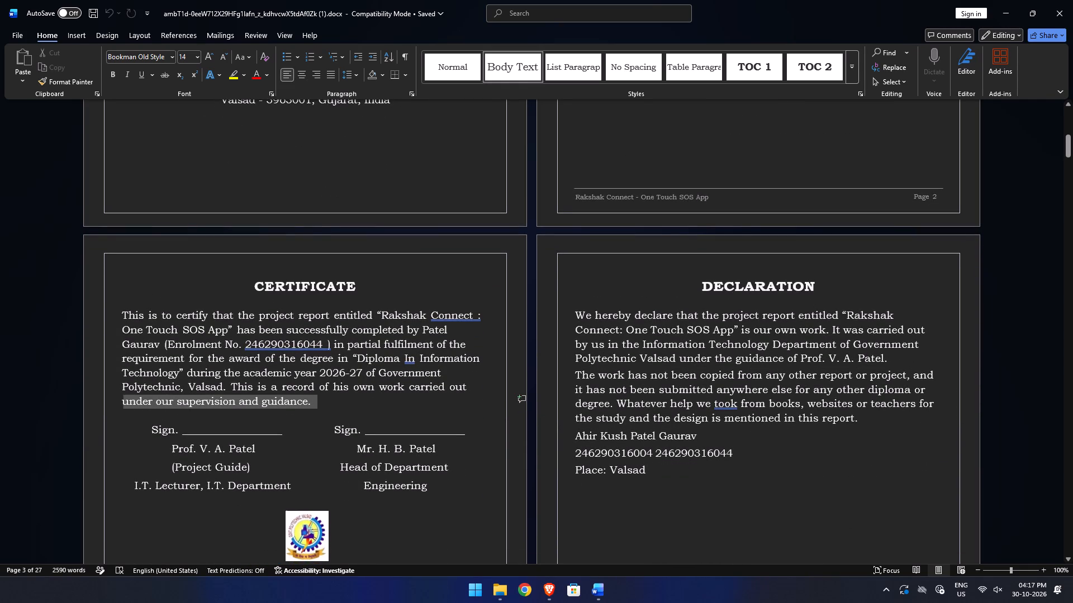
left_click_drag(137, 401, 127, 307)
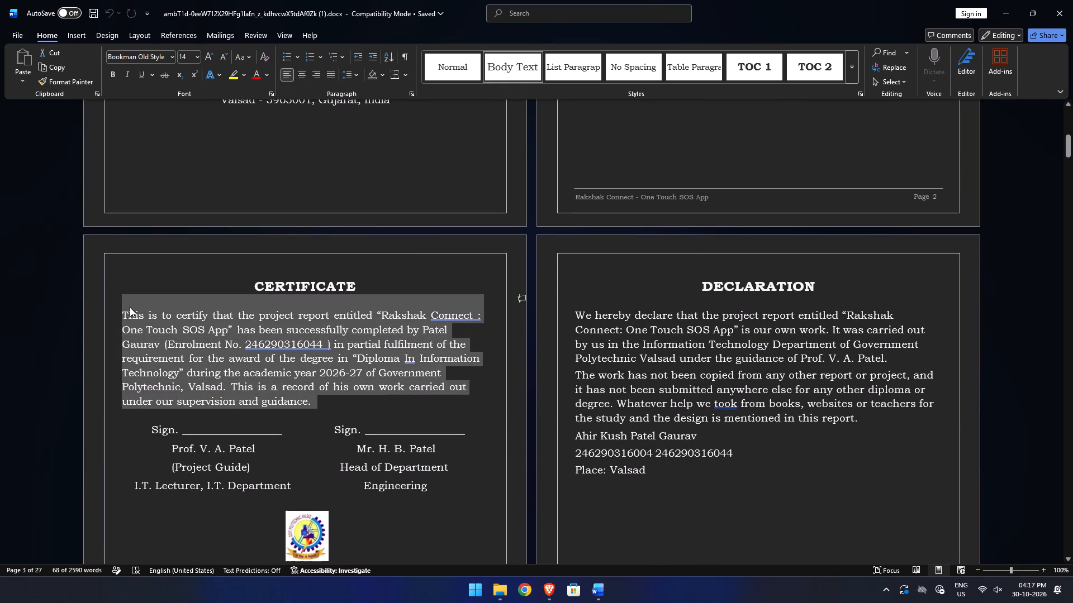
key("ctrl+j")
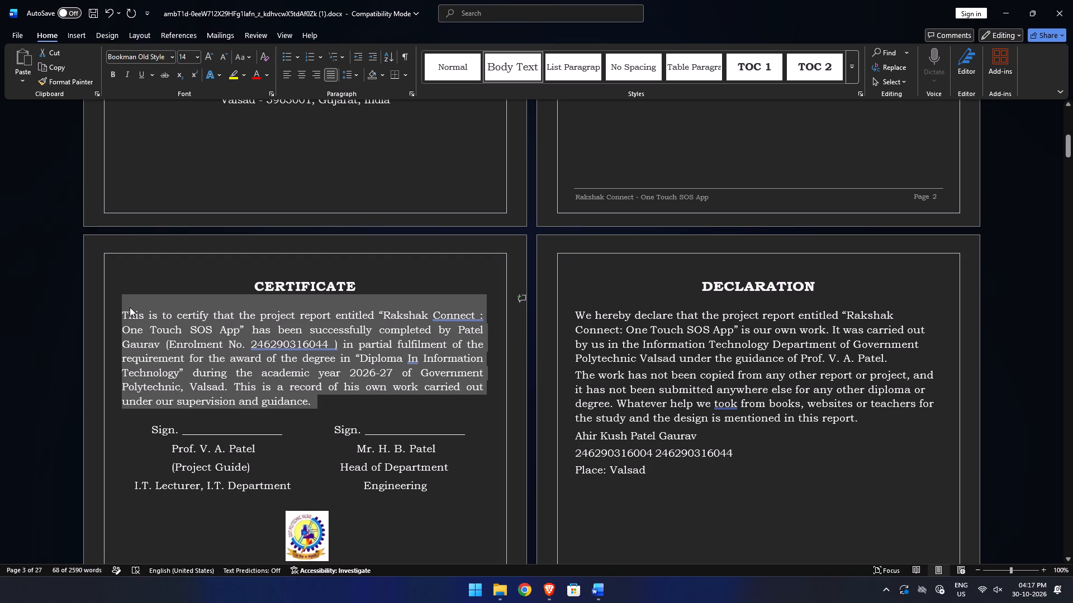
left_click(482, 485)
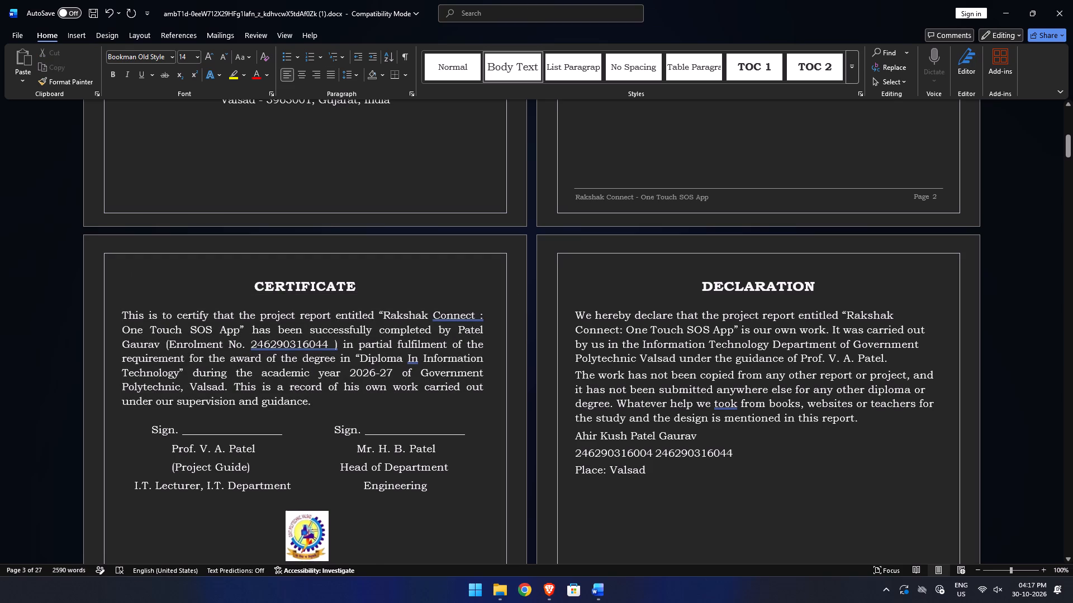
Justify the body paragraph of the first certificate, on page 2.
scroll(438, 338, "down", 17)
scroll(425, 330, "up", 6)
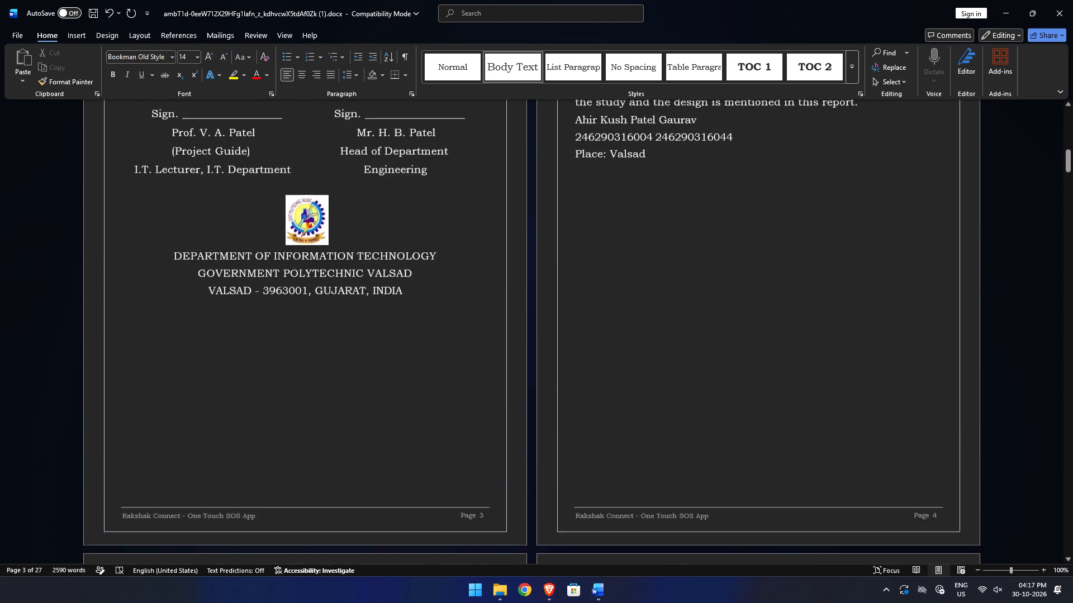
scroll(423, 329, "up", 4)
scroll(691, 296, "up", 2)
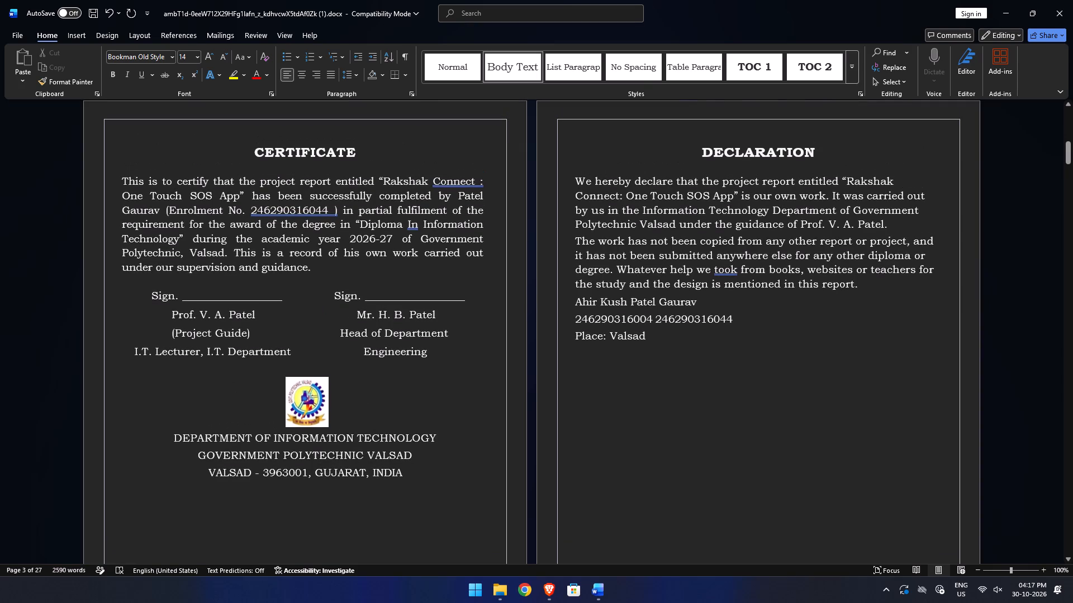
scroll(678, 342, "up", 4)
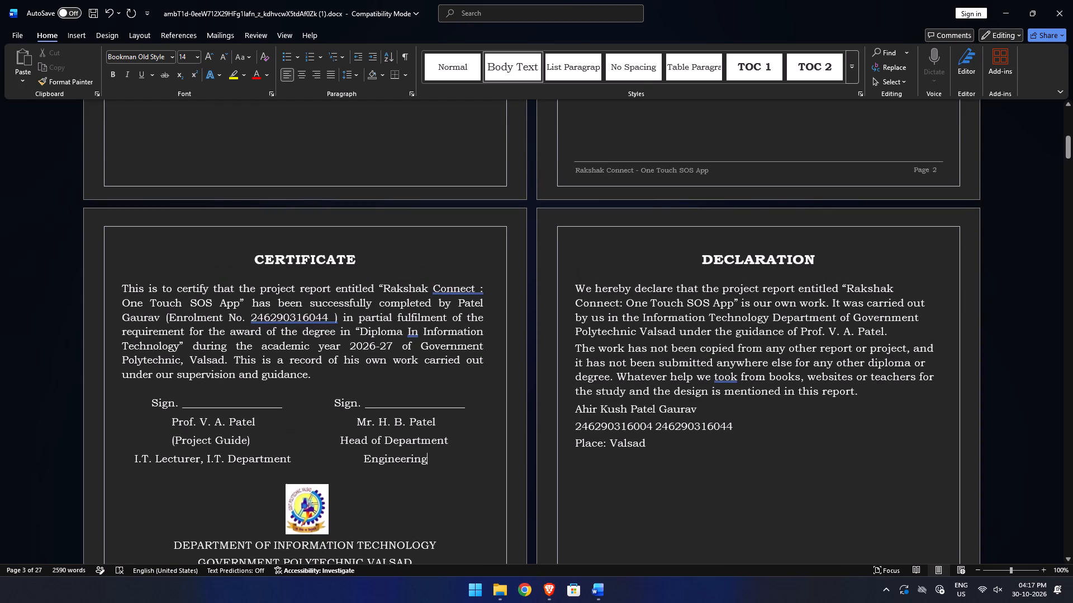
scroll(678, 342, "up", 17)
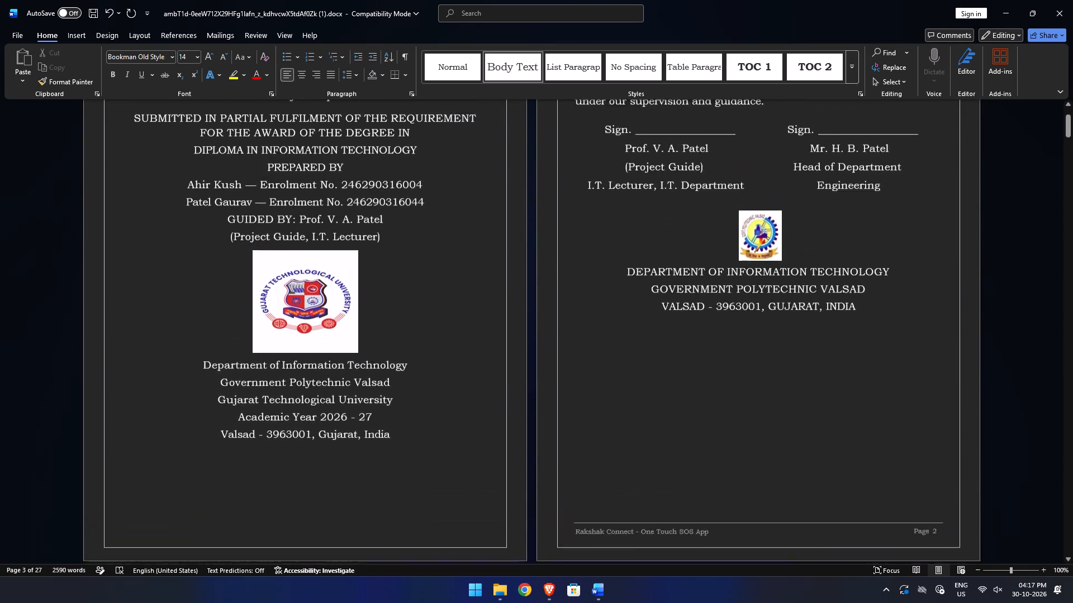
scroll(685, 334, "up", 4)
left_click(773, 278)
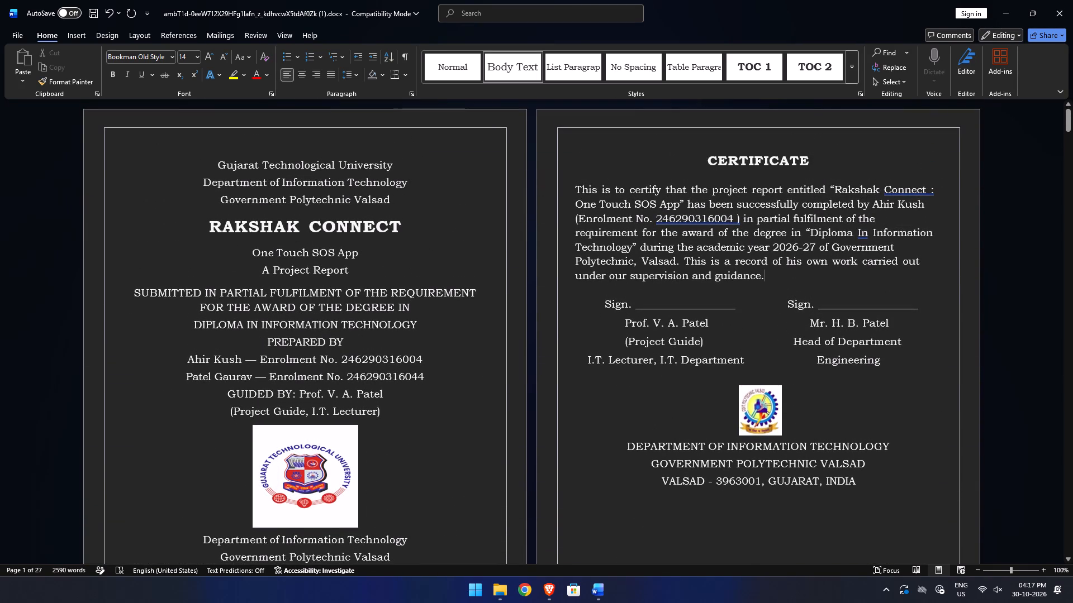
left_click_drag(771, 278, 568, 196)
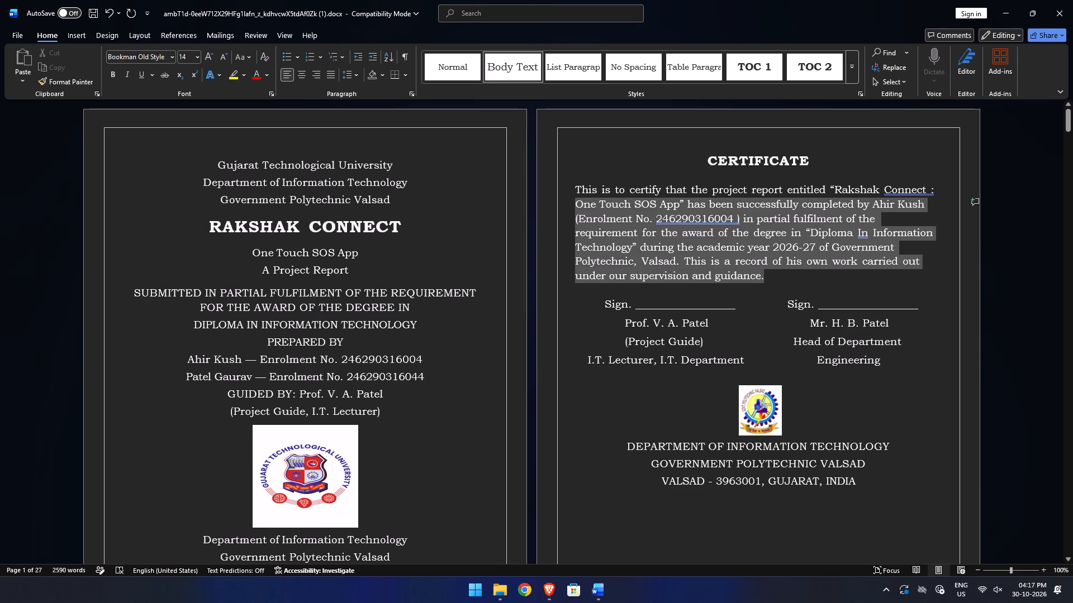
left_click_drag(568, 196, 567, 192)
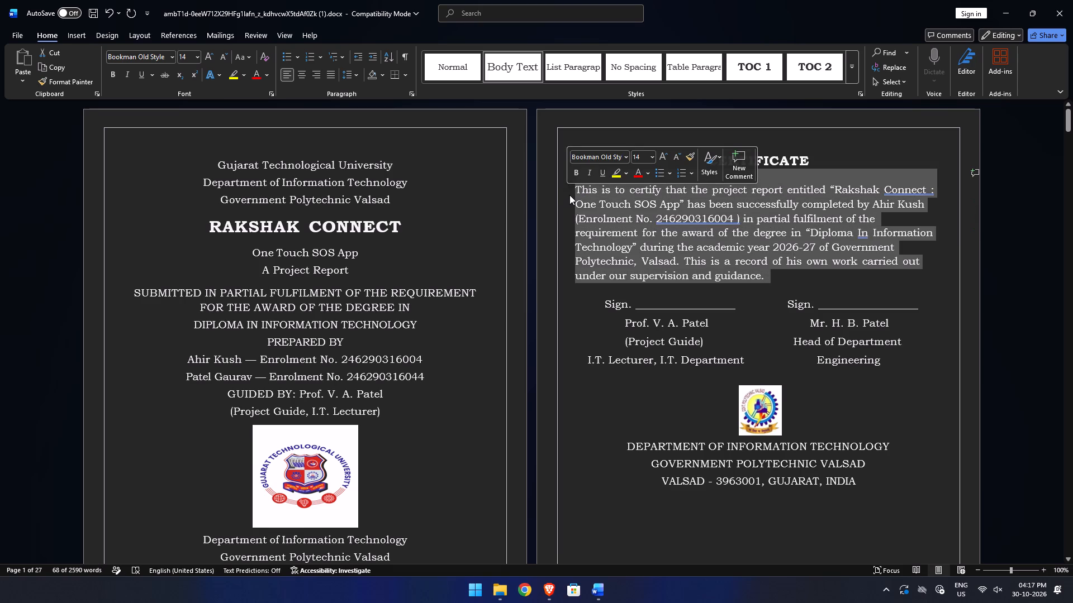
key("ctrl+j")
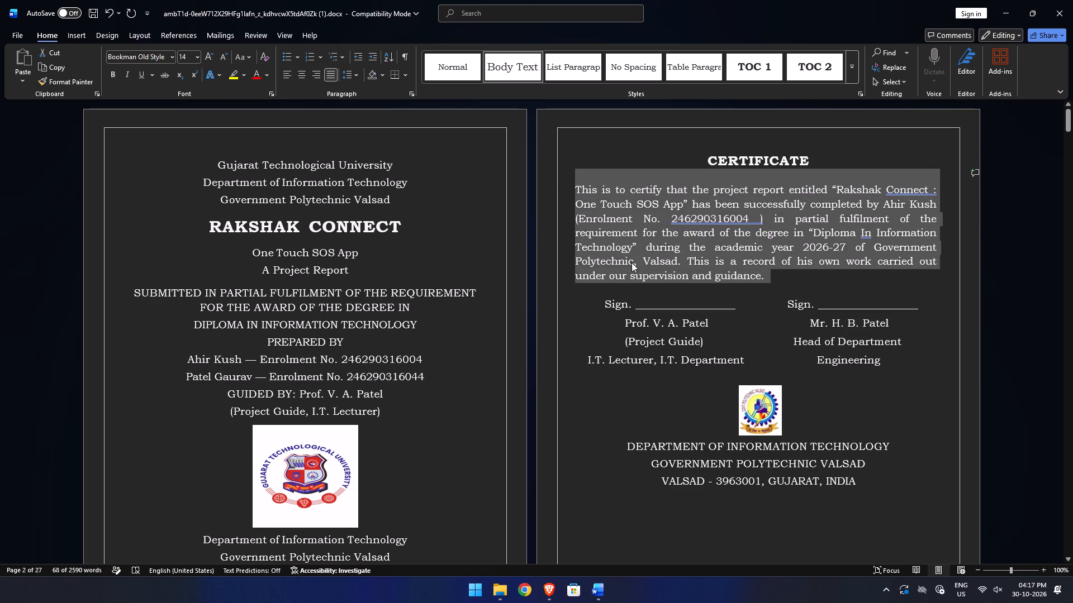
left_click(586, 411)
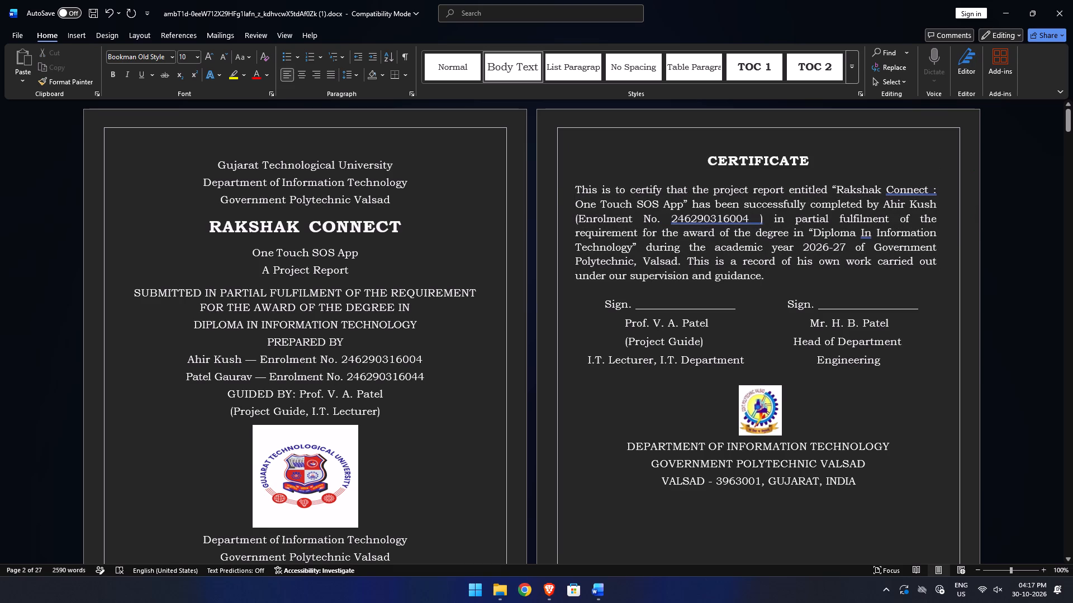
Enlarge the polytechnic logo on the page 2 certificate to about twice its width and height, keeping it centred above the department lines.
scroll(595, 382, "up", 3)
scroll(423, 326, "down", 1)
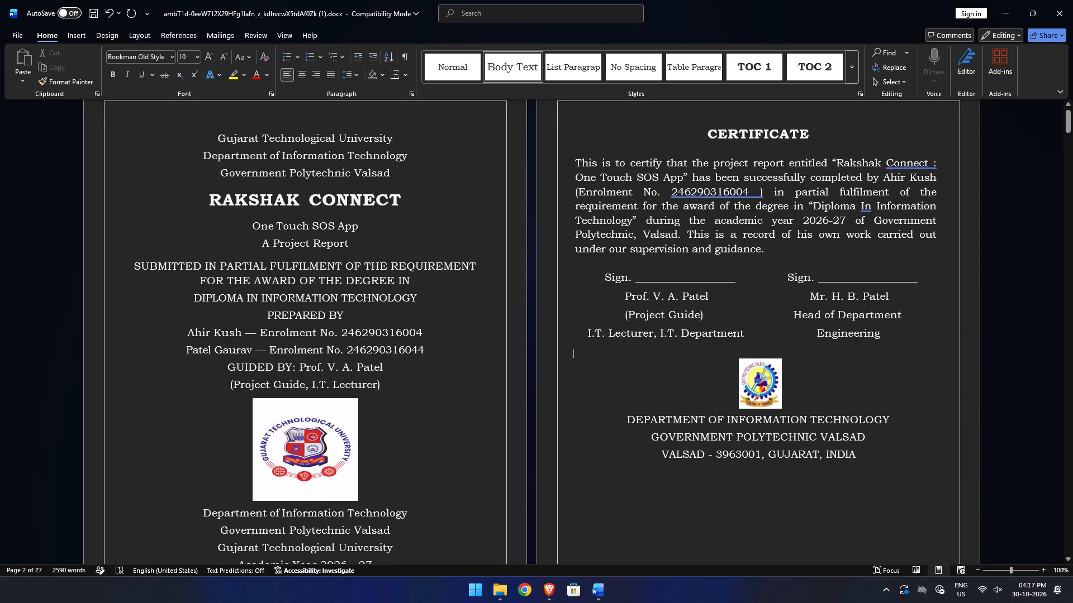
scroll(316, 305, "down", 4)
scroll(316, 305, "up", 4)
scroll(292, 393, "down", 10)
scroll(292, 393, "up", 4)
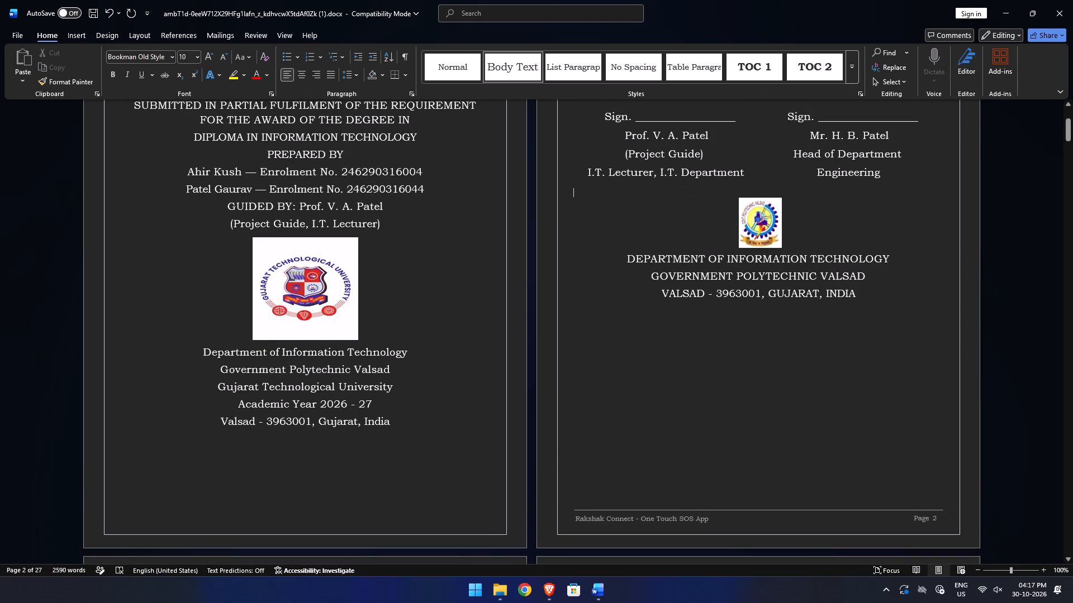
left_click(770, 224)
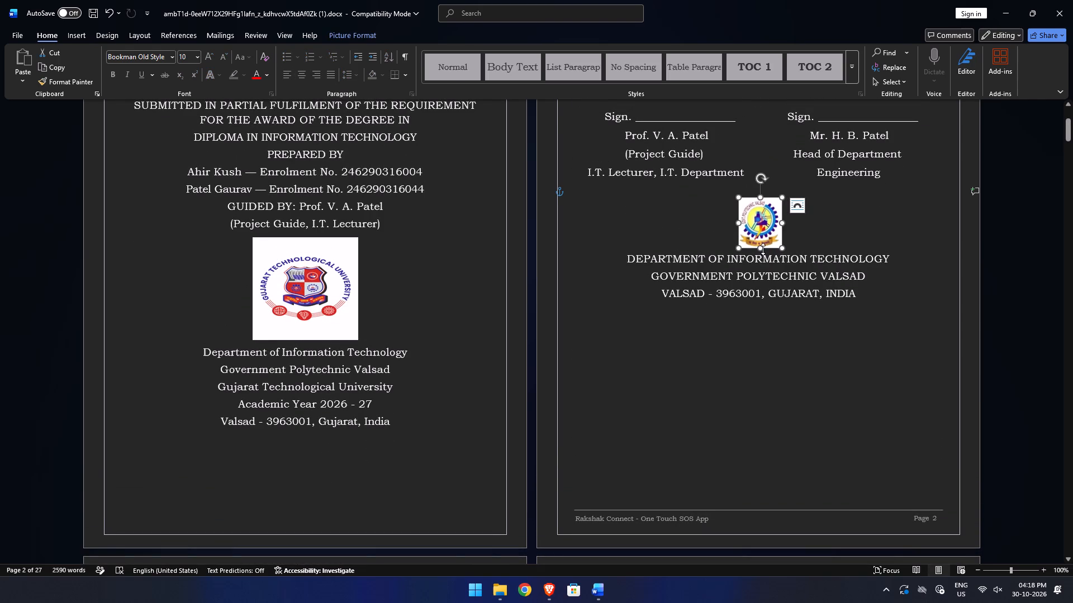
left_click_drag(761, 248, 761, 256)
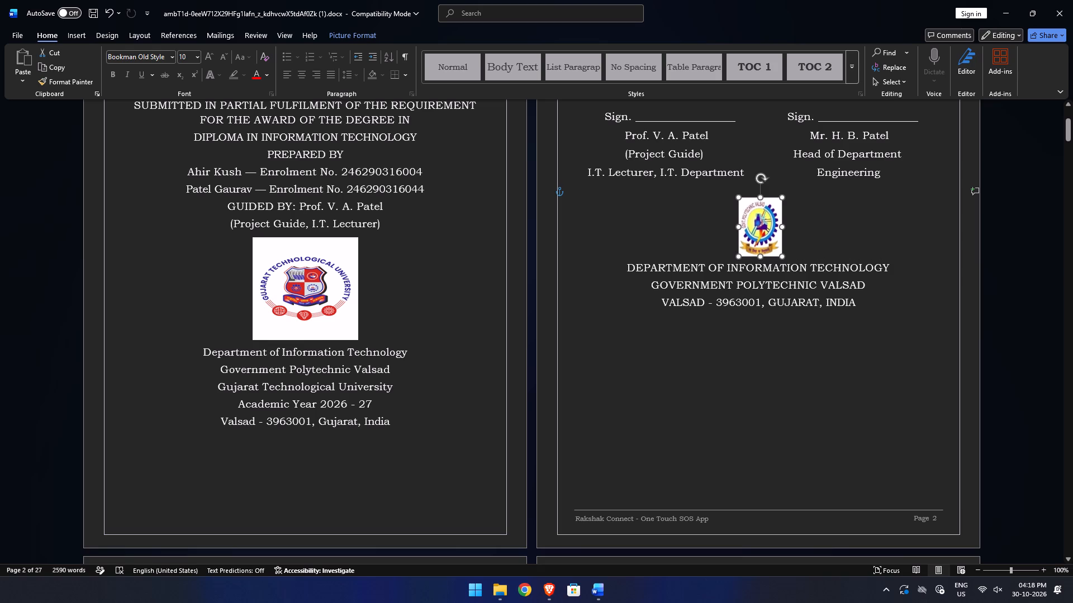
left_click_drag(761, 256, 760, 270)
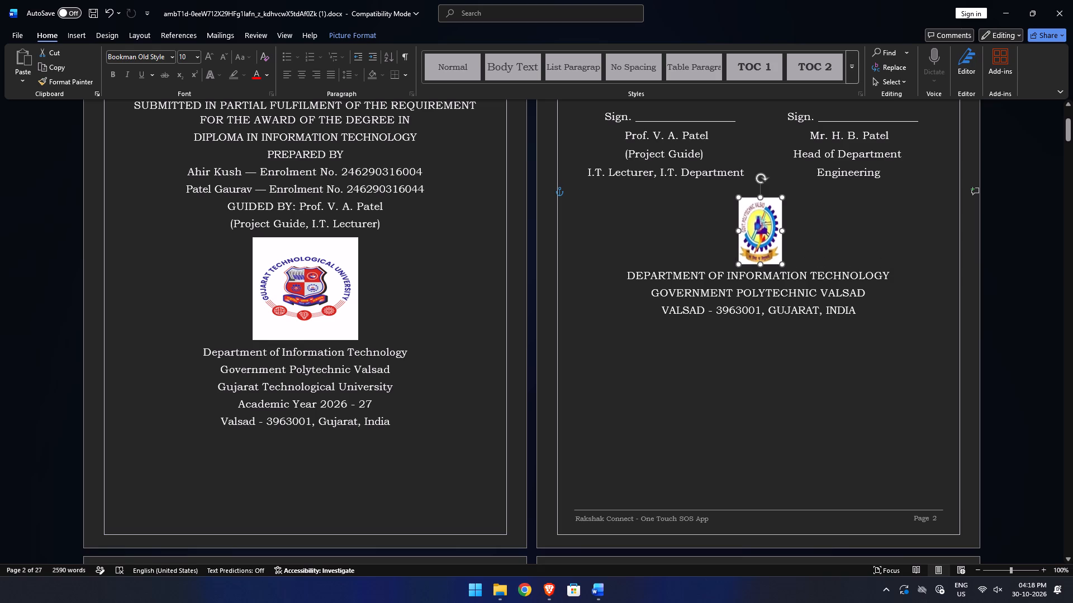
left_click_drag(760, 270, 761, 293)
left_click_drag(781, 243, 809, 246)
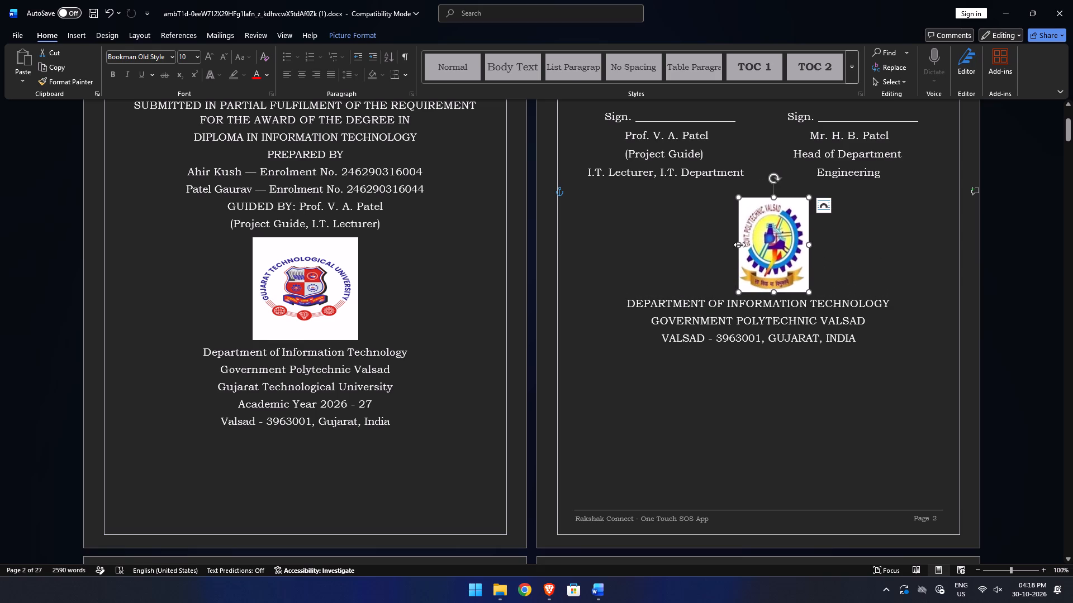
left_click_drag(739, 245, 715, 250)
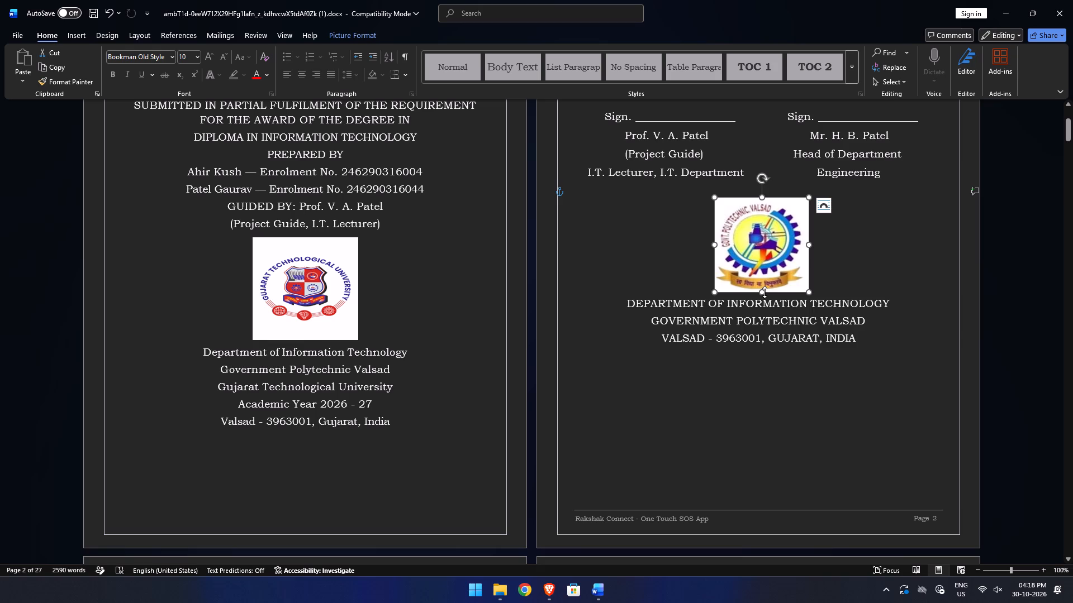
left_click(763, 292)
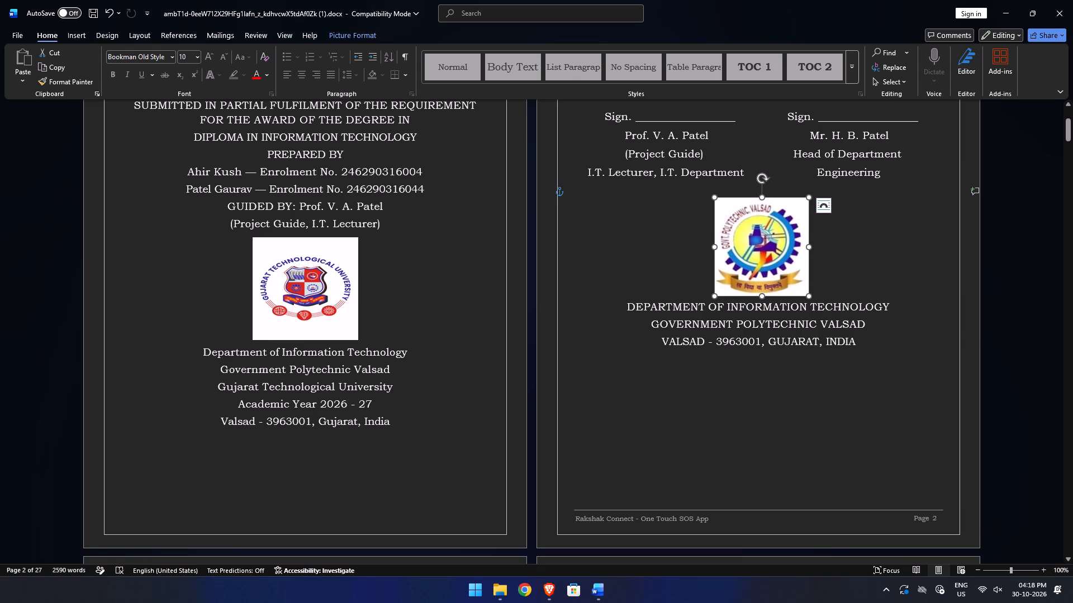
left_click(751, 415)
Enlarge the polytechnic logo on the page 3 certificate to a little over twice its width and height, centred above the department lines.
scroll(702, 367, "down", 14)
scroll(543, 293, "down", 8)
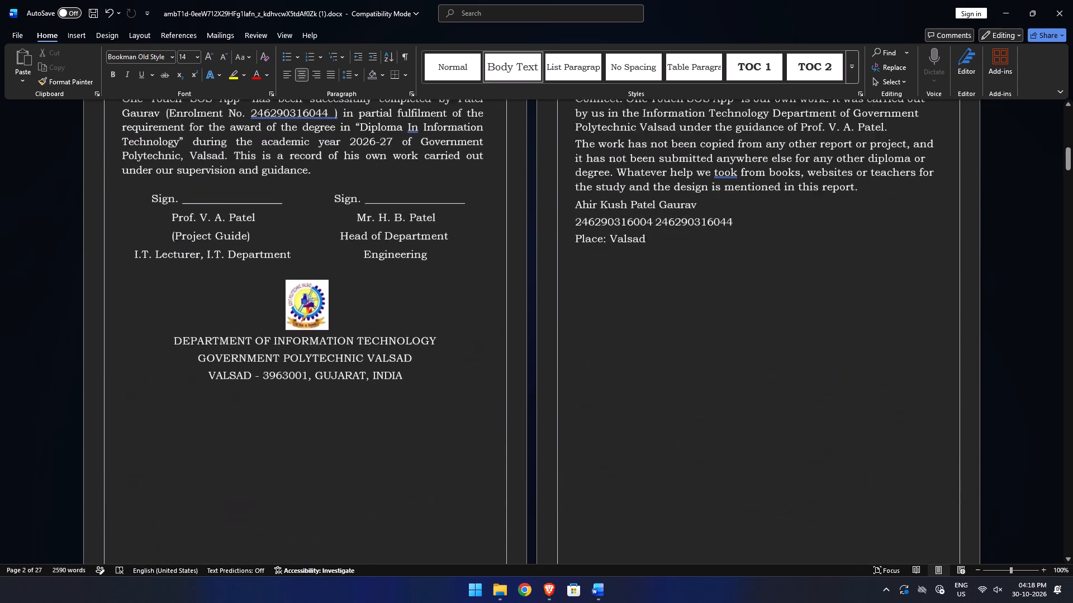
left_click(300, 266)
left_click_drag(308, 293, 310, 333)
left_click_drag(328, 285, 328, 285)
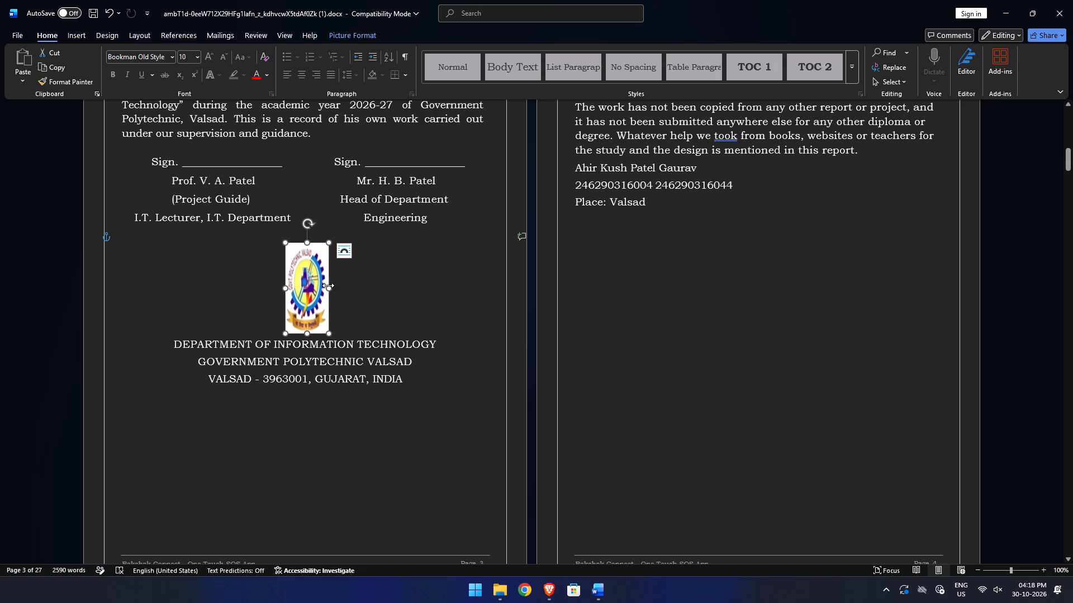
left_click_drag(328, 285, 355, 294)
left_click_drag(286, 290, 255, 286)
left_click_drag(305, 330, 306, 346)
left_click_drag(305, 245, 306, 252)
left_click_drag(307, 346, 308, 359)
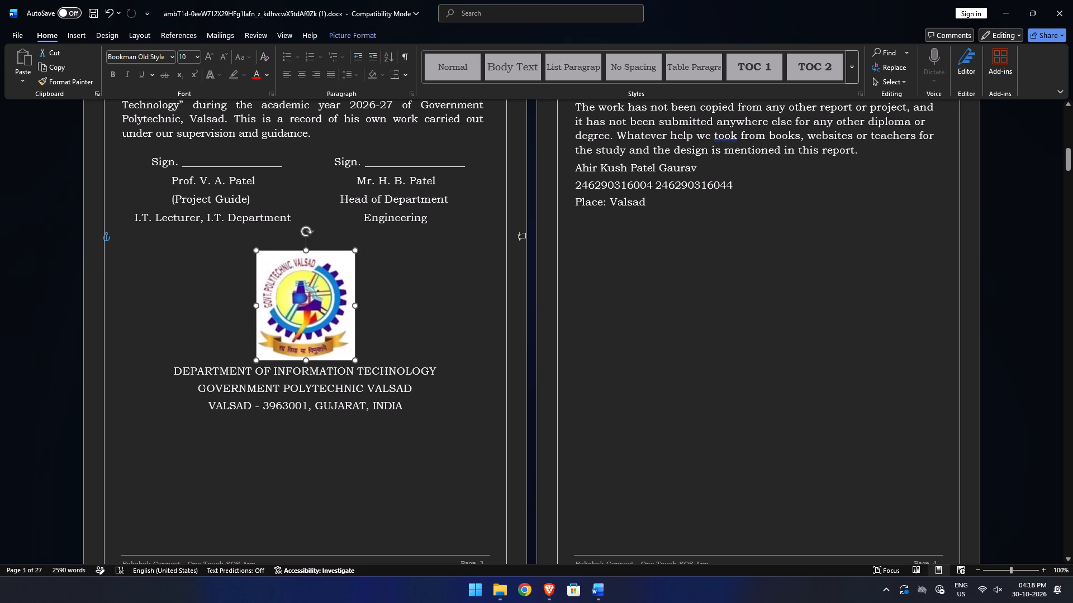
left_click(354, 307)
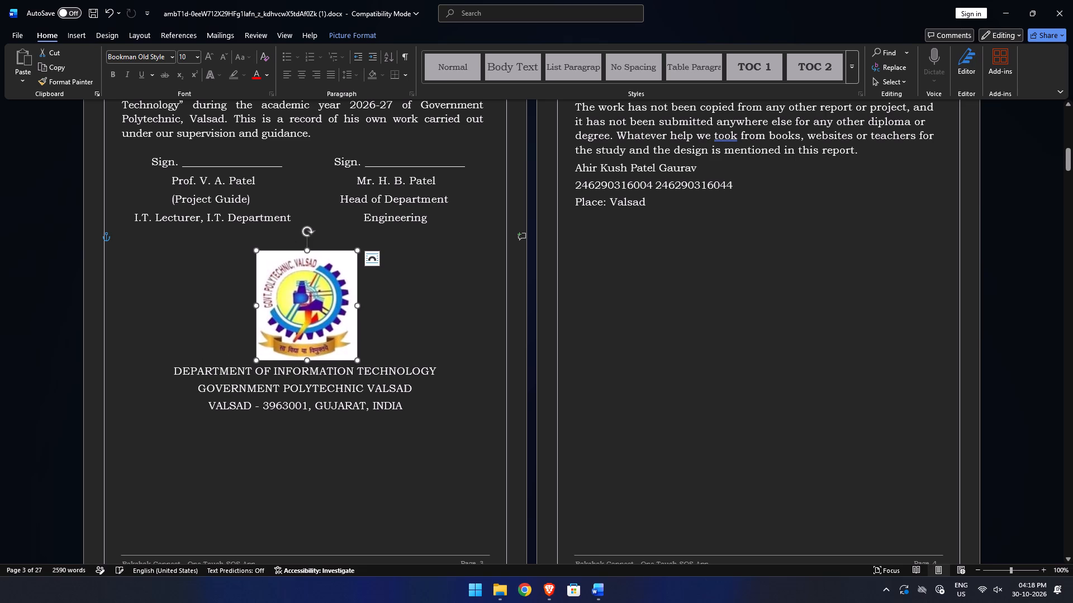
left_click(414, 308)
Justify the first two paragraphs of the Acknowledgement on page 5.
scroll(596, 274, "up", 3)
scroll(591, 270, "down", 18)
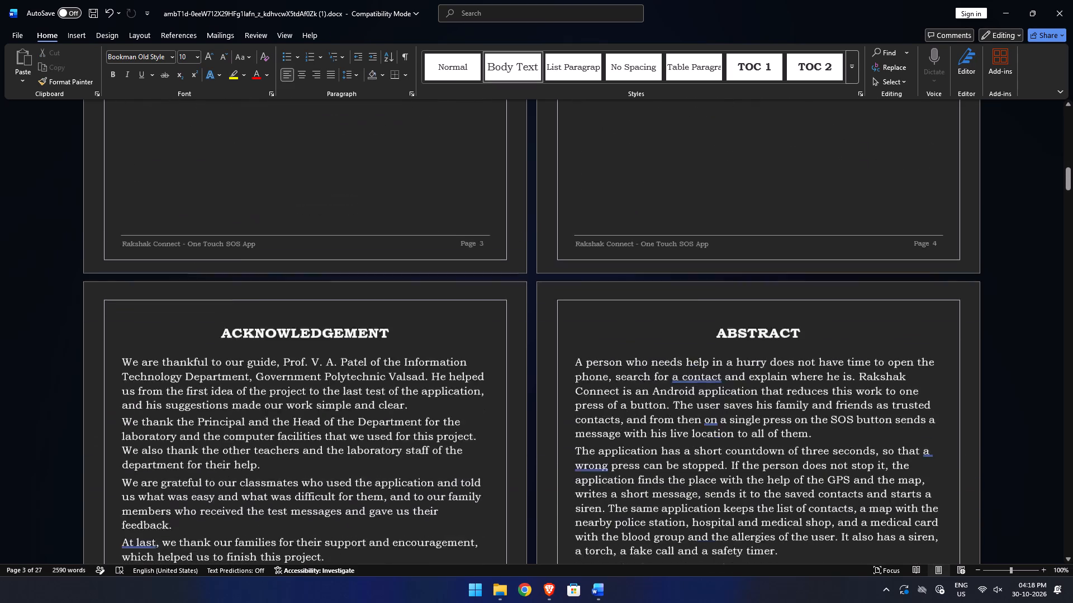
scroll(573, 246, "down", 4)
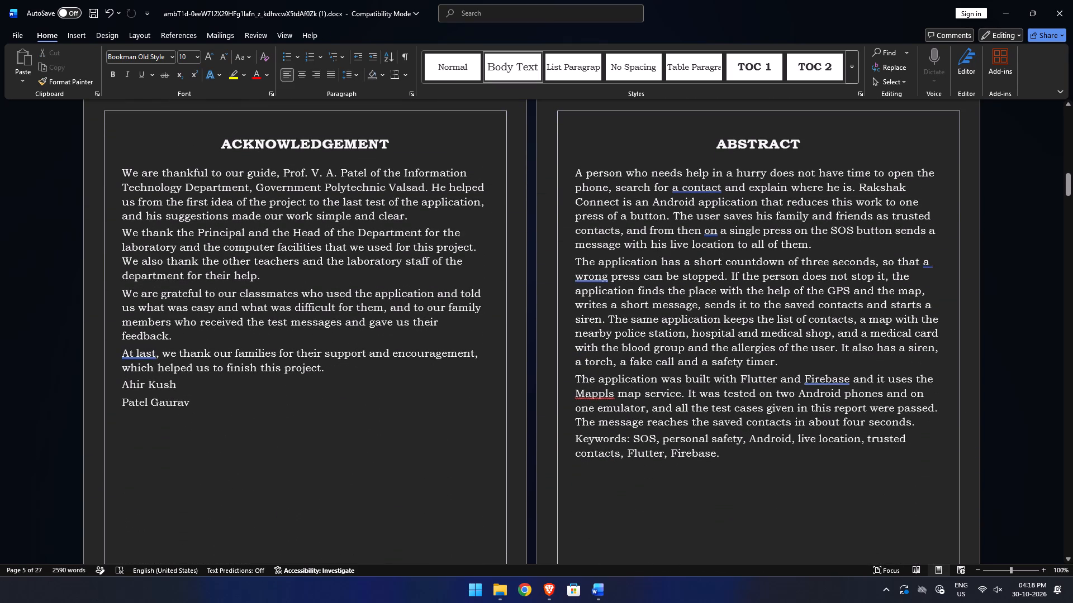
left_click_drag(265, 276, 112, 164)
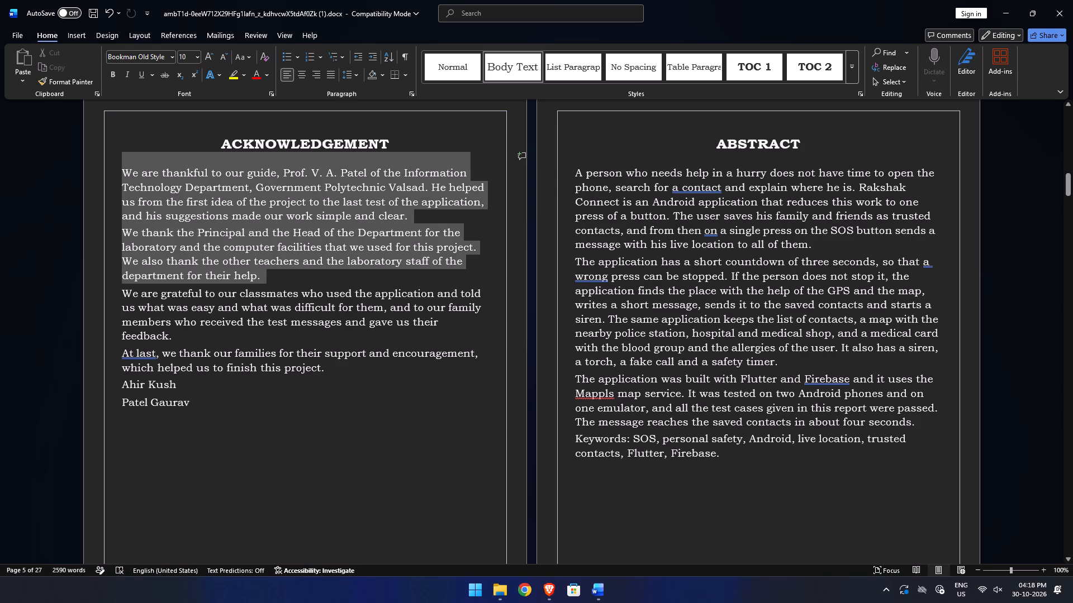
left_click_drag(112, 164, 109, 152)
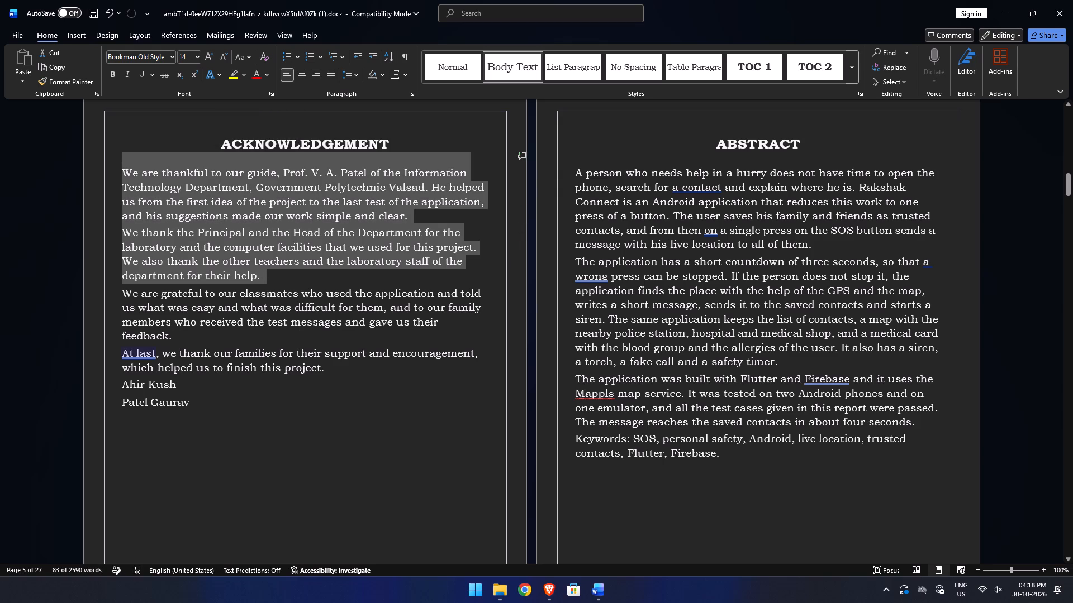
key("ctrl+j")
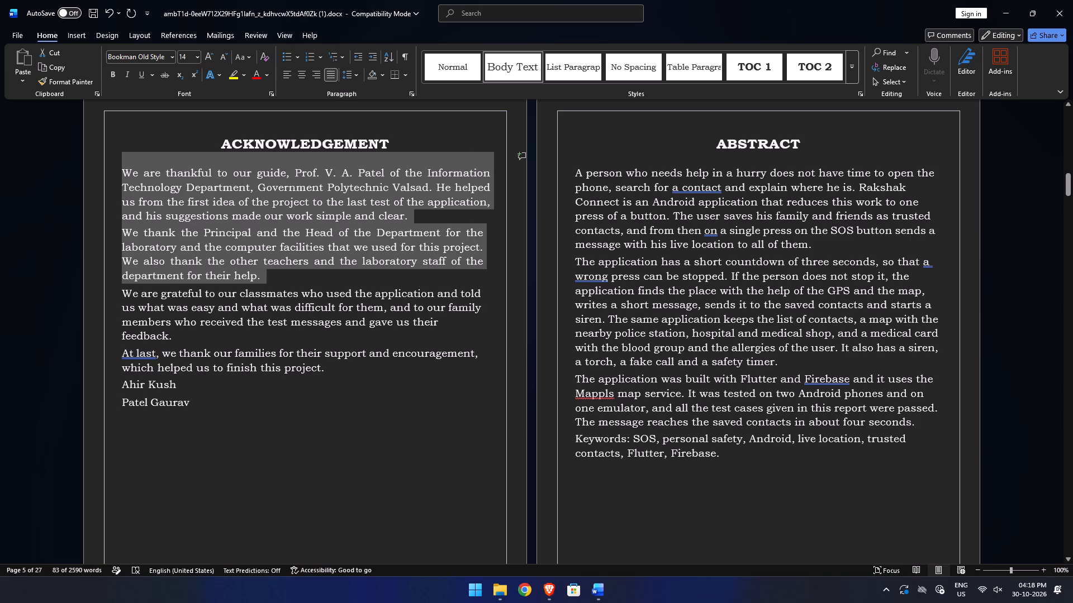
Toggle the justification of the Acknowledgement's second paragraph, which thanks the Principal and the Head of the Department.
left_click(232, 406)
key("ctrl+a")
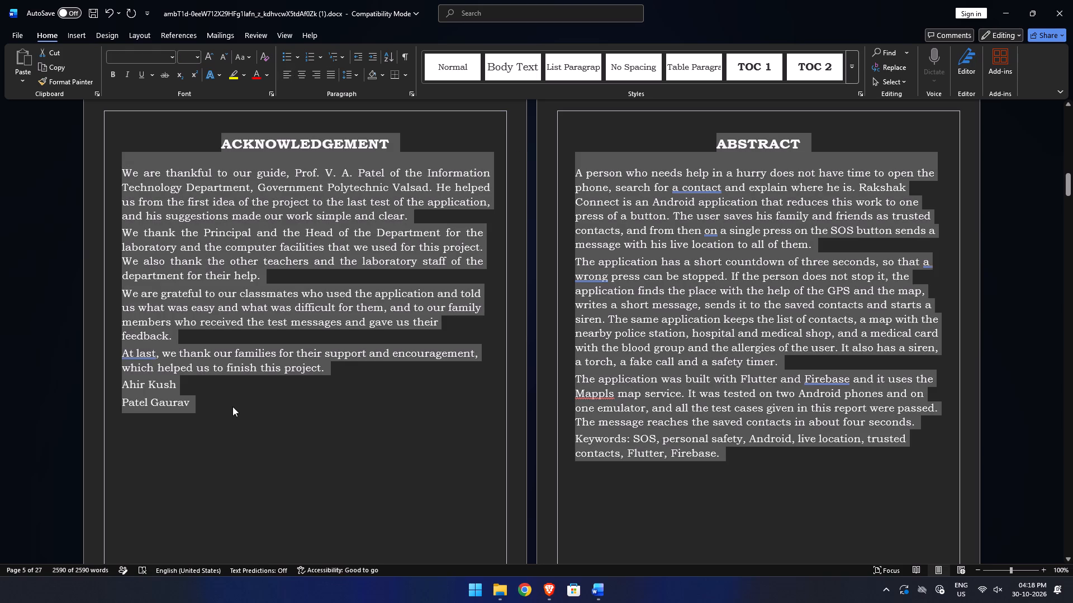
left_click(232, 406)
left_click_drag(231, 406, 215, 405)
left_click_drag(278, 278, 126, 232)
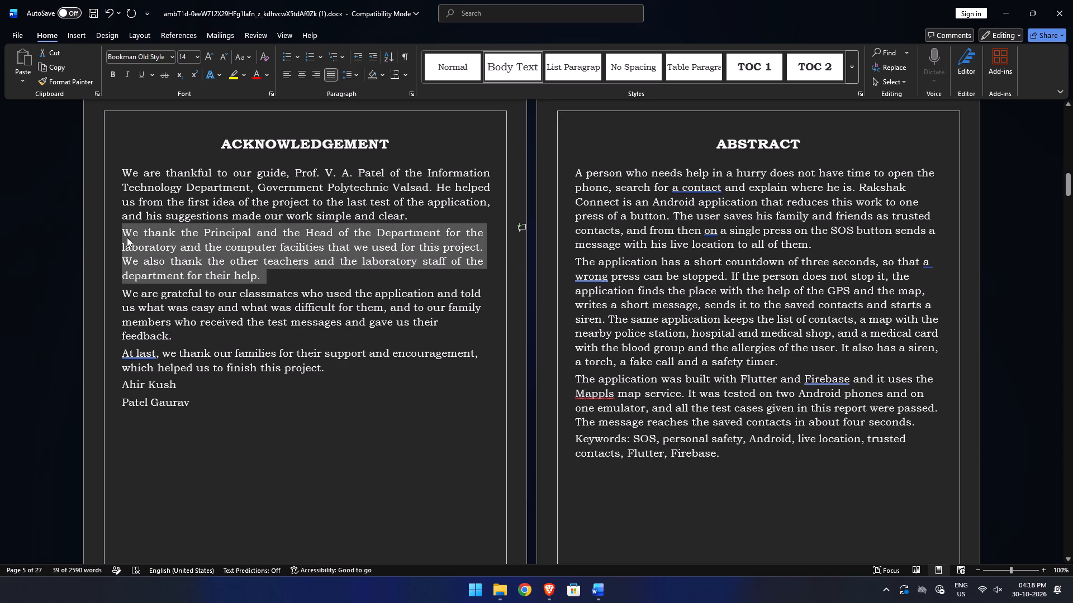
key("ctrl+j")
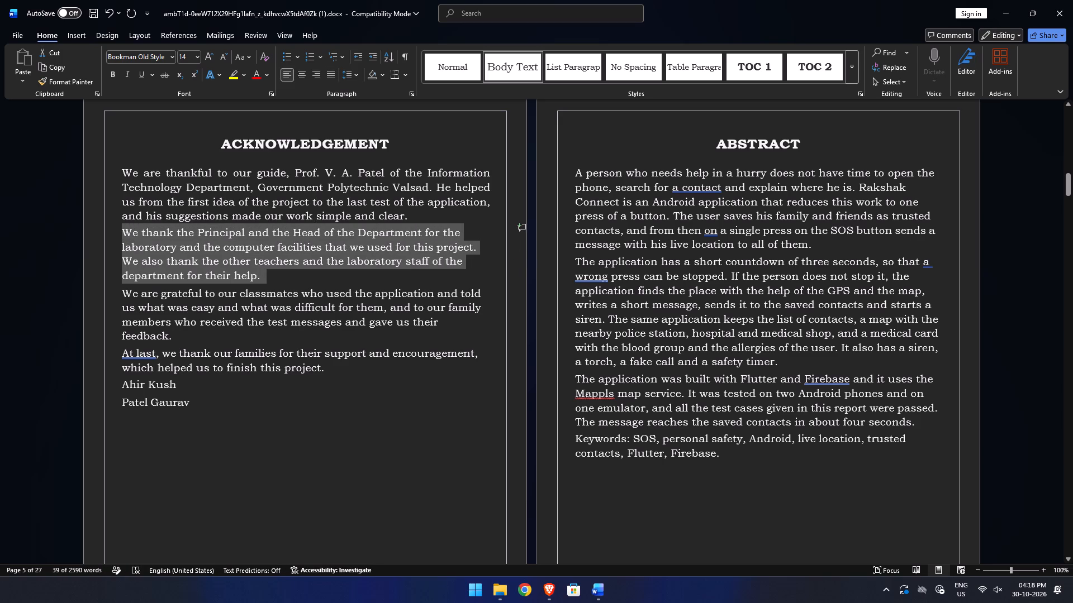
Justify the Acknowledgement's second paragraph again.
left_click(200, 339)
left_click(190, 333)
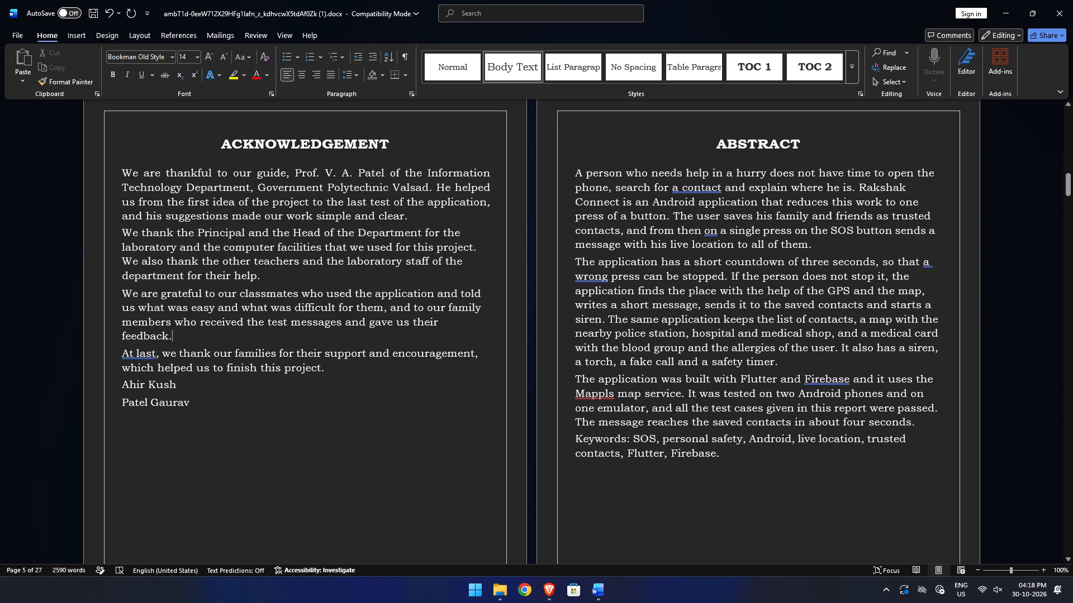
left_click_drag(265, 278, 117, 238)
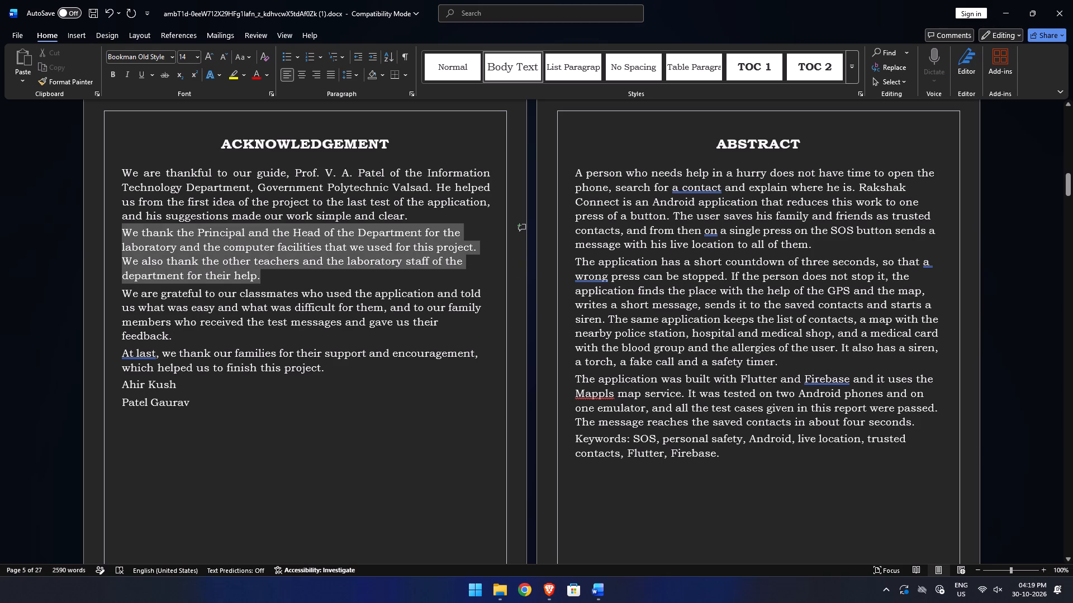
left_click_drag(117, 238, 117, 237)
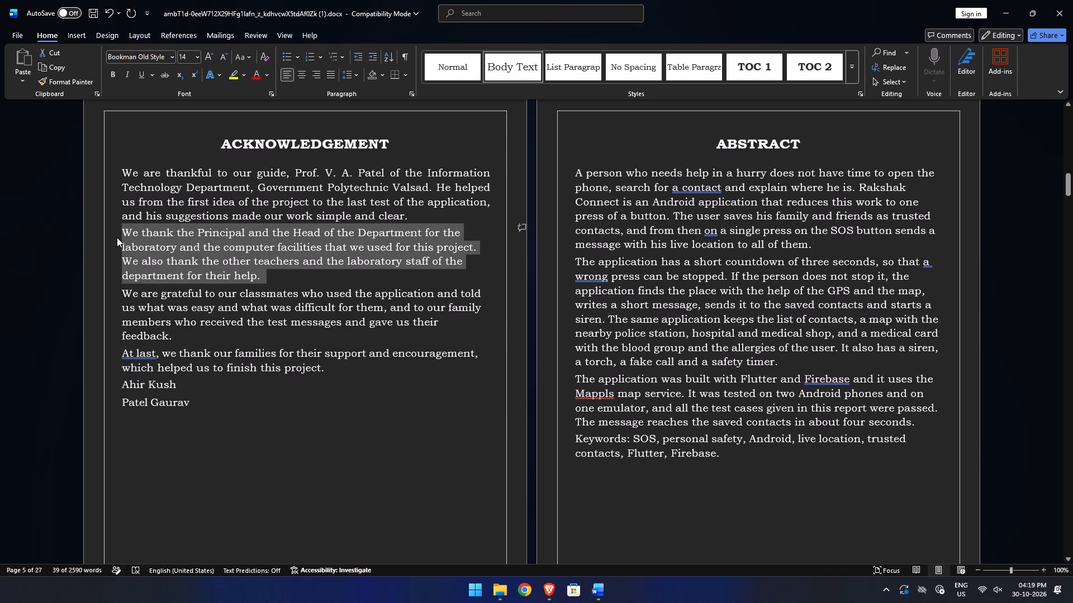
key("ctrl+j")
left_click(194, 332)
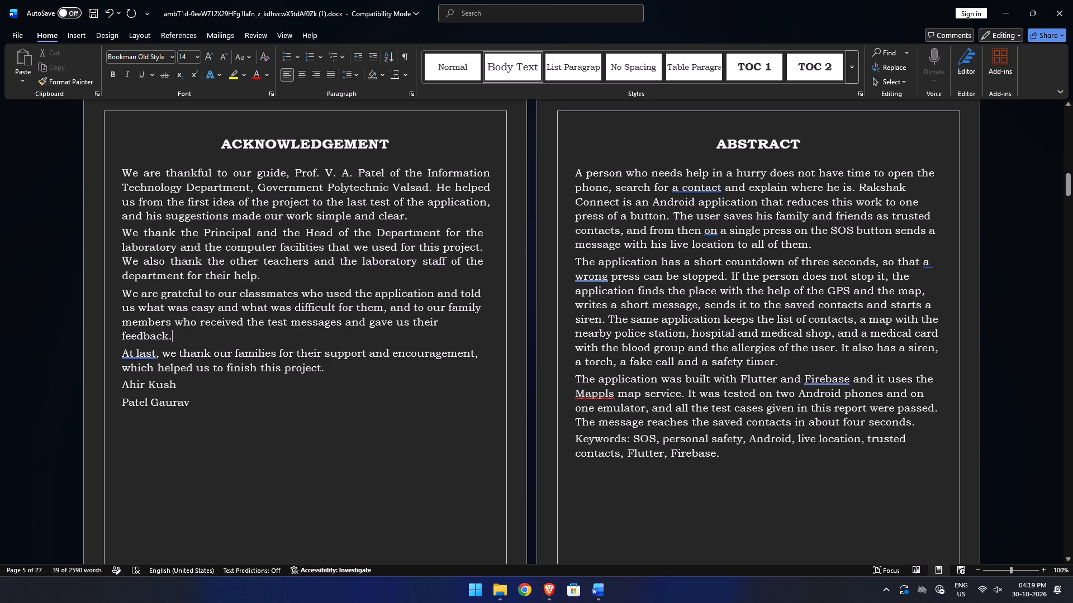
Justify the Acknowledgement's third and fourth paragraphs, which thank the classmates and the families.
left_click_drag(192, 338, 120, 299)
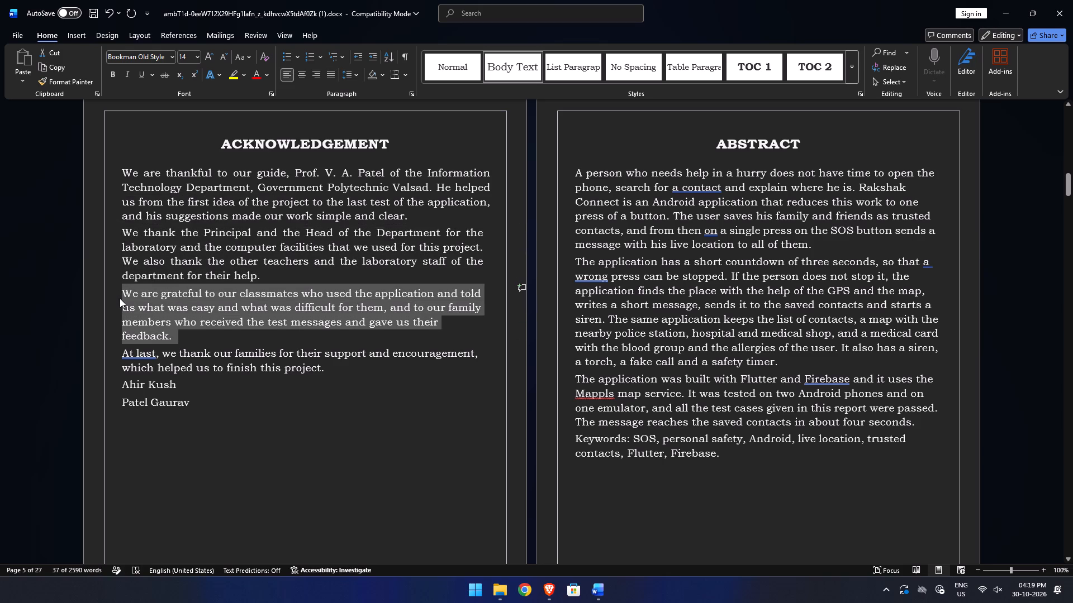
key("ctrl+j")
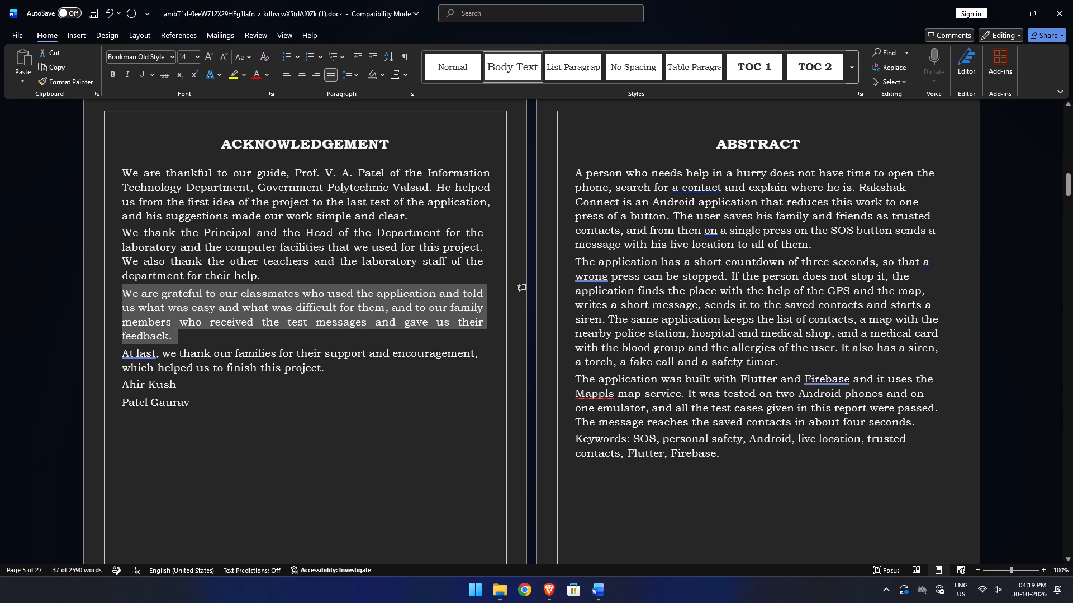
left_click(198, 437)
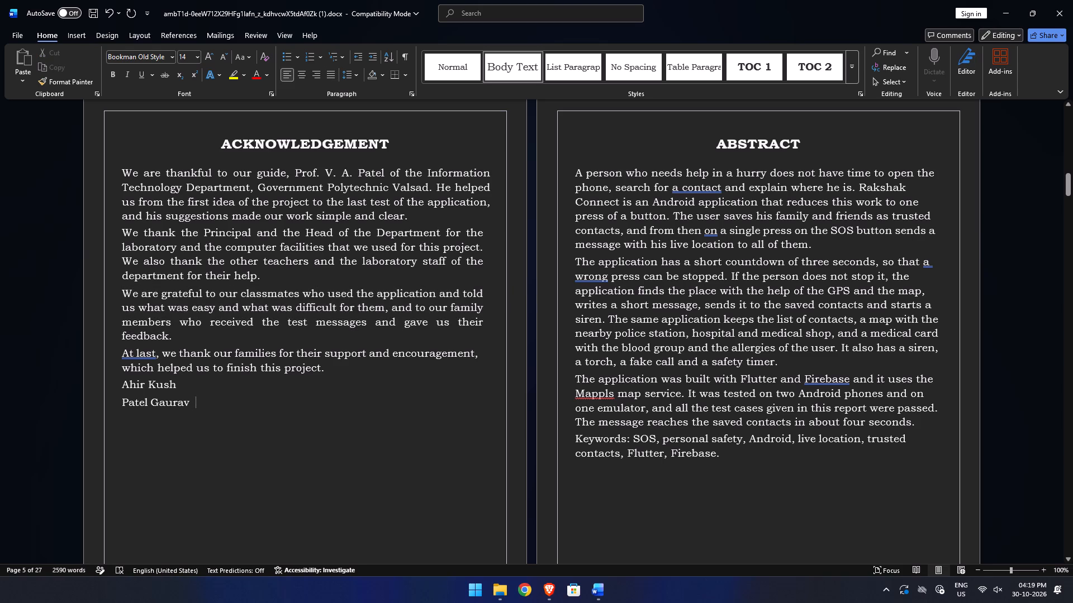
left_click_drag(333, 370, 117, 354)
key("ctrl+j")
left_click(187, 433)
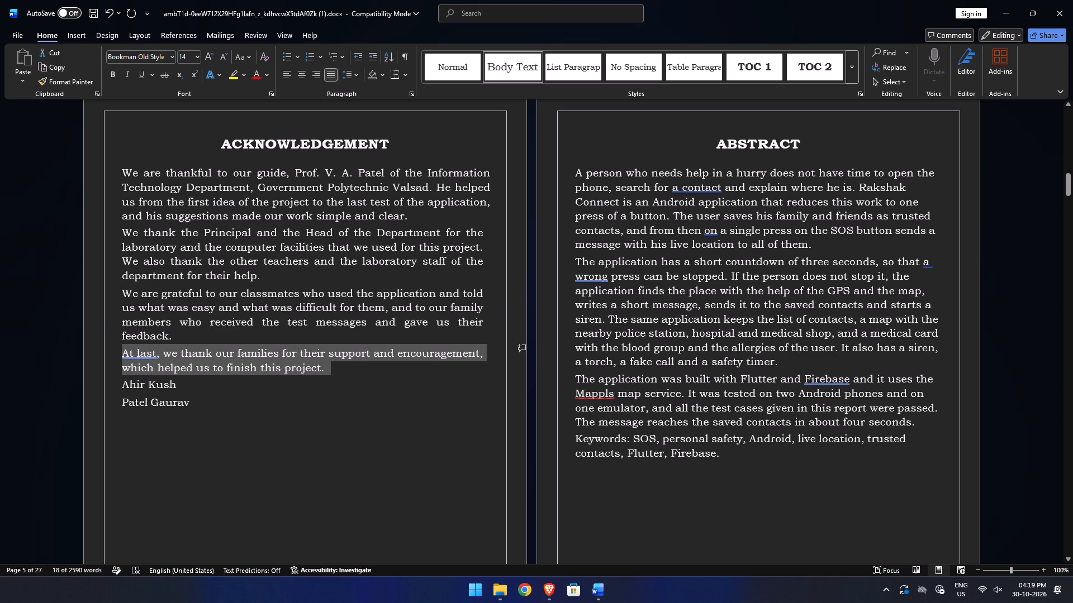
Justify all three body paragraphs and the keywords paragraph of the Abstract on page 6.
scroll(234, 395, "down", 1)
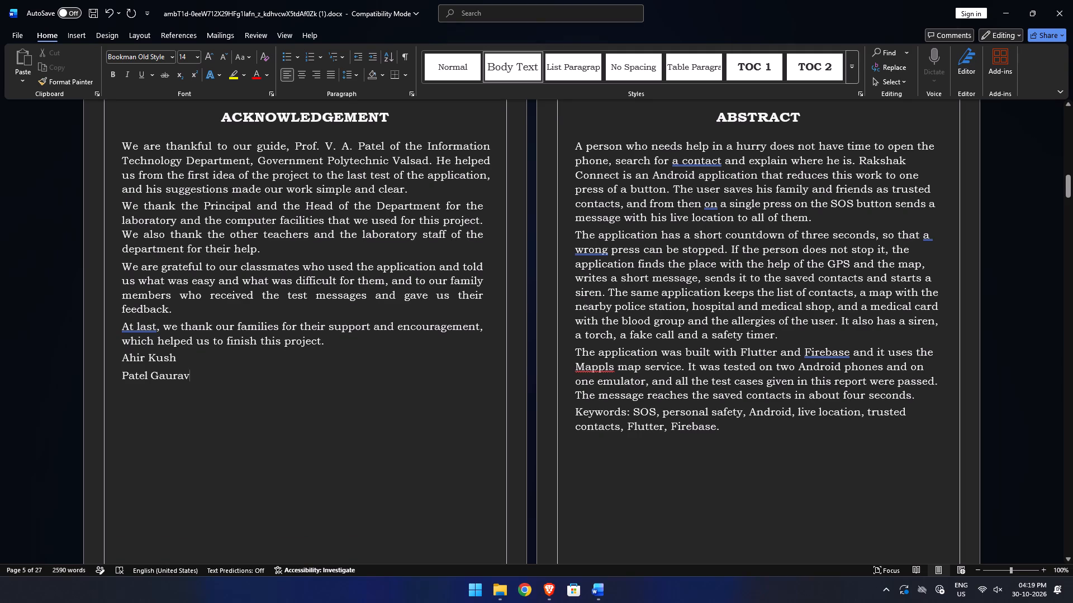
left_click_drag(818, 221, 573, 154)
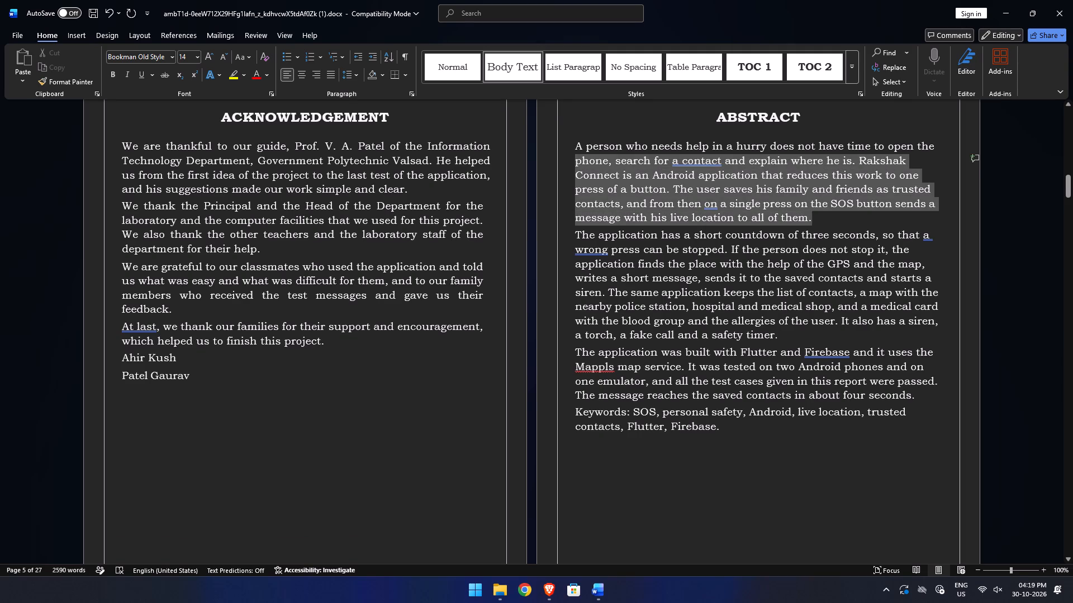
left_click_drag(573, 154, 573, 147)
key("ctrl+j")
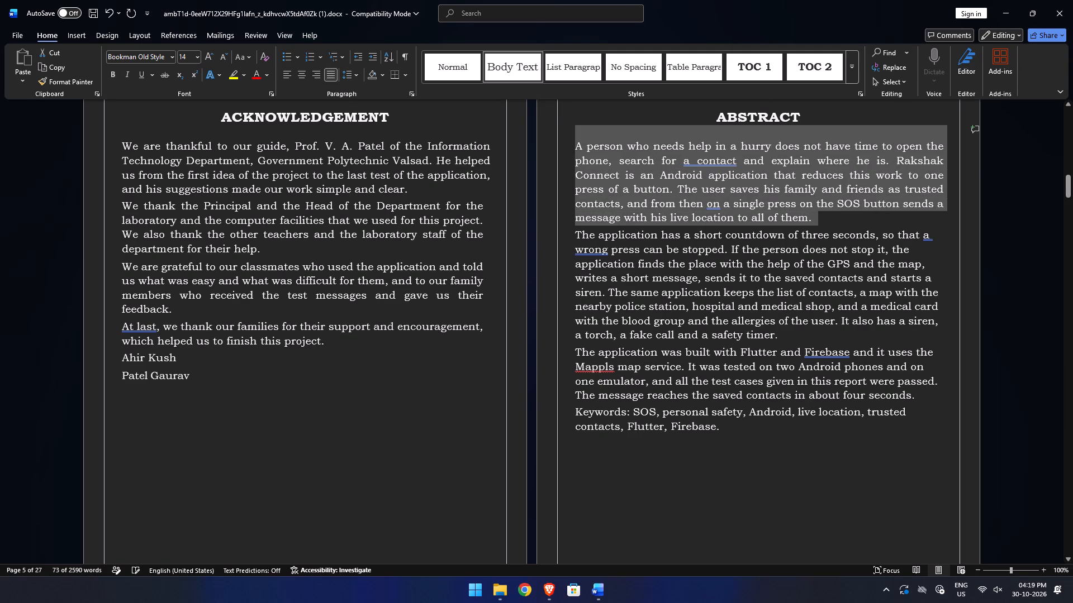
left_click(816, 484)
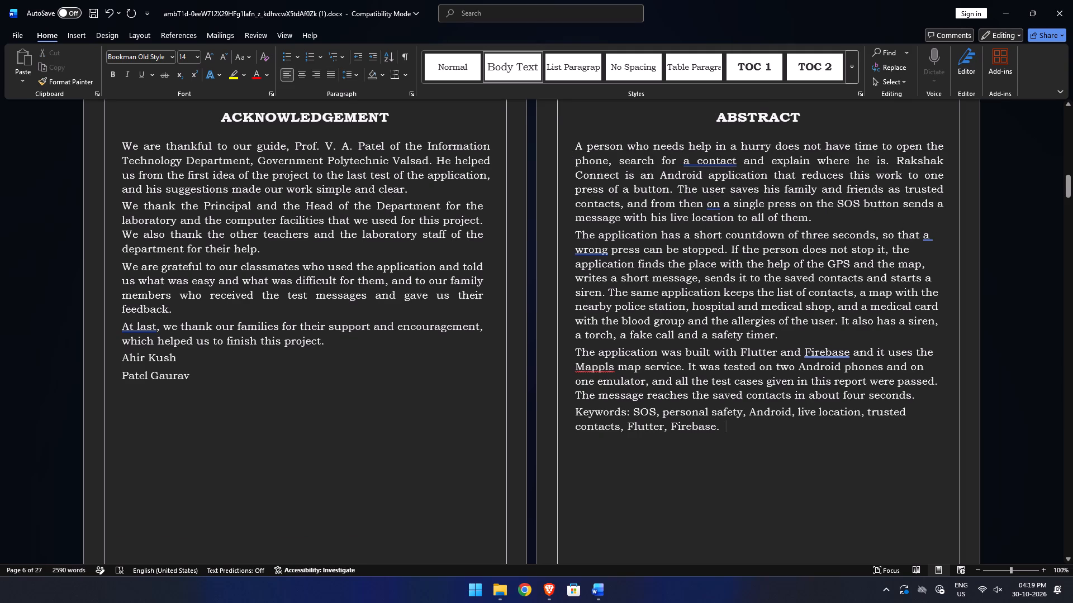
left_click_drag(793, 337, 557, 240)
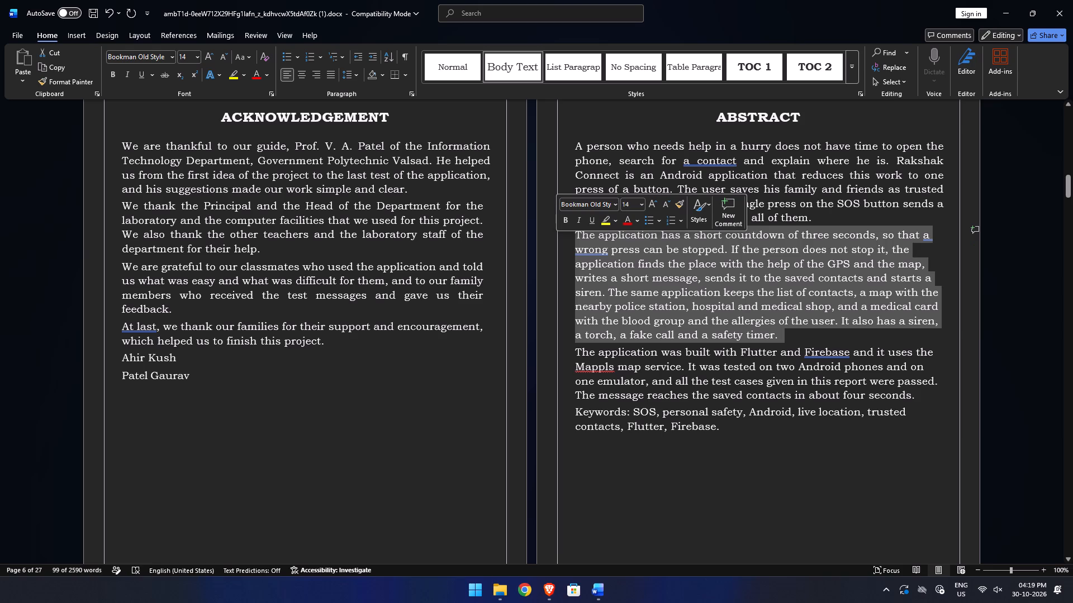
key("ctrl+j")
left_click(738, 483)
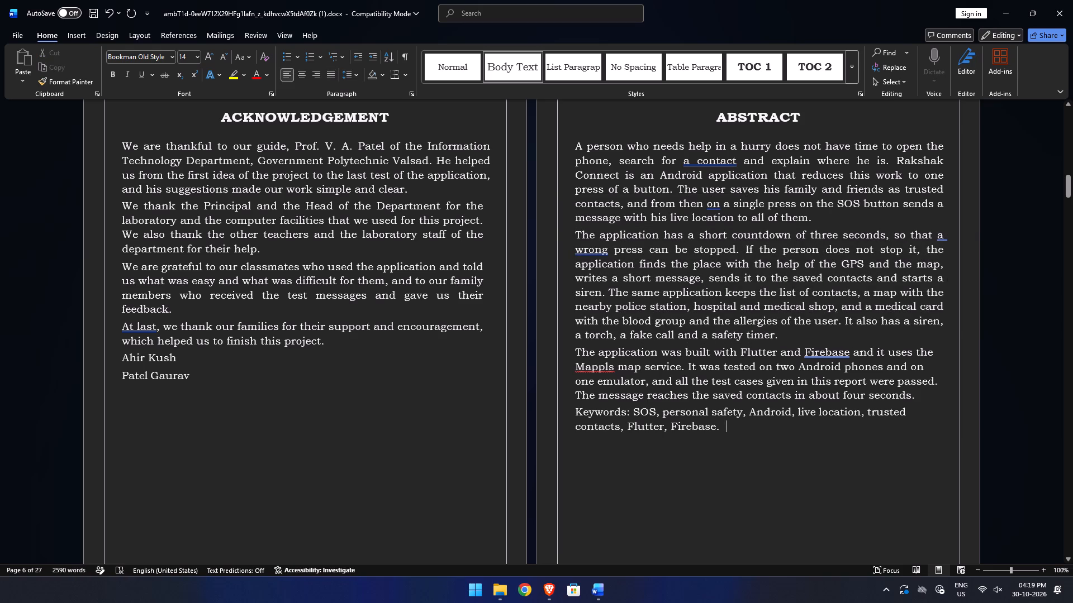
left_click_drag(724, 428, 576, 349)
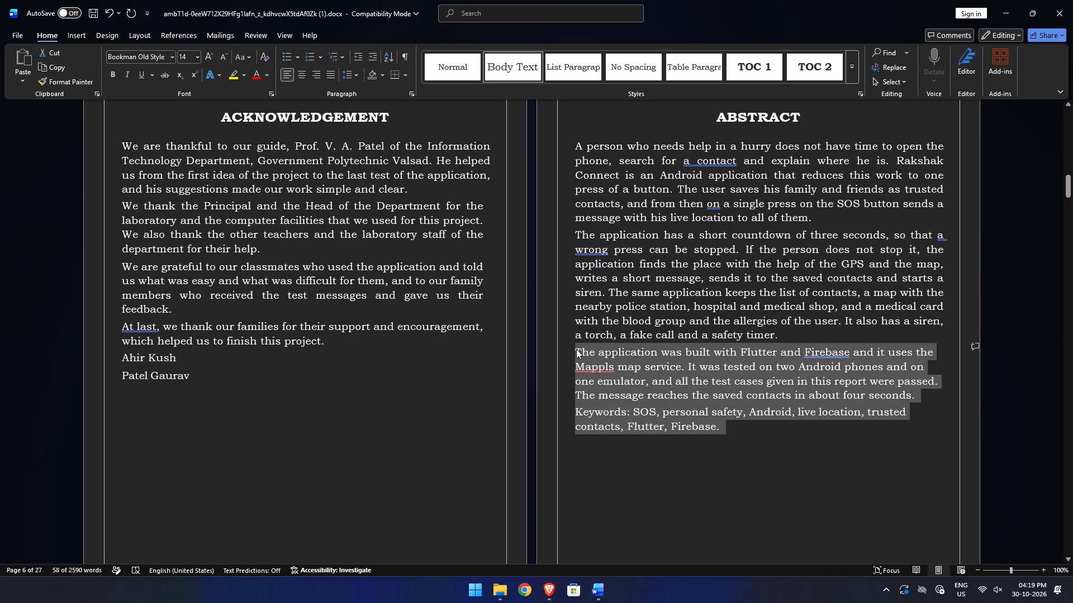
key("ctrl+j")
left_click(611, 473)
Justify the opening paragraph and the Existing Systems paragraph of Chapter 1: Literature Survey on page 9.
scroll(608, 390, "down", 2)
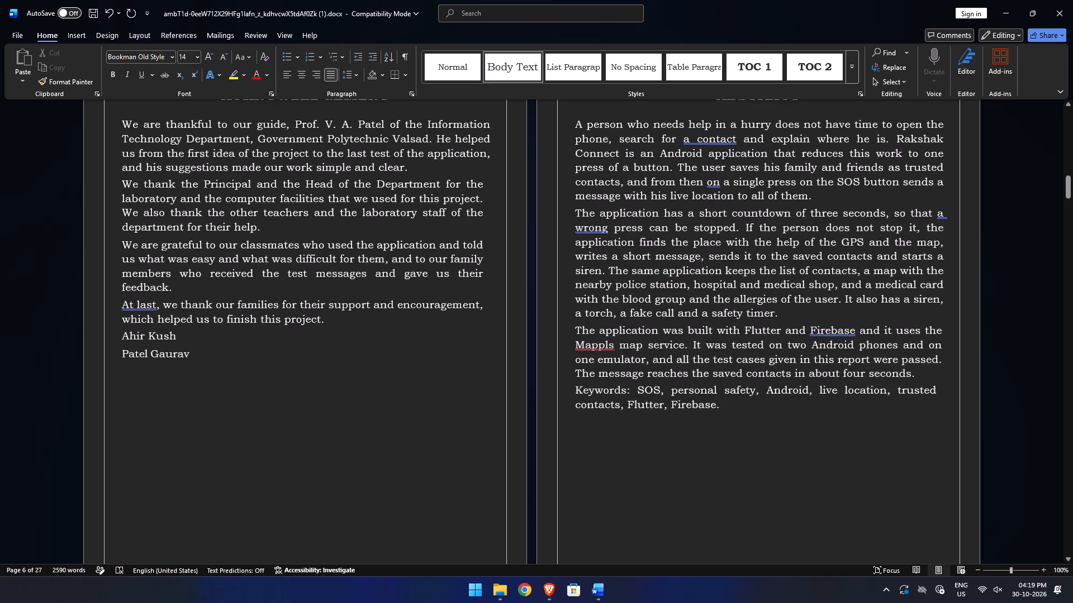
scroll(587, 363, "down", 5)
scroll(481, 293, "down", 8)
scroll(425, 269, "down", 10)
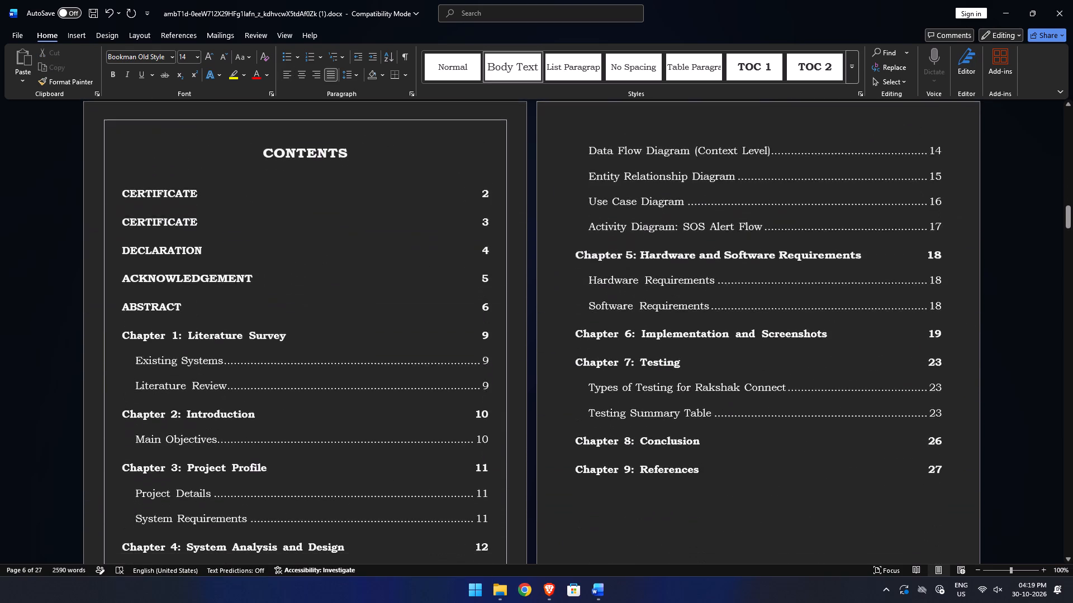
scroll(416, 266, "down", 20)
scroll(390, 262, "down", 2)
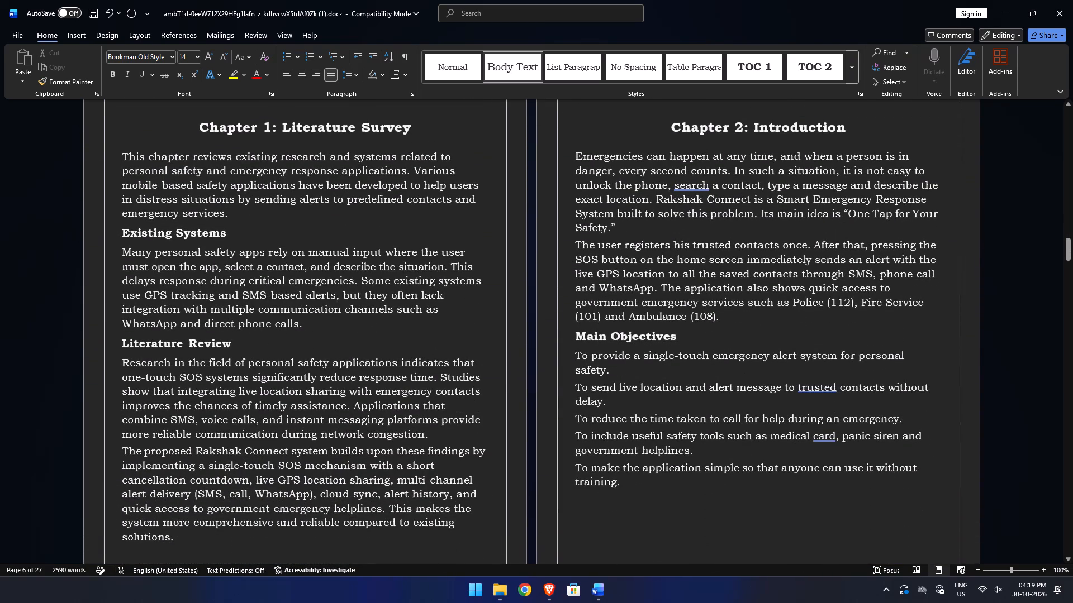
left_click_drag(234, 216, 112, 155)
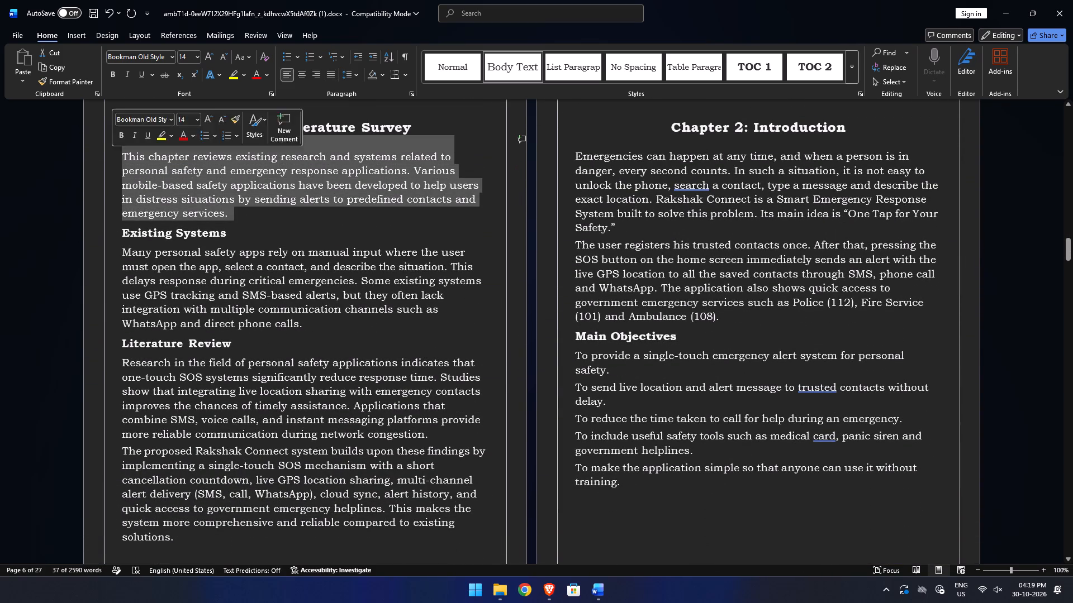
key("ctrl+j")
left_click(288, 237)
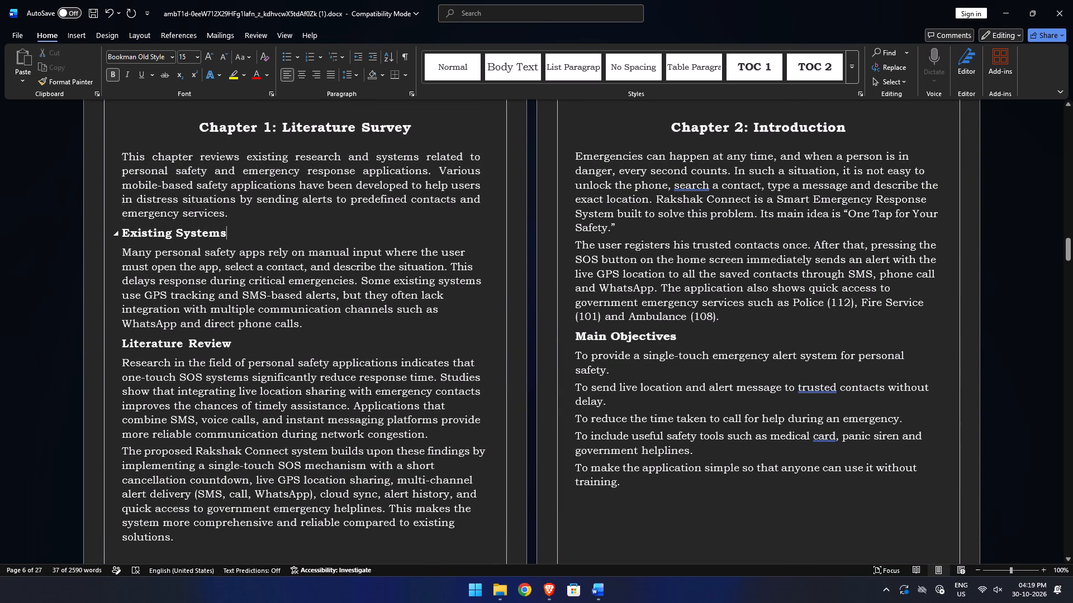
left_click_drag(314, 324, 125, 240)
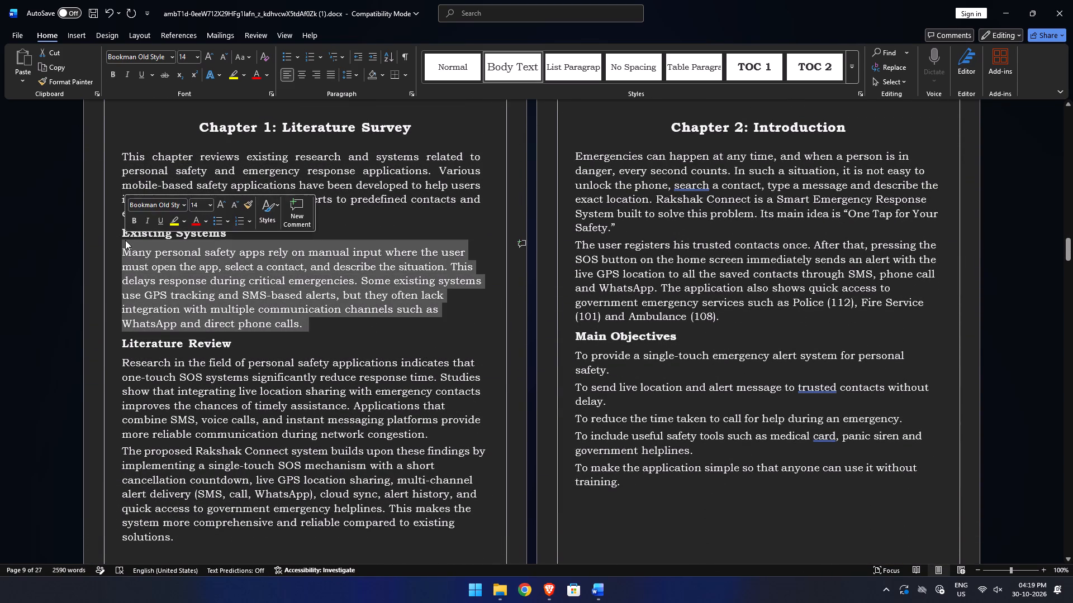
key("ctrl+j")
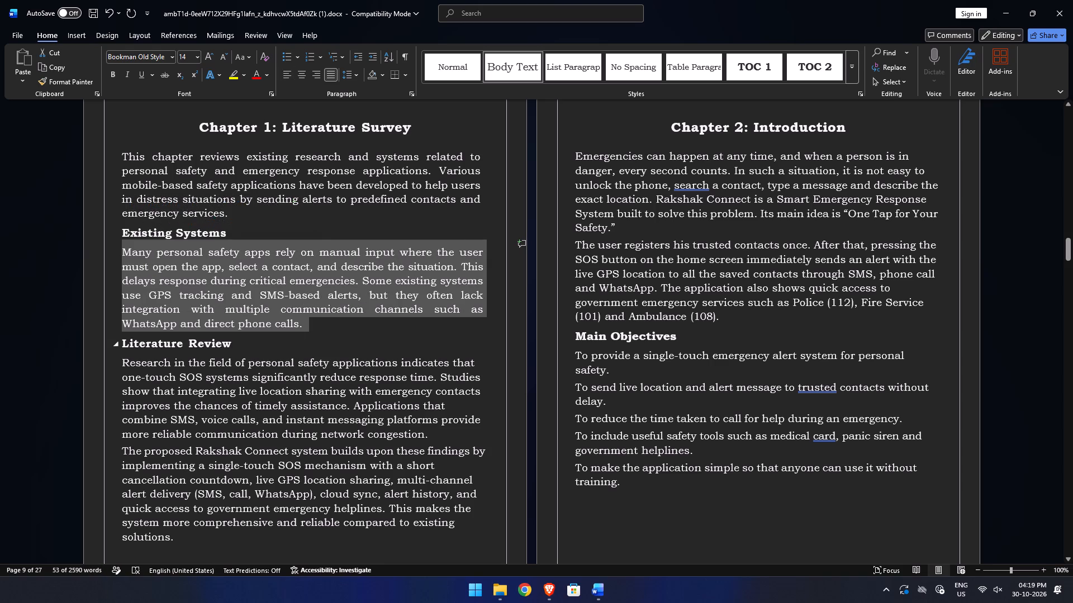
left_click(333, 342)
Justify both paragraphs under the Literature Review heading in Chapter 1.
scroll(335, 342, "down", 2)
left_click_drag(184, 490, 147, 481)
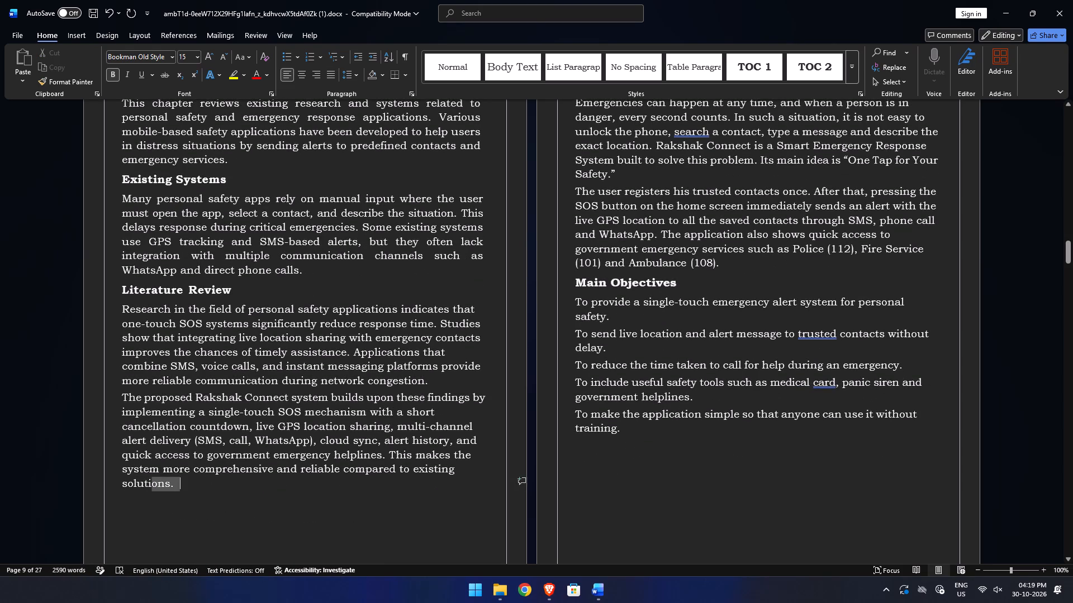
left_click_drag(147, 481, 115, 310)
key("ctrl+j")
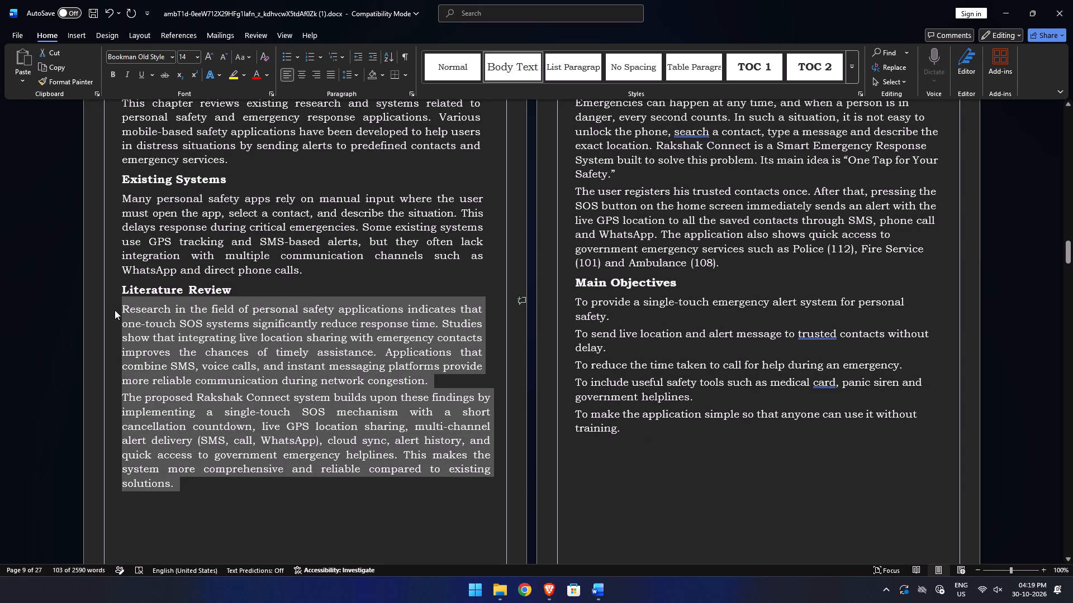
left_click(290, 499)
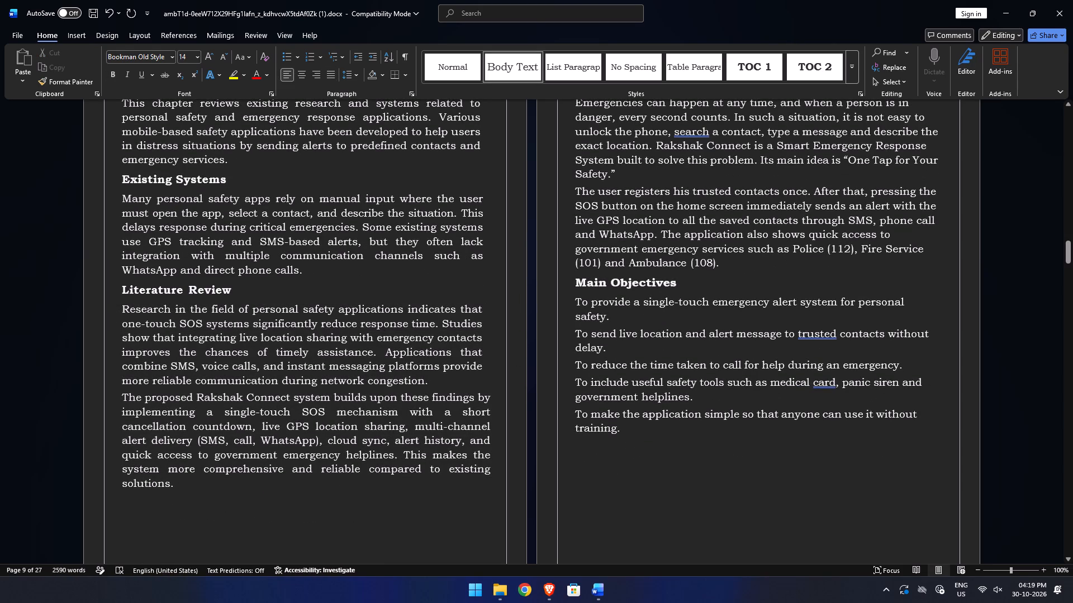
Toggle the justification of the first Literature Review paragraph in Chapter 1.
left_click_drag(443, 379, 194, 357)
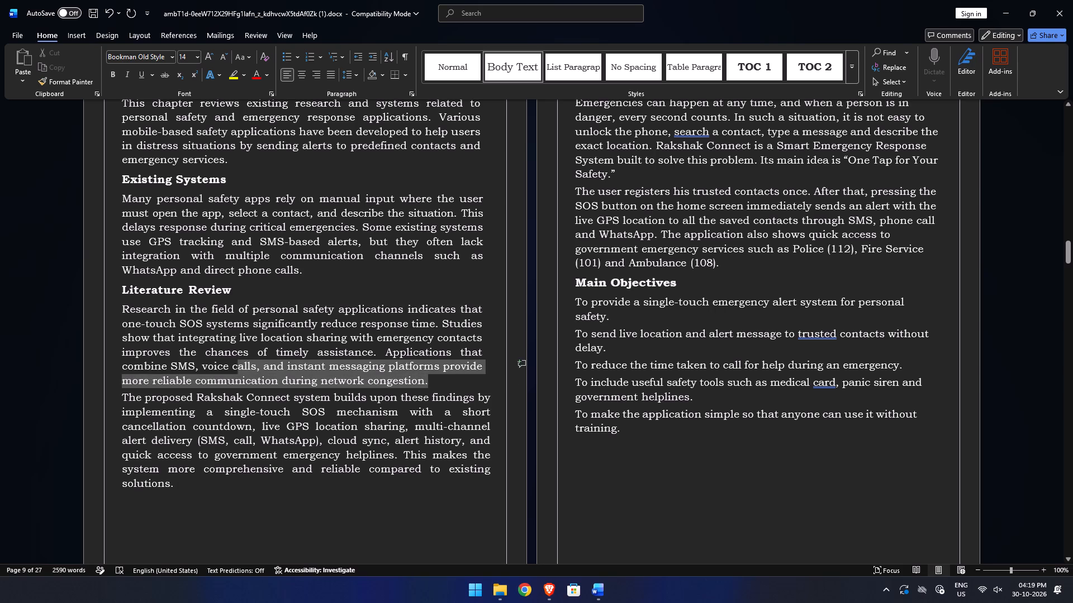
left_click_drag(194, 357, 121, 304)
key("ctrl+j")
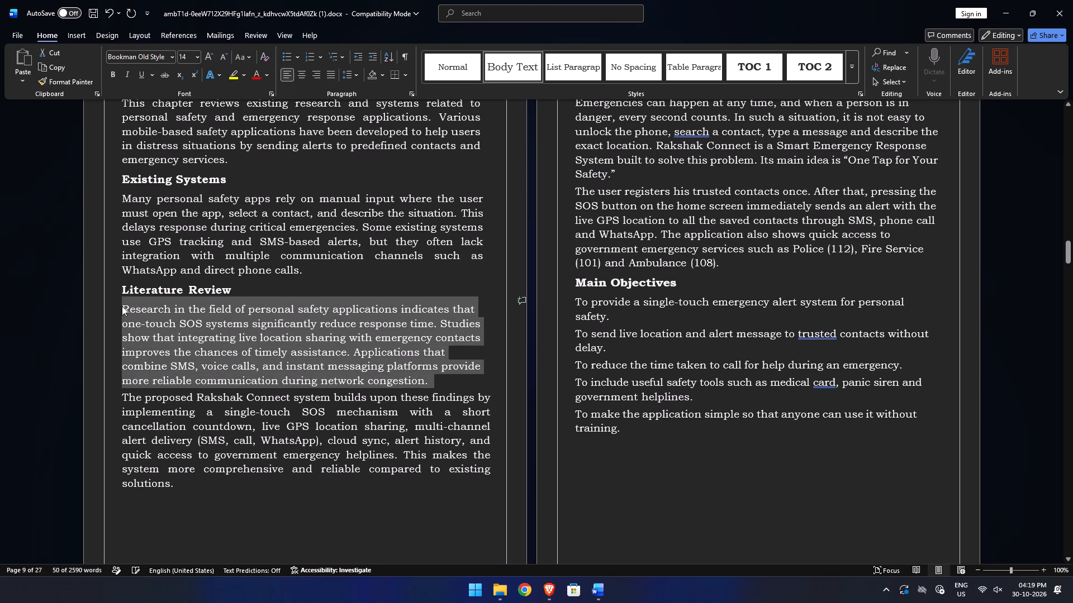
Restore justified alignment on the first Literature Review paragraph in Chapter 1.
key("ctrl+j")
left_click(293, 538)
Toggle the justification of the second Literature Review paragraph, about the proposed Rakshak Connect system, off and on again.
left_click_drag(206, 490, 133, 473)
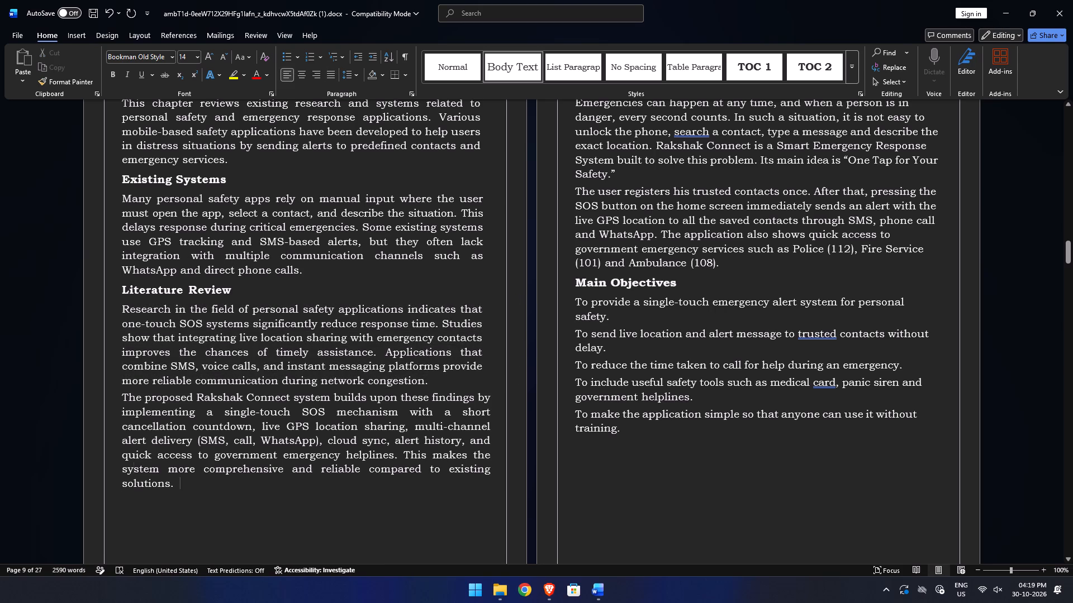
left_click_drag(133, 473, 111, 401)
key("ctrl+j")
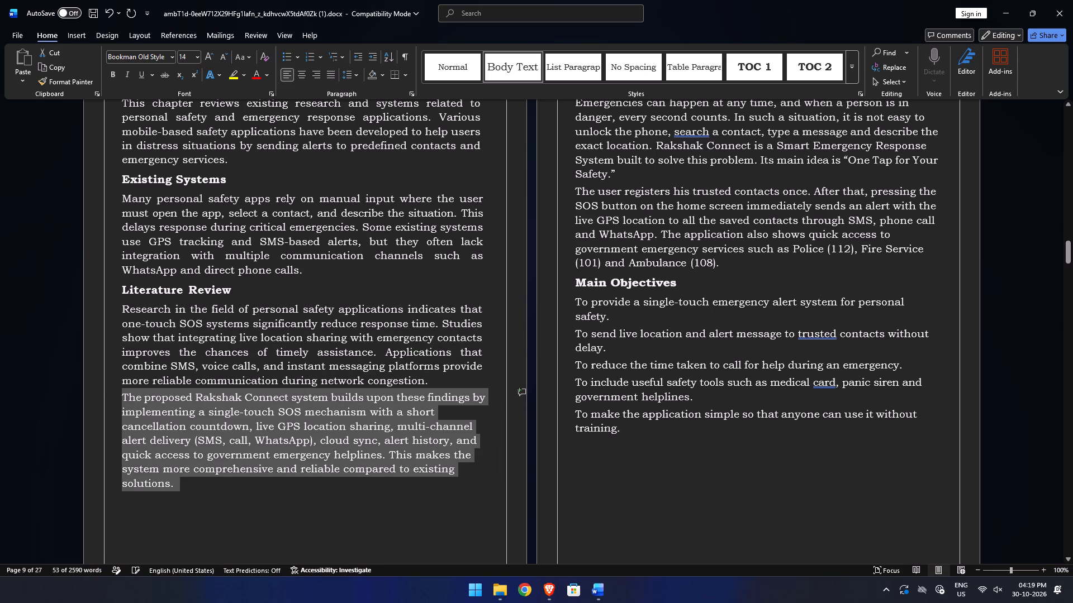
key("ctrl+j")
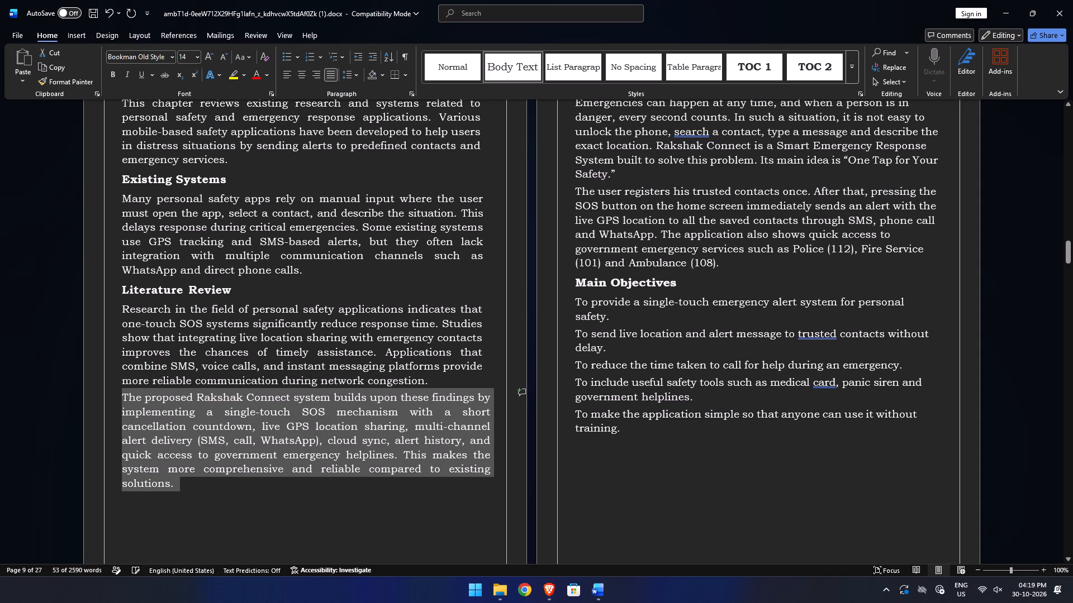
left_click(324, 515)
Justify both introductory paragraphs of Chapter 2: Introduction, above the Main Objectives heading.
scroll(405, 456, "up", 6)
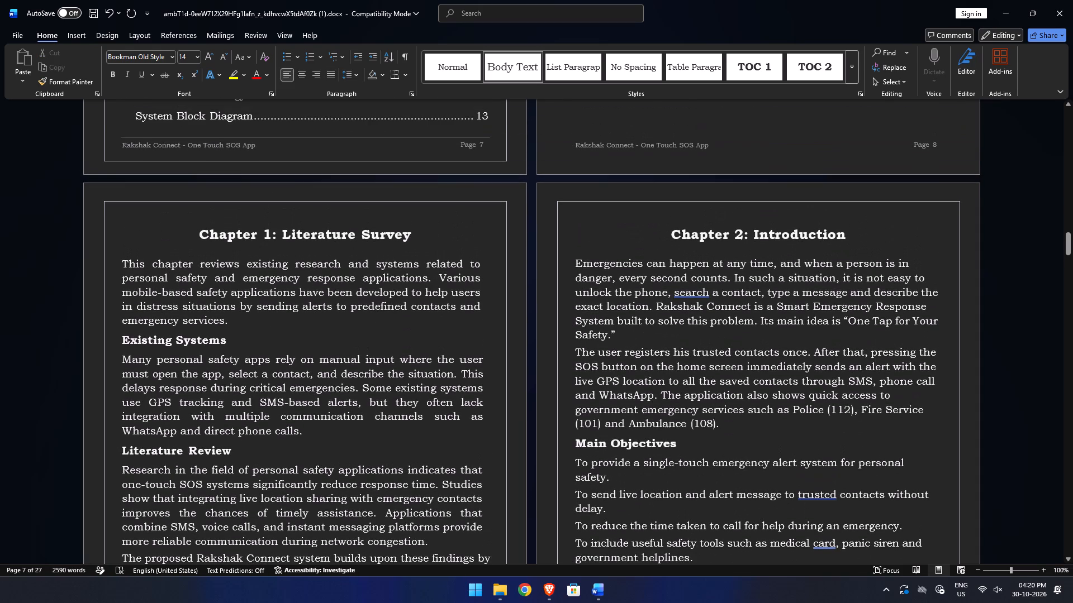
left_click_drag(629, 338, 580, 270)
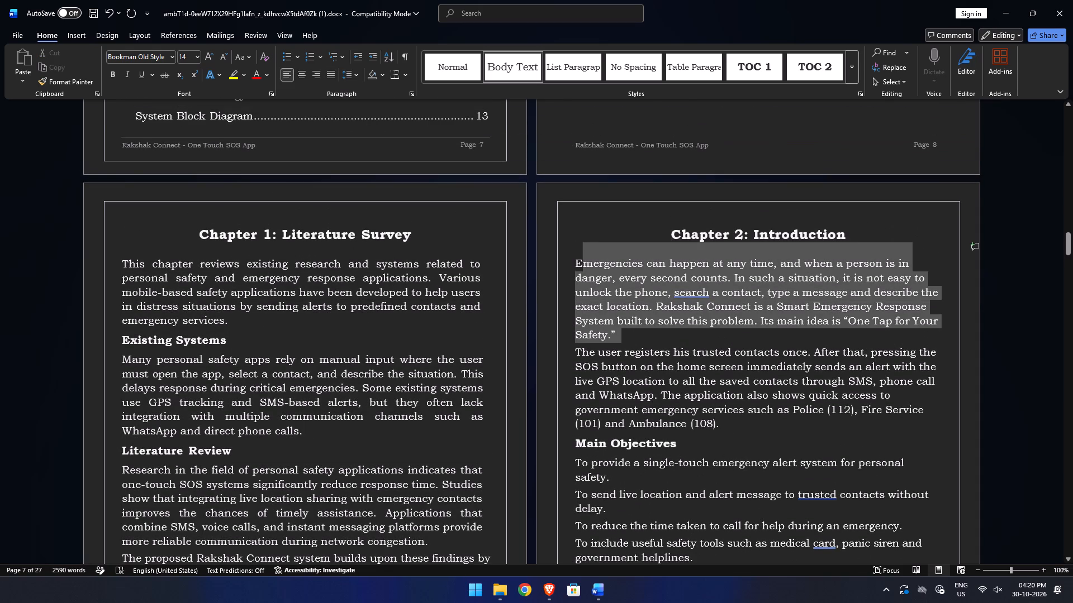
left_click_drag(580, 270, 571, 263)
key("ctrl+j")
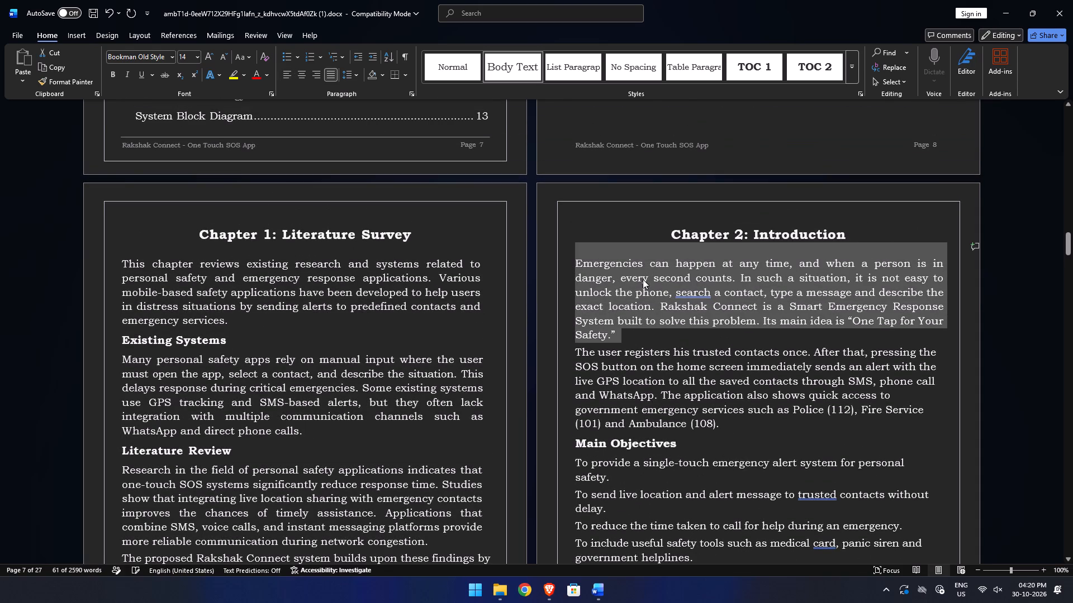
left_click(737, 429)
left_click_drag(733, 423, 707, 419)
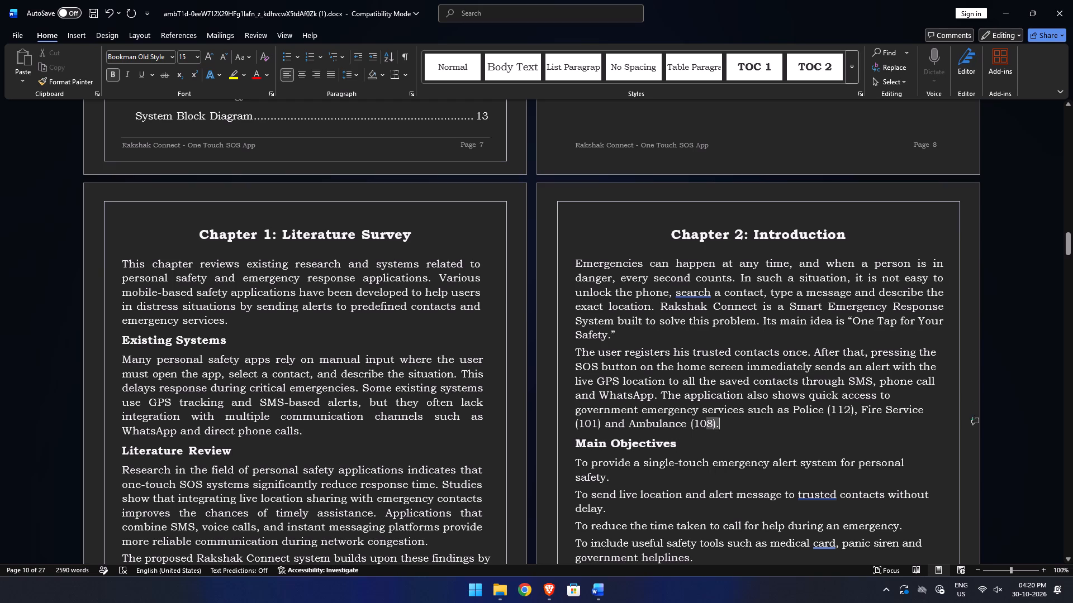
left_click_drag(707, 419, 589, 347)
key("ctrl+j")
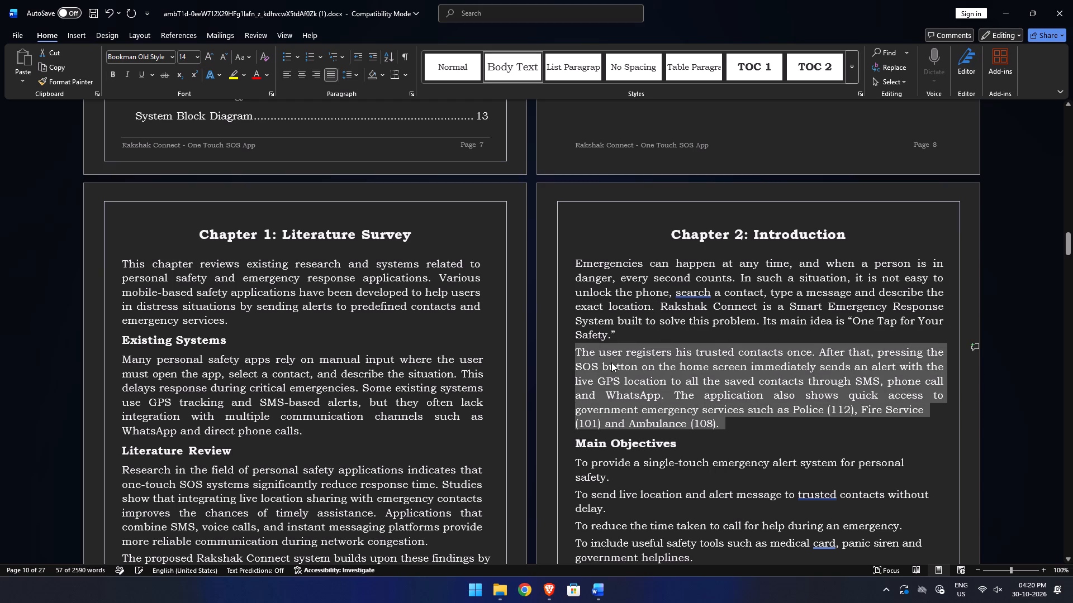
left_click(744, 433)
Justify the first three objectives under Main Objectives in Chapter 2: single-touch alert system, live location message, and reduced call time.
scroll(714, 383, "down", 6)
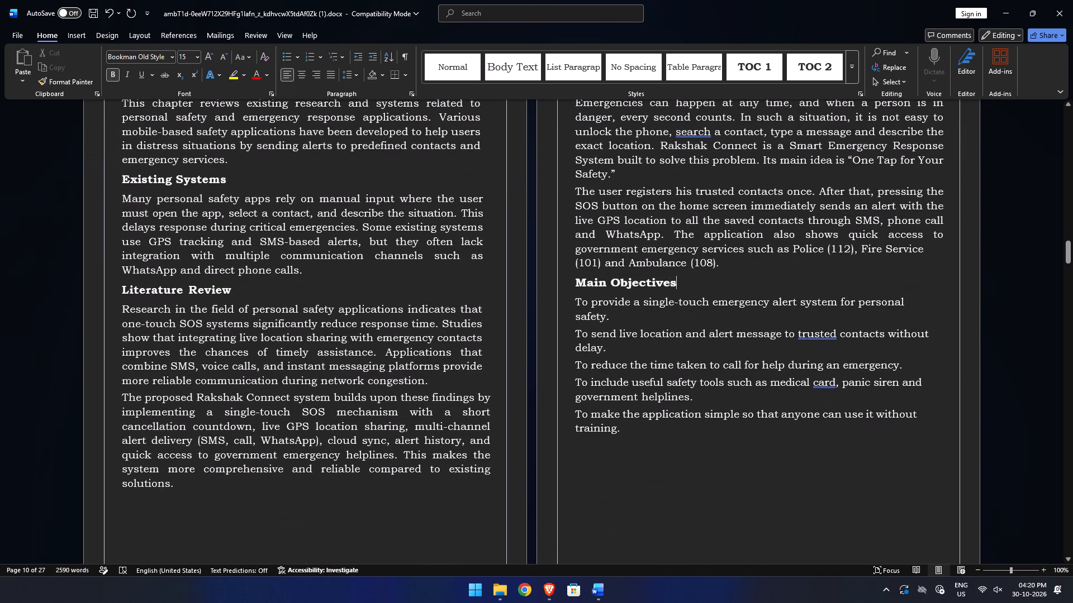
scroll(725, 253, "up", 1)
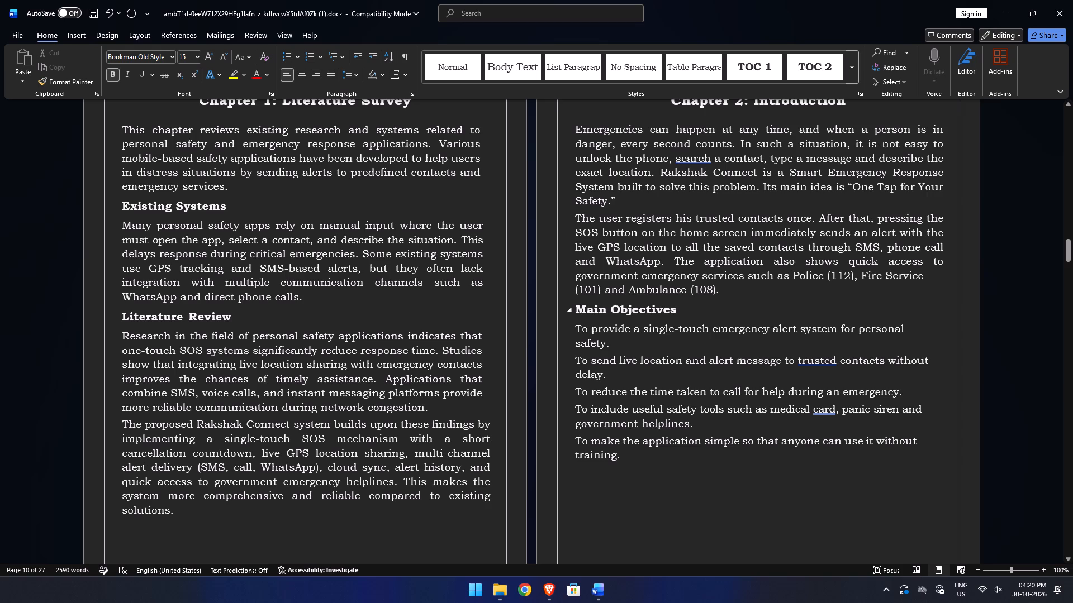
left_click_drag(618, 346, 566, 328)
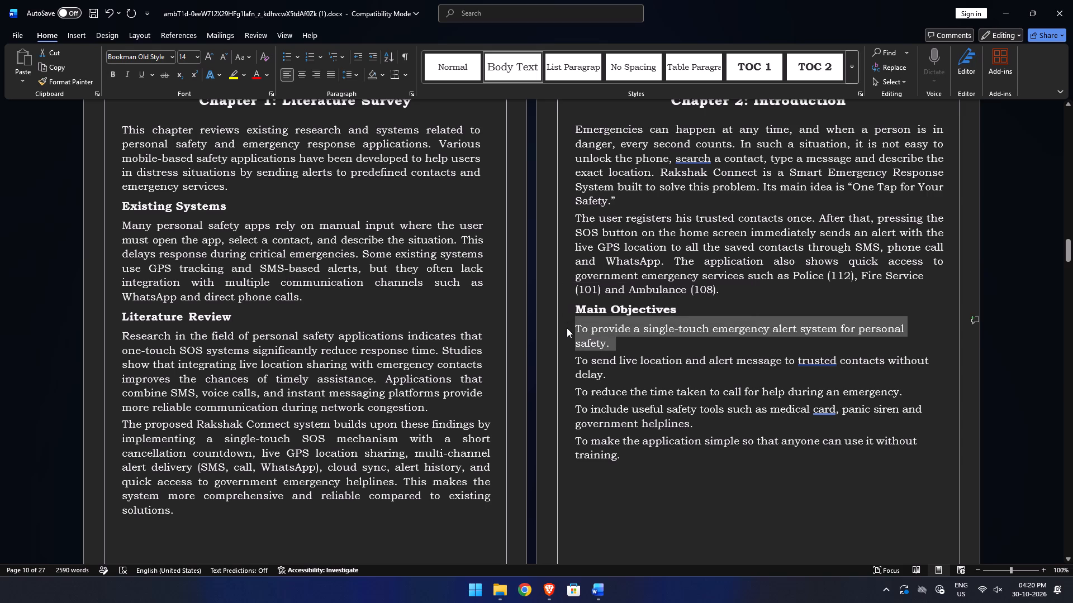
key("ctrl+j")
left_click(649, 497)
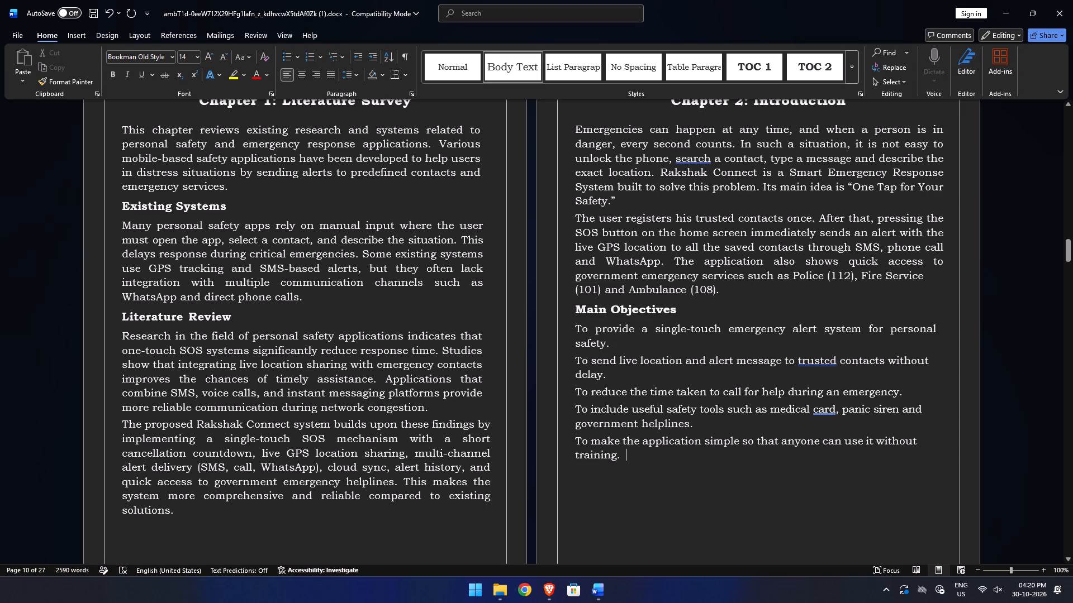
left_click_drag(614, 380, 567, 357)
key("ctrl+j")
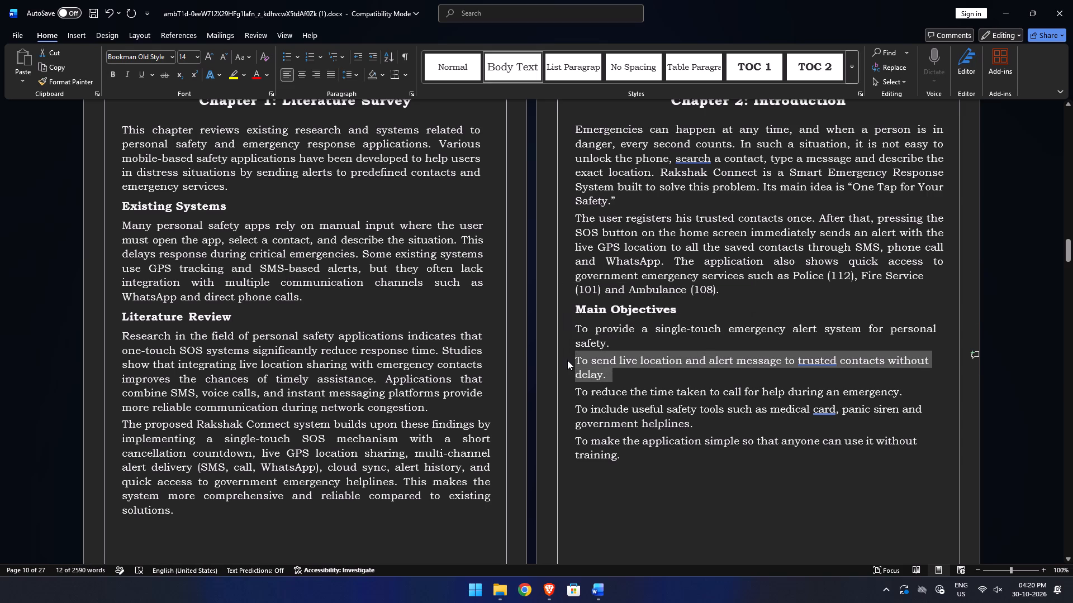
left_click(657, 486)
left_click_drag(909, 390, 801, 393)
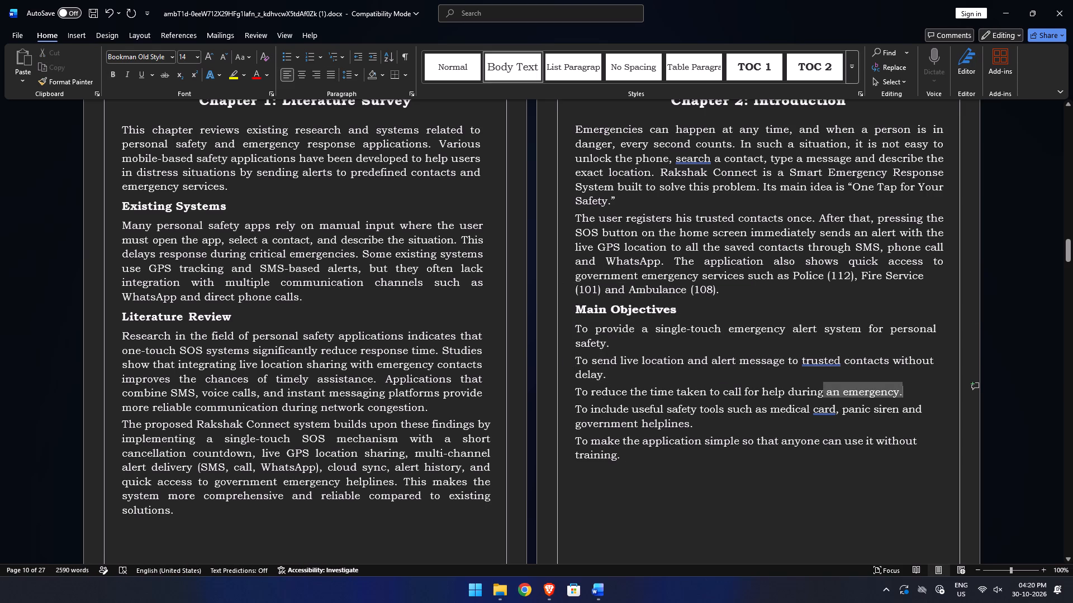
left_click_drag(801, 393, 566, 387)
key("ctrl+j")
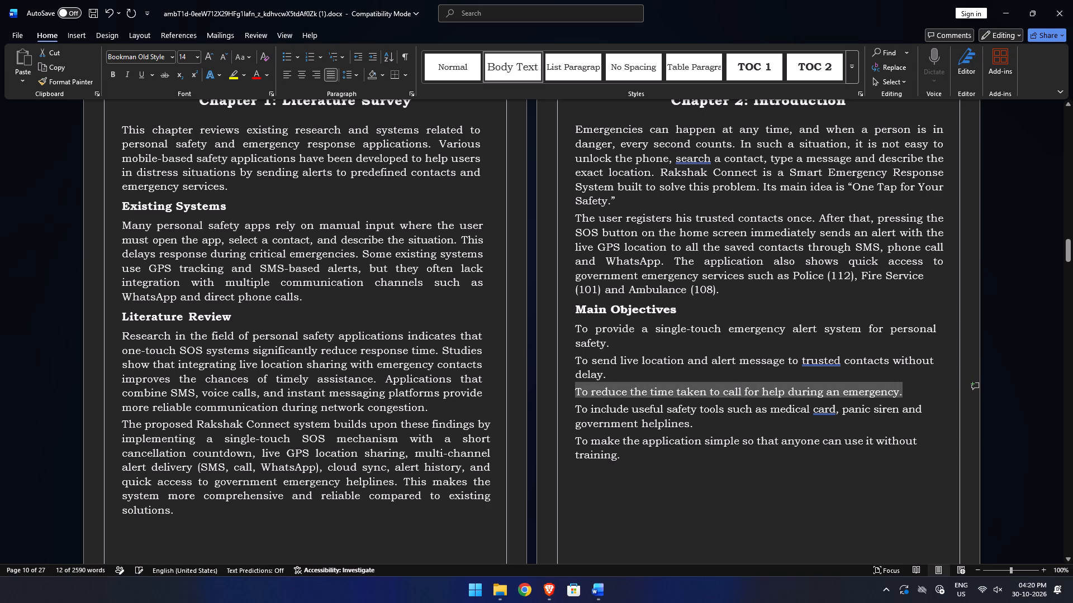
left_click(653, 487)
Justify the last two objectives under Main Objectives in Chapter 2: the useful safety tools and the simple application.
left_click_drag(703, 425, 554, 416)
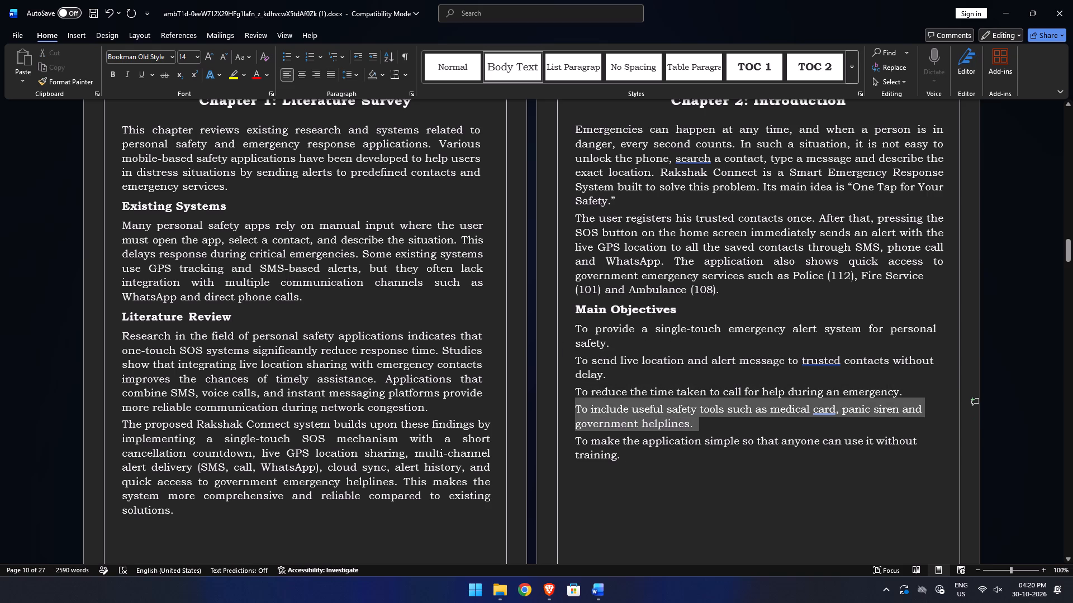
left_click_drag(554, 416, 561, 409)
key("ctrl+j")
left_click(633, 490)
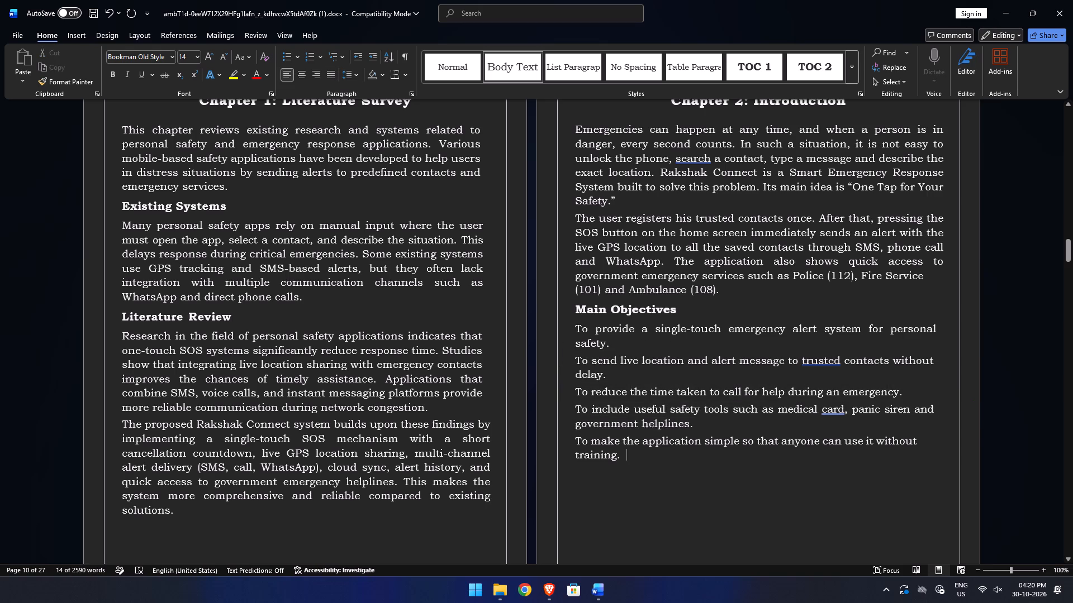
left_click_drag(632, 457, 557, 440)
key("ctrl+j")
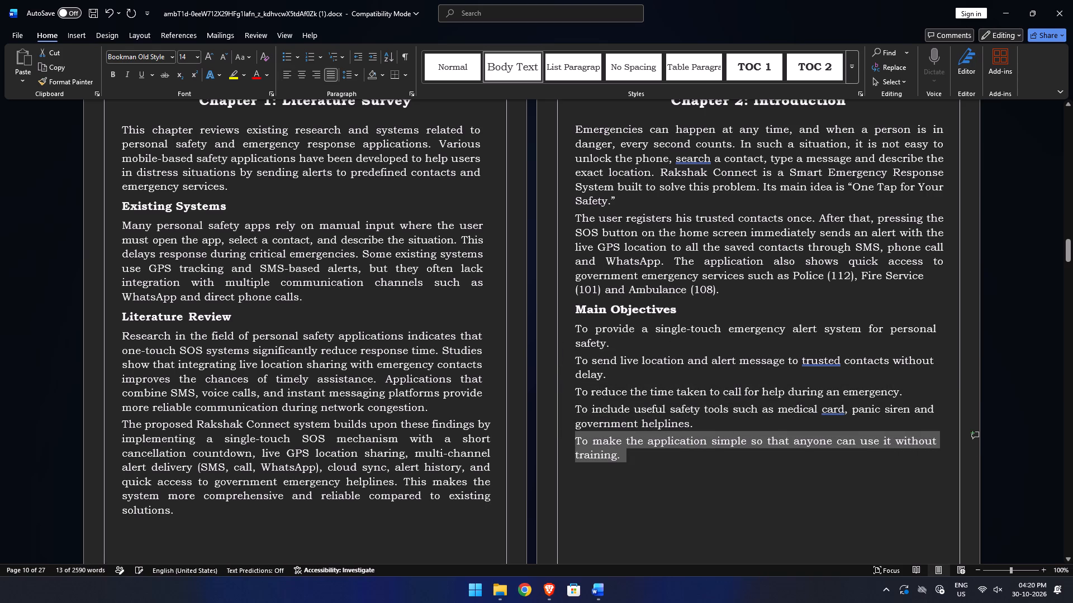
left_click(617, 497)
Examine the text and diagram pages of Chapters 3 and 4, through to the start of Chapter 5, for alignment.
scroll(452, 312, "down", 20)
scroll(452, 312, "down", 3)
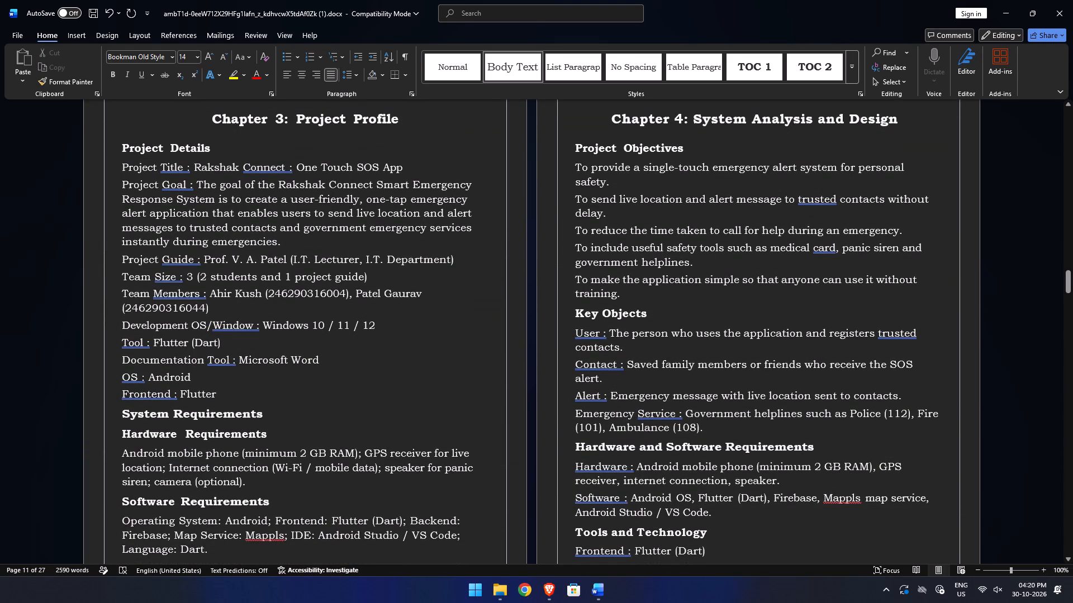
scroll(303, 190, "down", 1)
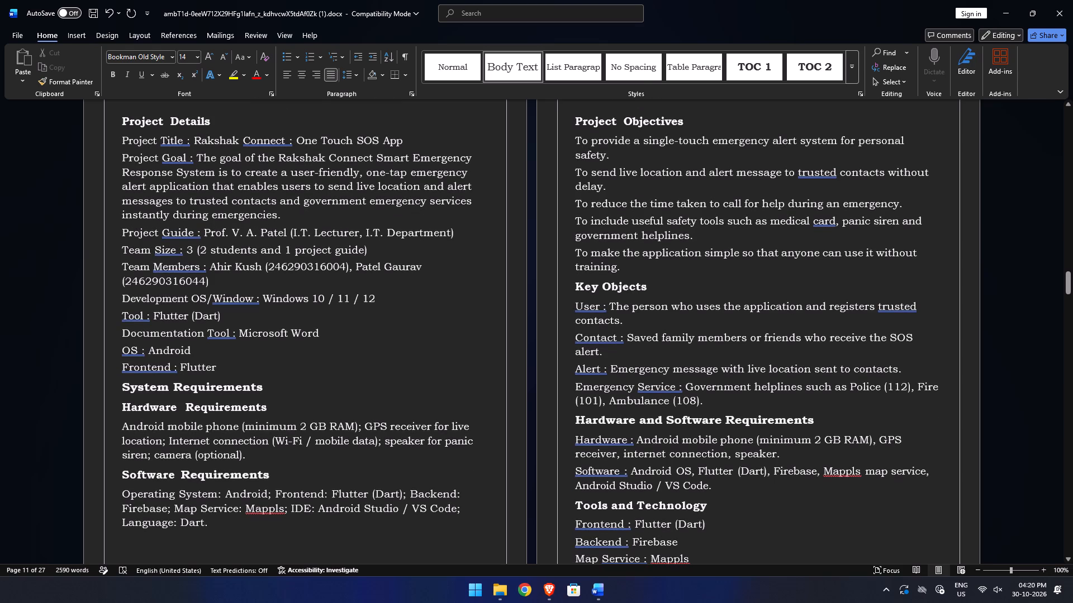
scroll(303, 191, "down", 1)
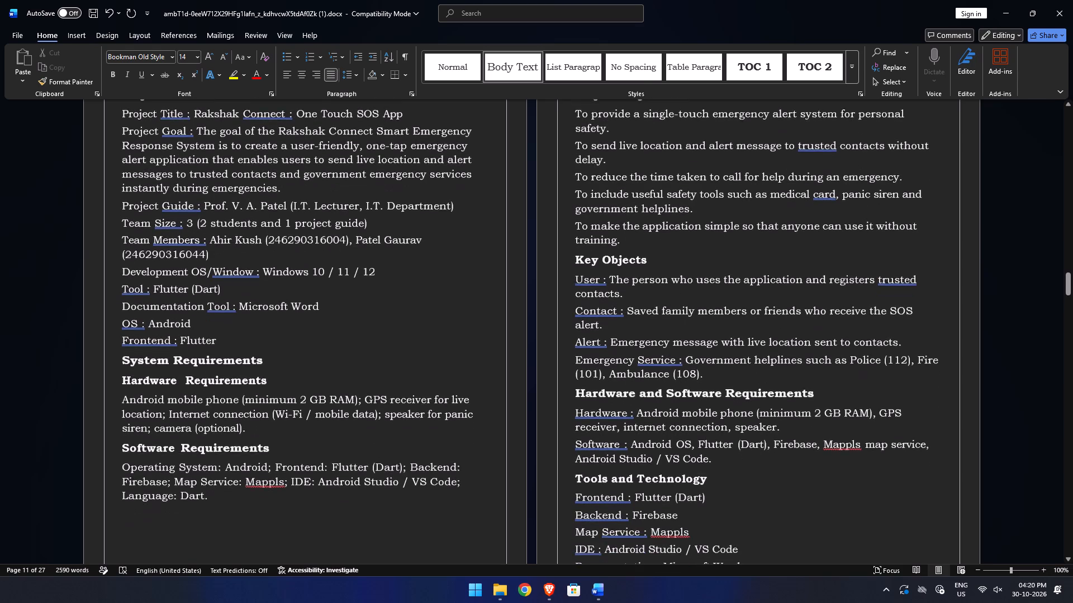
scroll(303, 192, "down", 4)
scroll(302, 192, "up", 6)
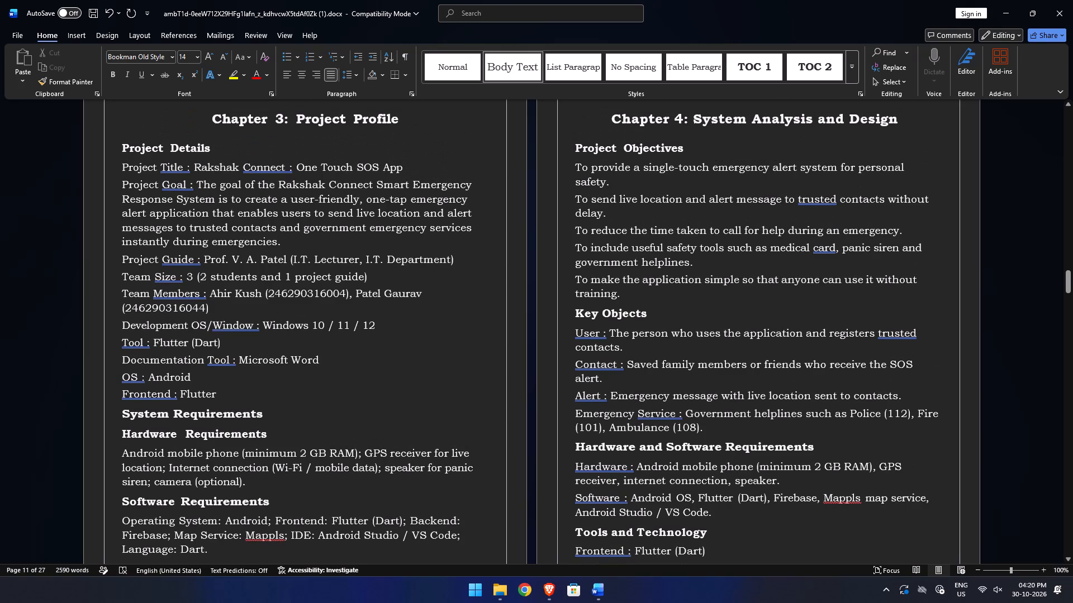
scroll(224, 166, "down", 1)
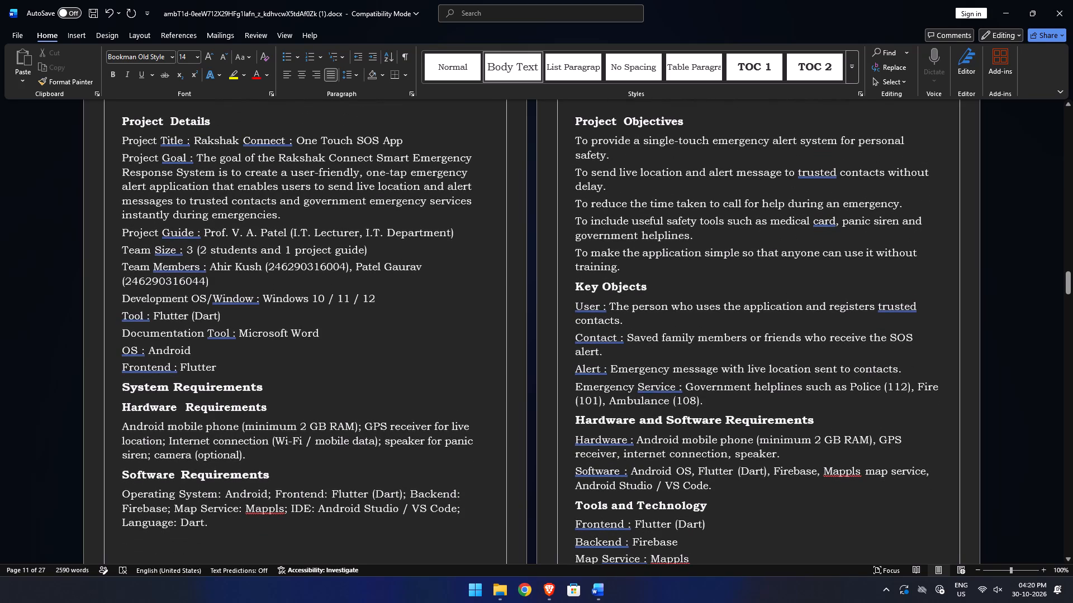
scroll(238, 171, "down", 3)
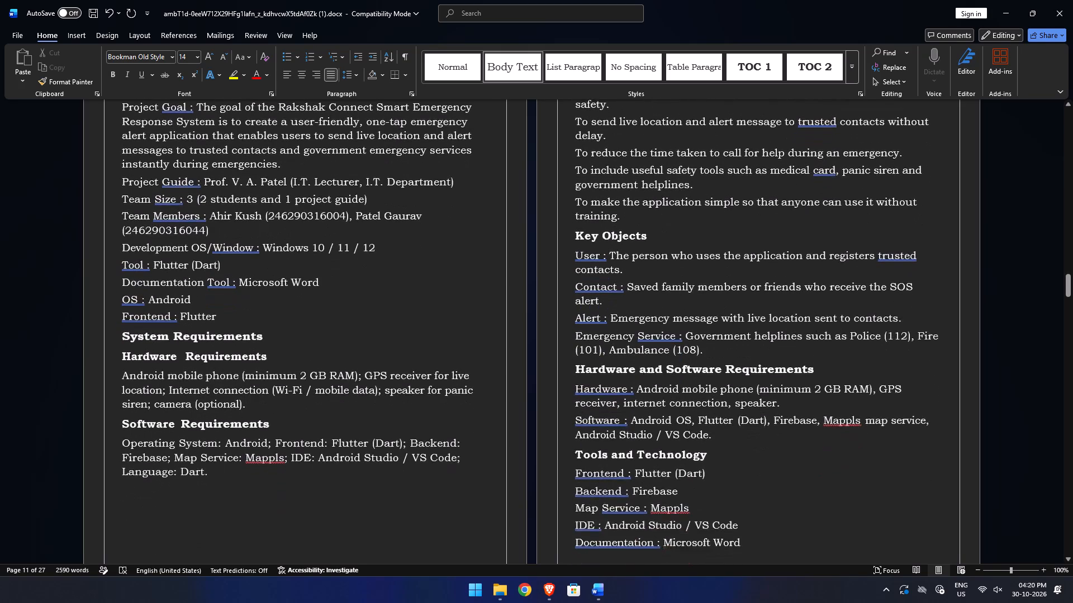
scroll(238, 171, "down", 3)
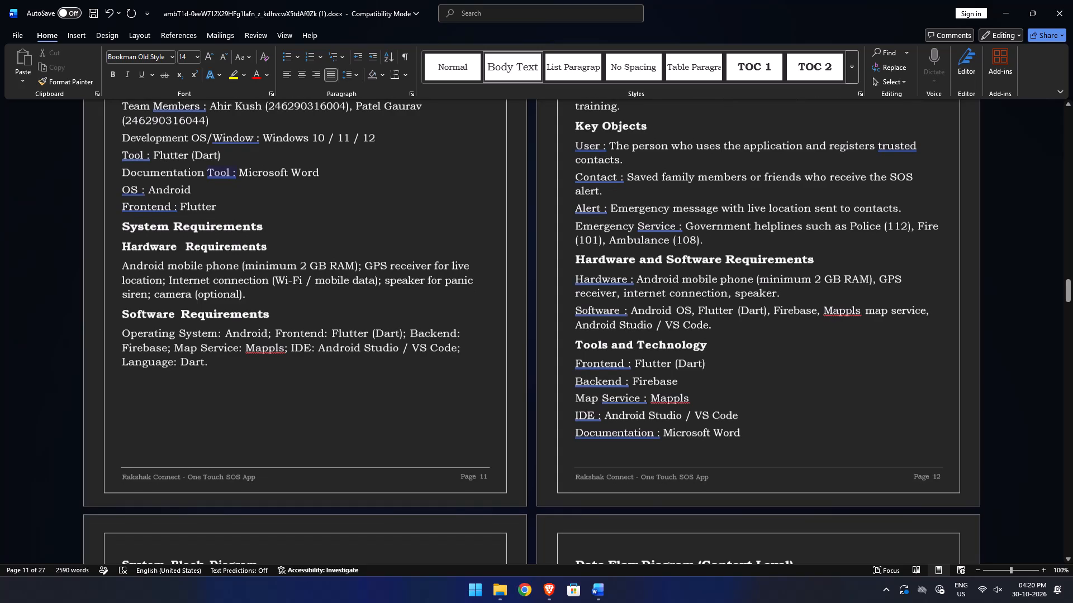
scroll(235, 171, "up", 7)
scroll(754, 246, "up", 2)
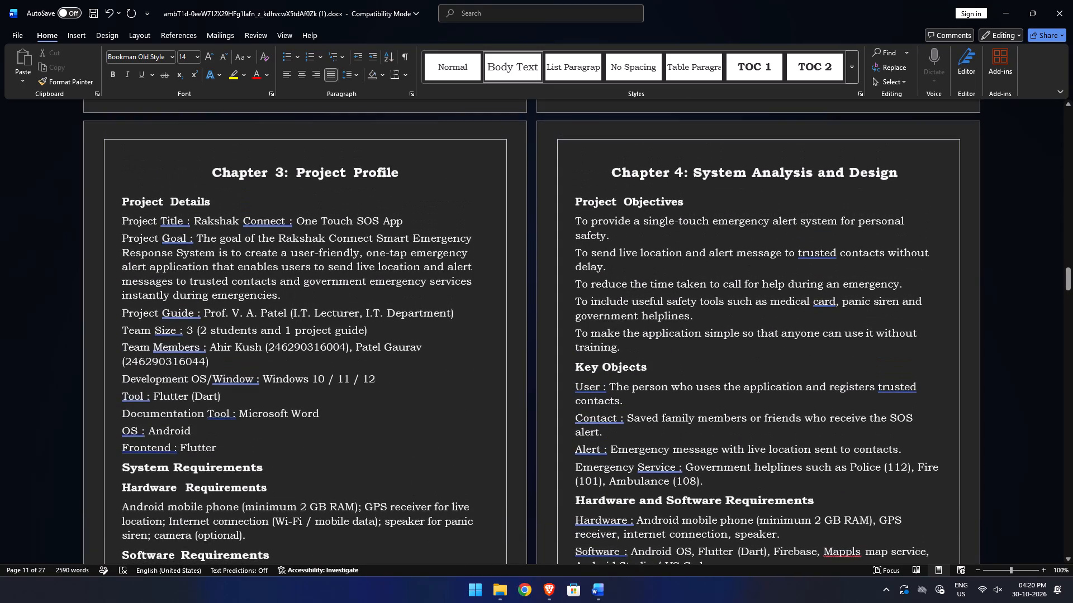
scroll(754, 246, "down", 2)
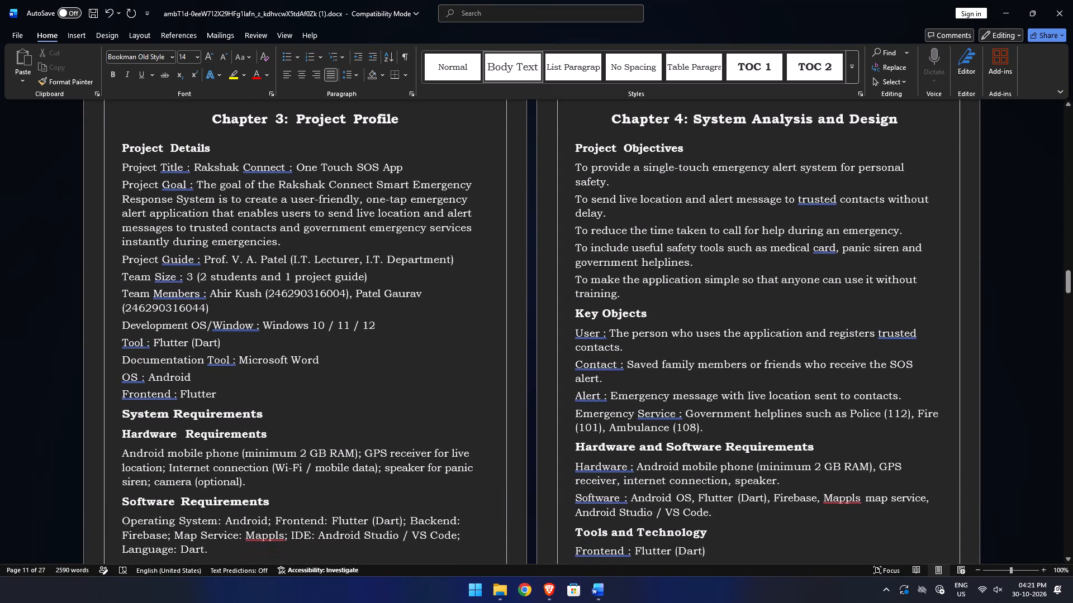
scroll(749, 248, "down", 14)
scroll(679, 224, "down", 11)
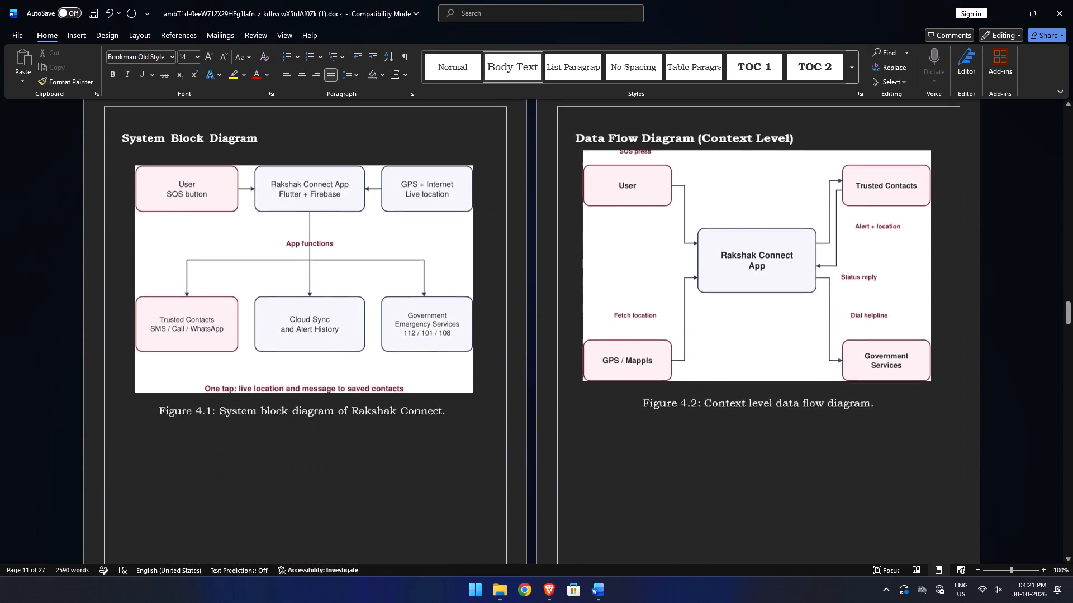
scroll(659, 221, "down", 18)
scroll(653, 222, "down", 8)
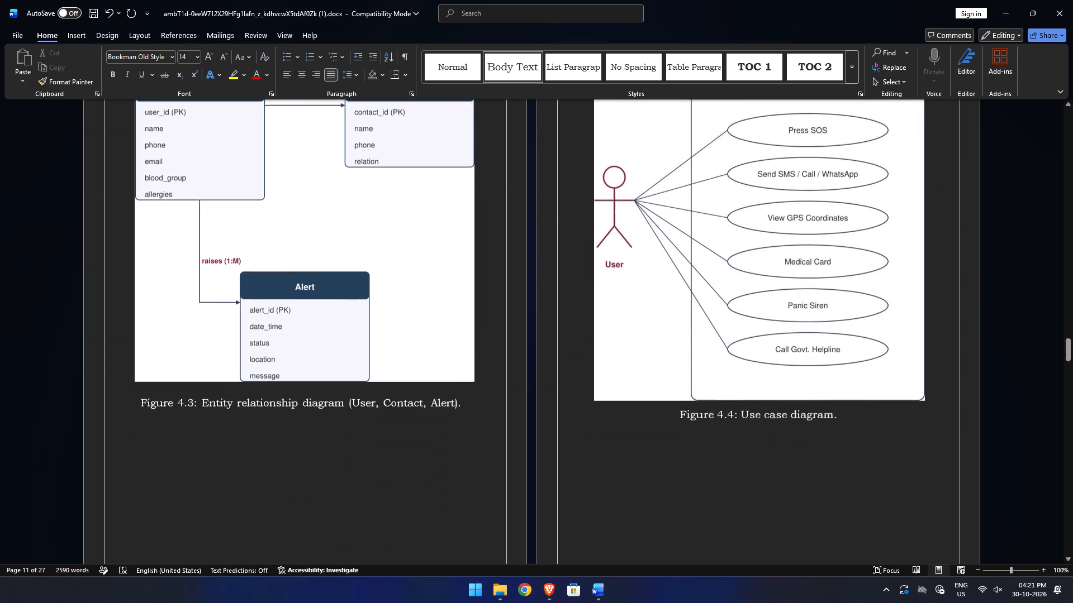
scroll(652, 222, "down", 17)
scroll(681, 290, "down", 2)
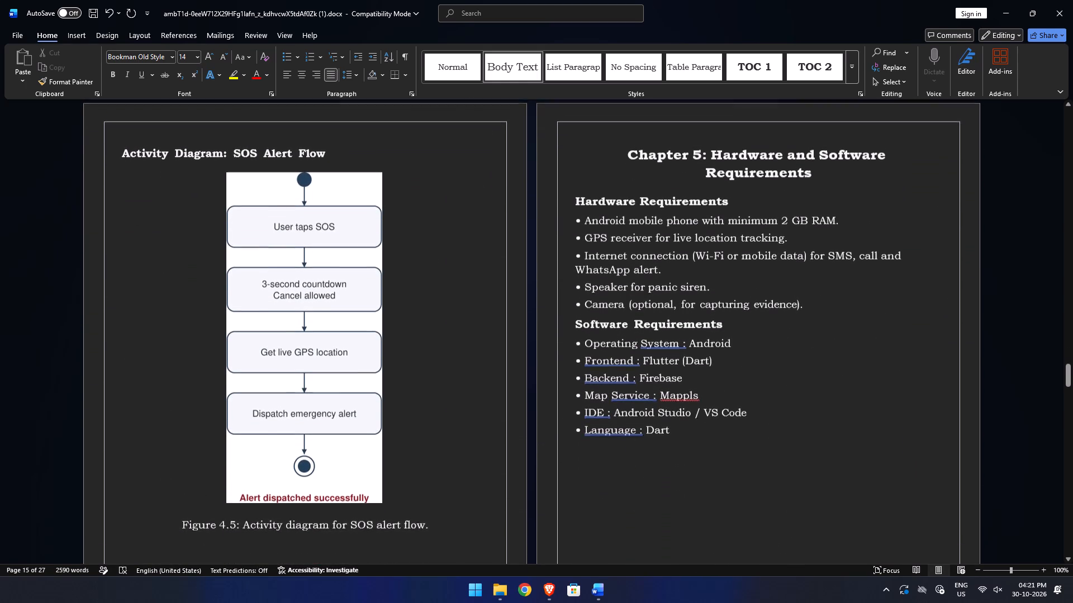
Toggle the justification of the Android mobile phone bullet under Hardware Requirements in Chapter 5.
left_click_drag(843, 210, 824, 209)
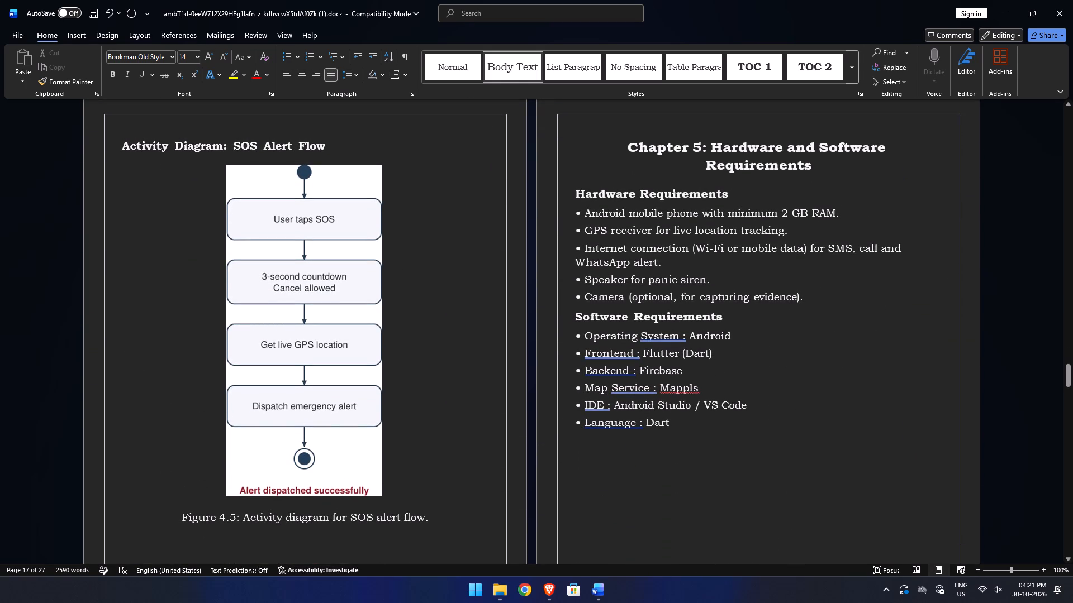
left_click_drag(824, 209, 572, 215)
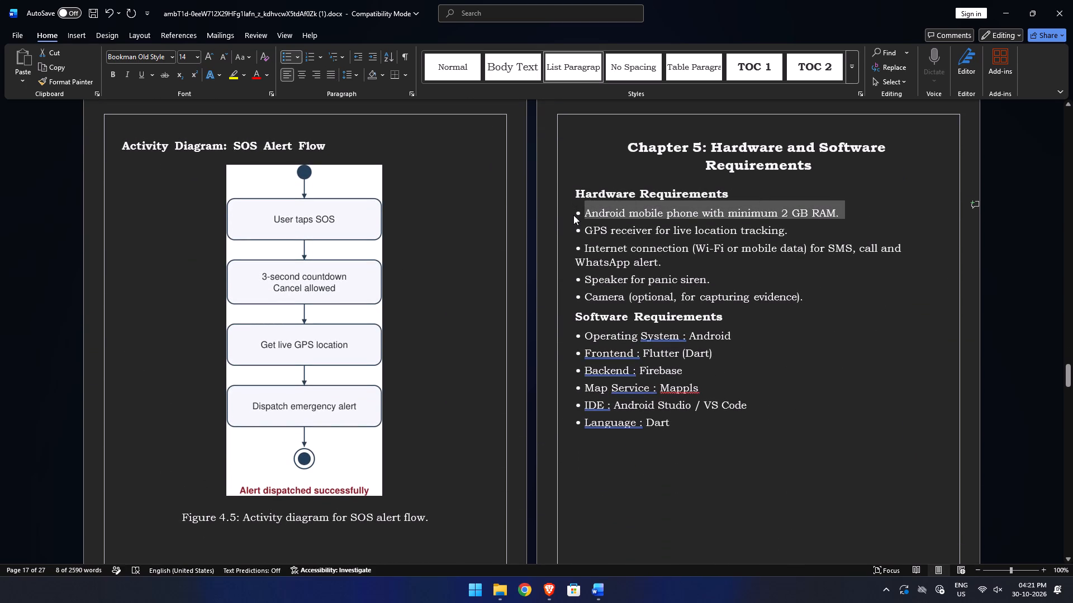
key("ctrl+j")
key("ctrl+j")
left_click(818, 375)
Justify the two-line internet connection bullet under Hardware Requirements in Chapter 5.
left_click_drag(667, 261, 549, 250)
key("ctrl+j")
left_click(696, 481)
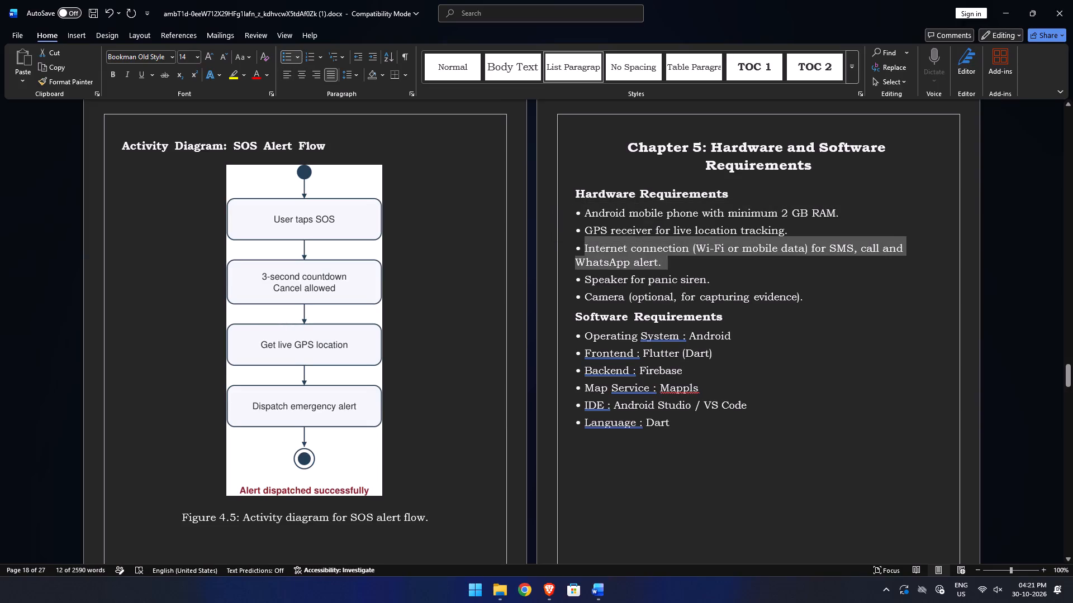
Justify the introductory paragraph of Chapter 6: Implementation and Screenshots.
scroll(647, 424, "down", 16)
scroll(528, 320, "down", 3)
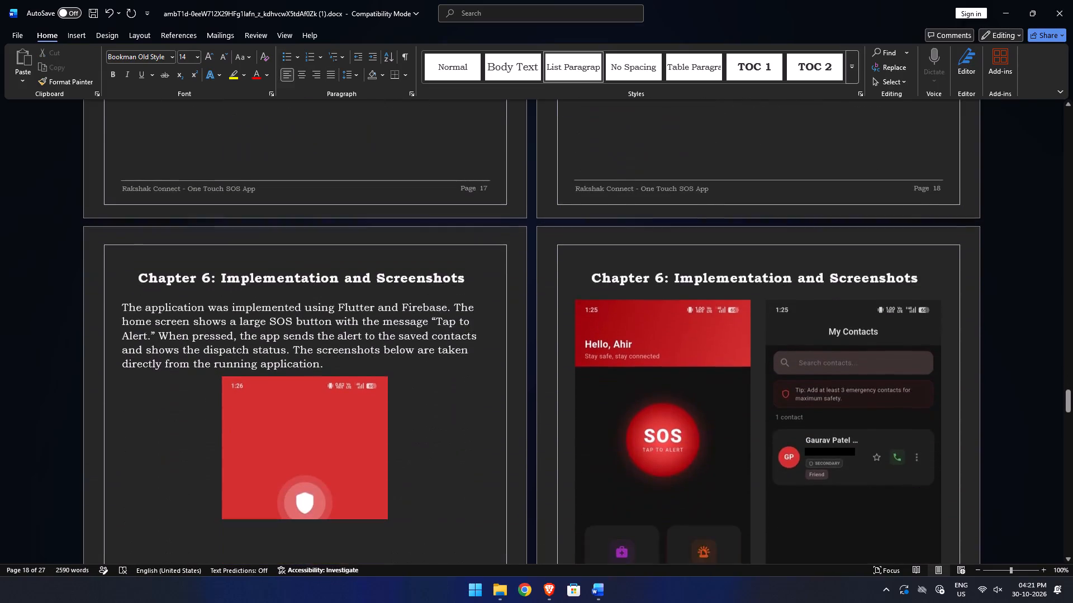
left_click_drag(352, 360, 112, 310)
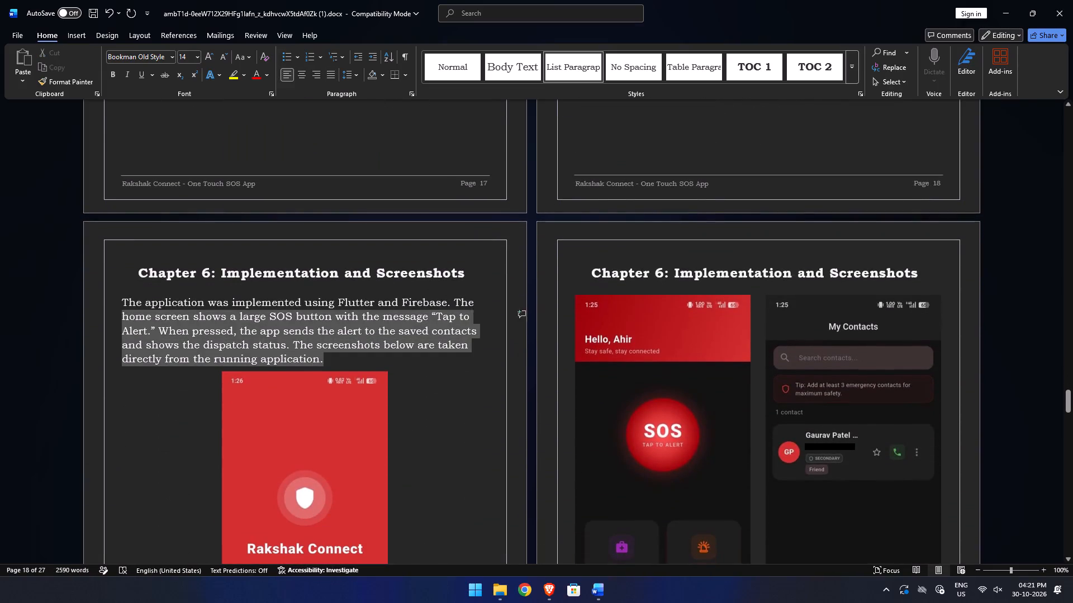
left_click_drag(112, 310, 110, 305)
key("ctrl+j")
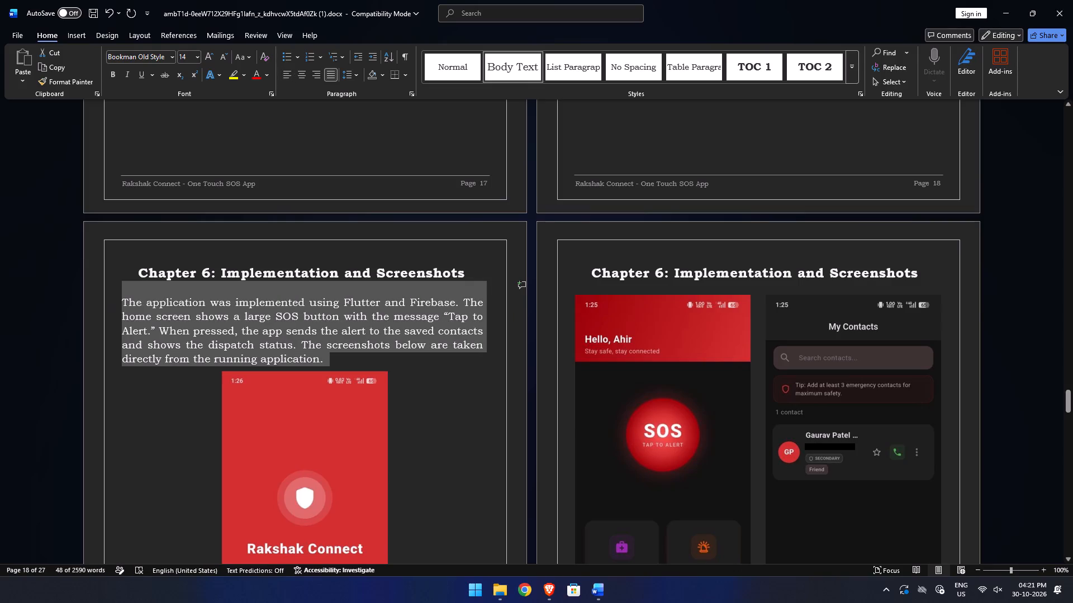
left_click(447, 429)
Examine the app screenshot pages and figure captions of Chapter 6 for alignment, through to the start of Chapter 7.
scroll(445, 411, "down", 9)
scroll(403, 368, "down", 8)
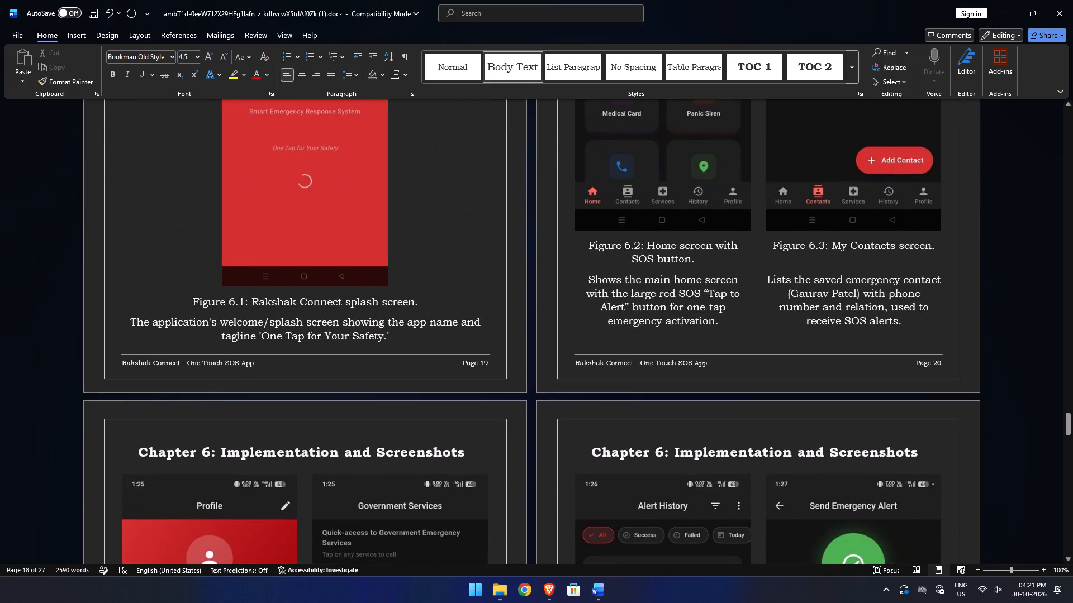
scroll(478, 346, "up", 12)
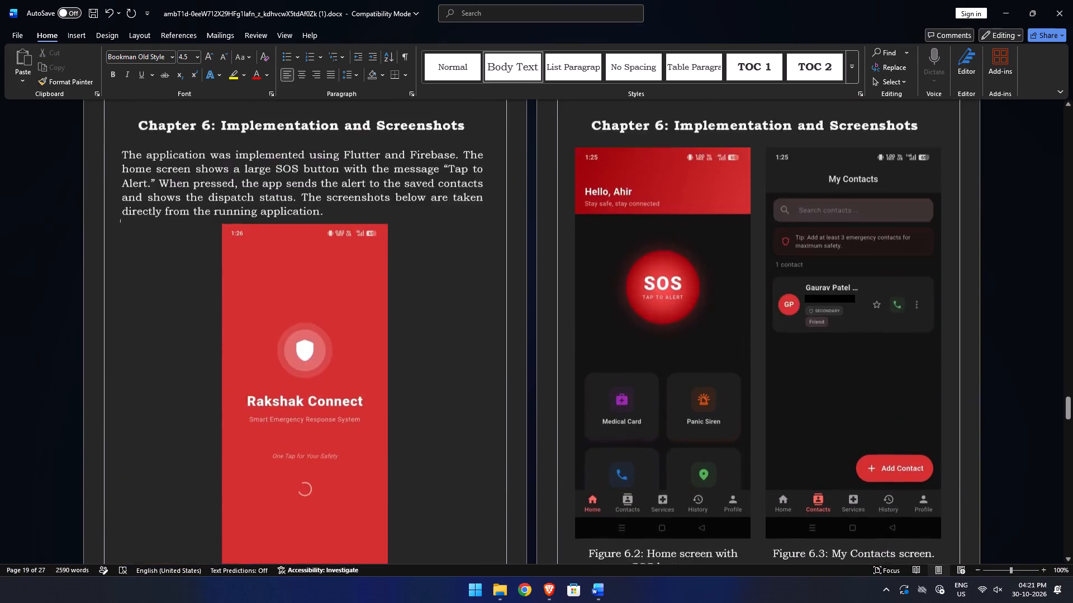
scroll(478, 346, "down", 18)
scroll(476, 346, "down", 18)
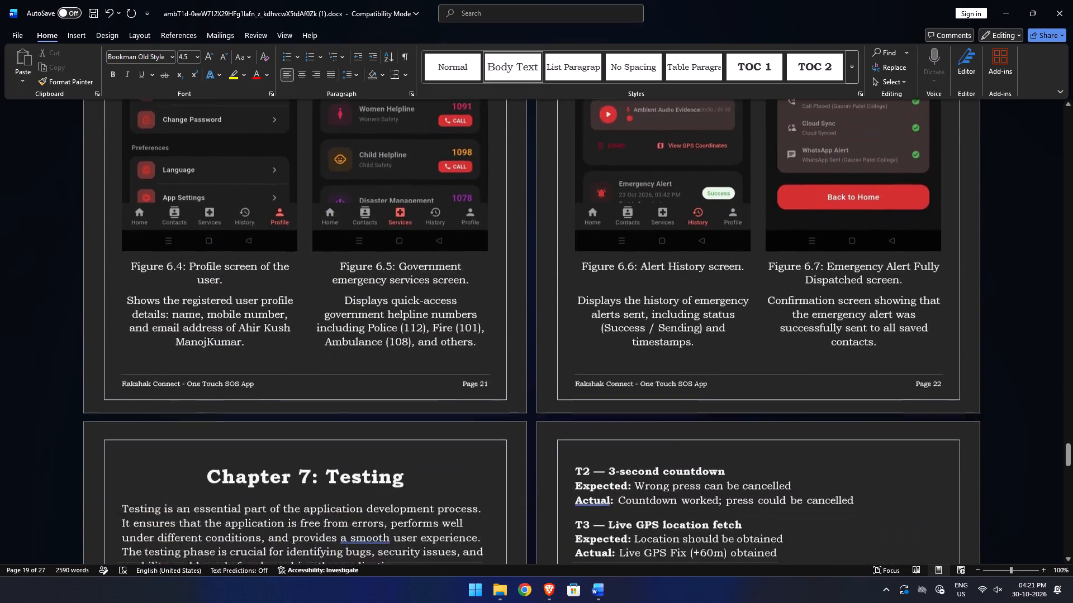
Justify the introductory paragraph of Chapter 7: Testing.
scroll(476, 346, "down", 7)
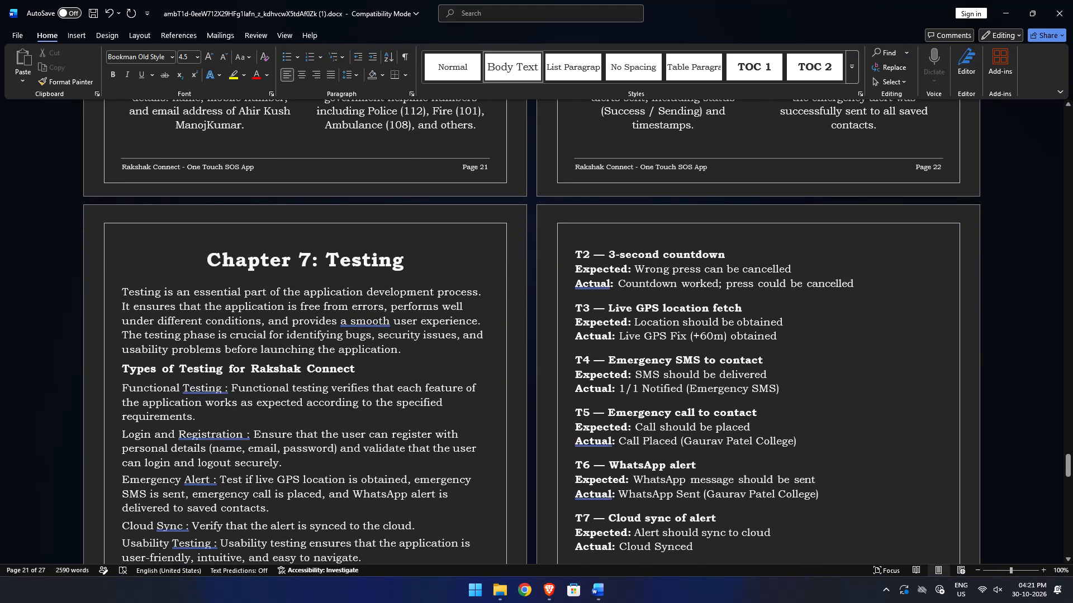
left_click_drag(415, 348, 108, 284)
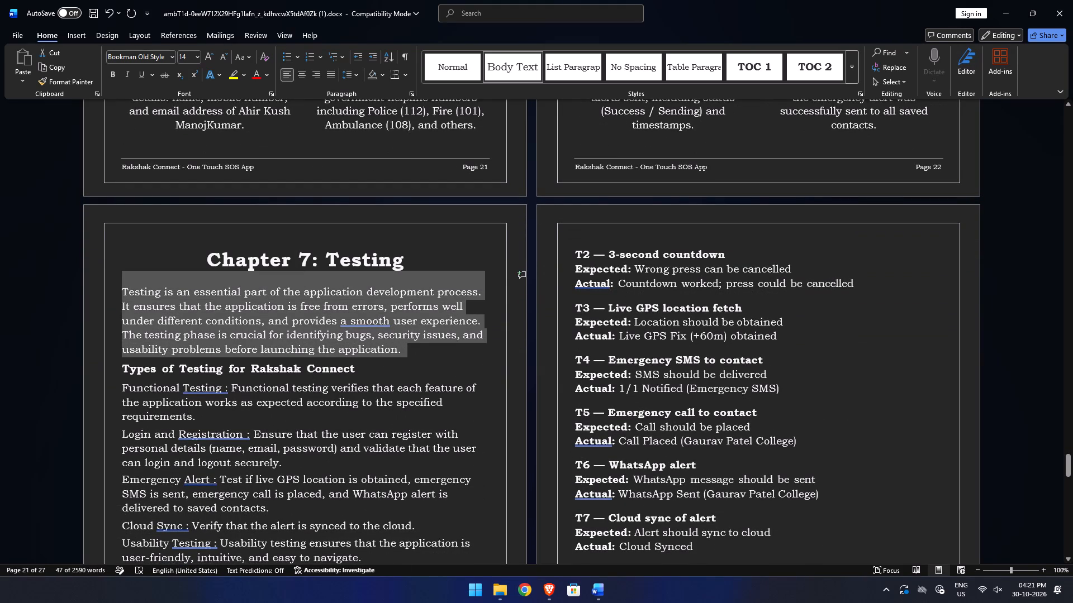
key("ctrl+j")
left_click(187, 236)
Look over the rest of Chapter 7 and justify the Functional Testing paragraph under Types of Testing for Rakshak Connect.
scroll(186, 236, "down", 2)
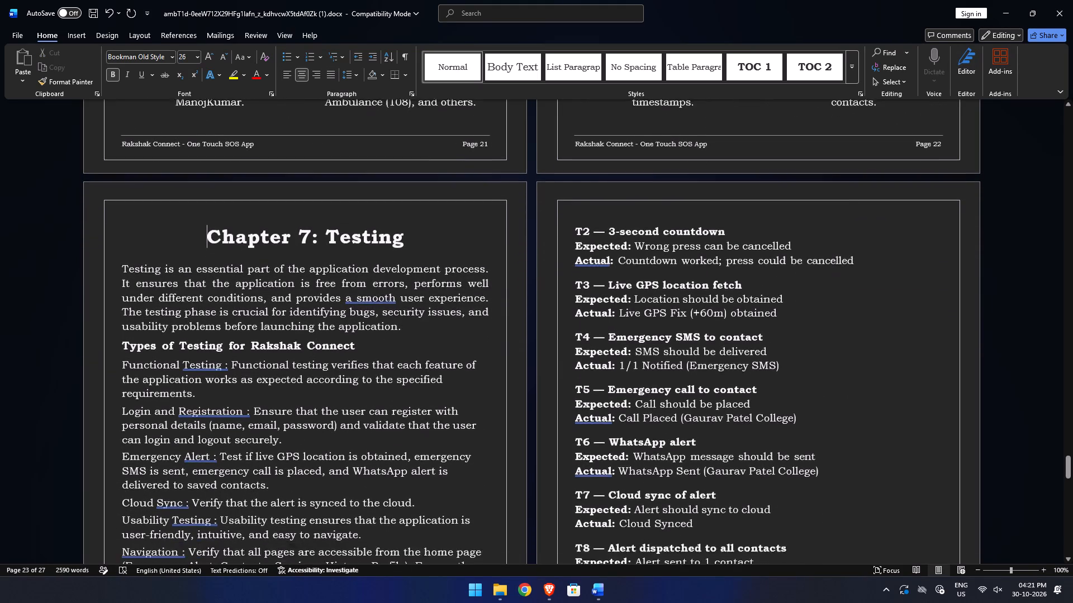
scroll(186, 236, "down", 6)
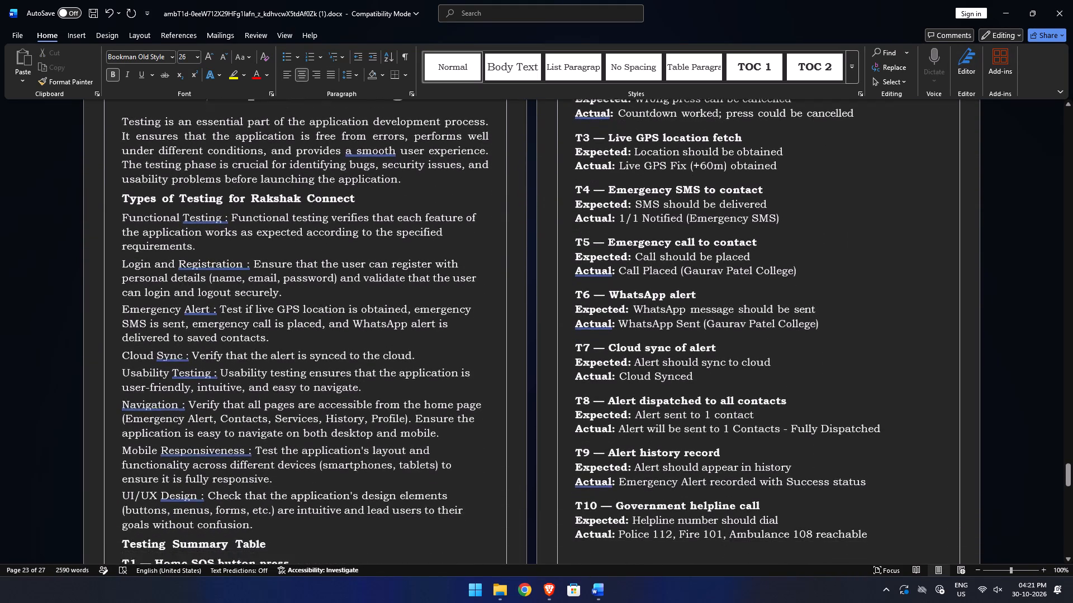
scroll(186, 236, "down", 5)
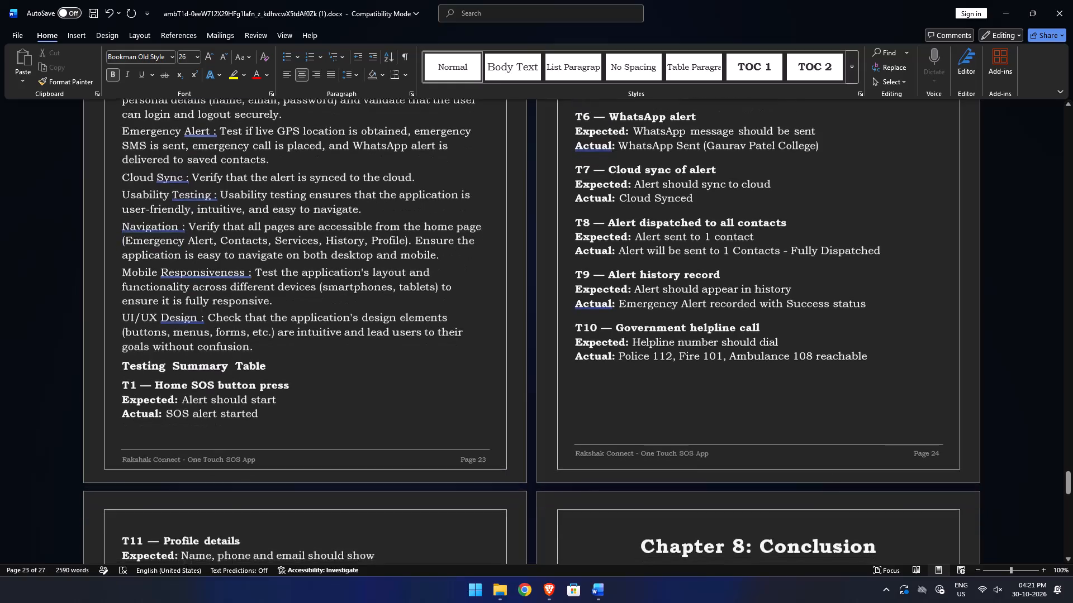
scroll(186, 236, "down", 3)
scroll(186, 236, "up", 9)
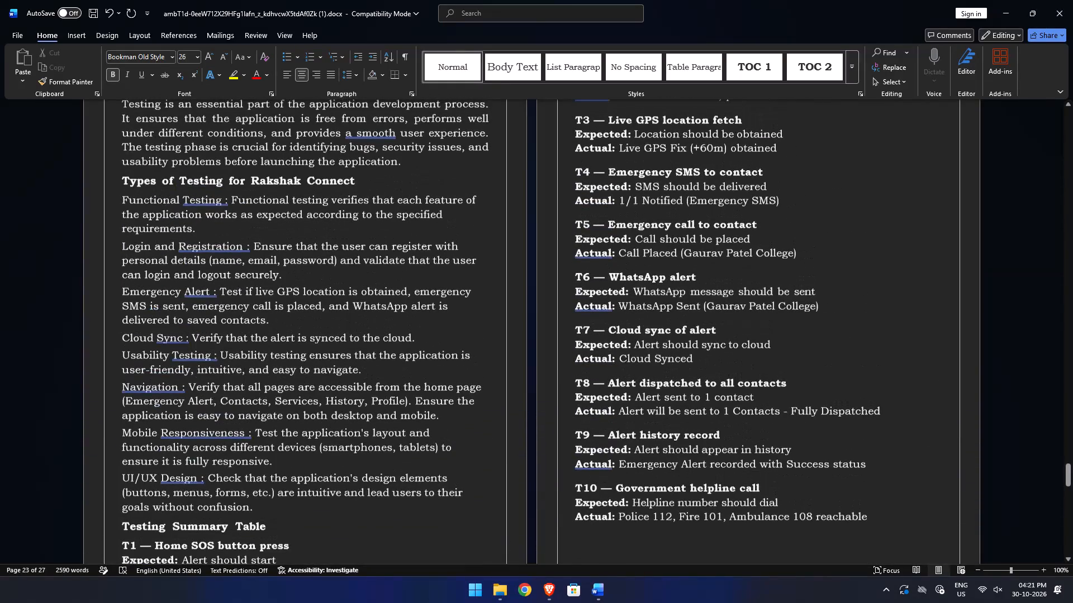
left_click_drag(211, 230, 154, 232)
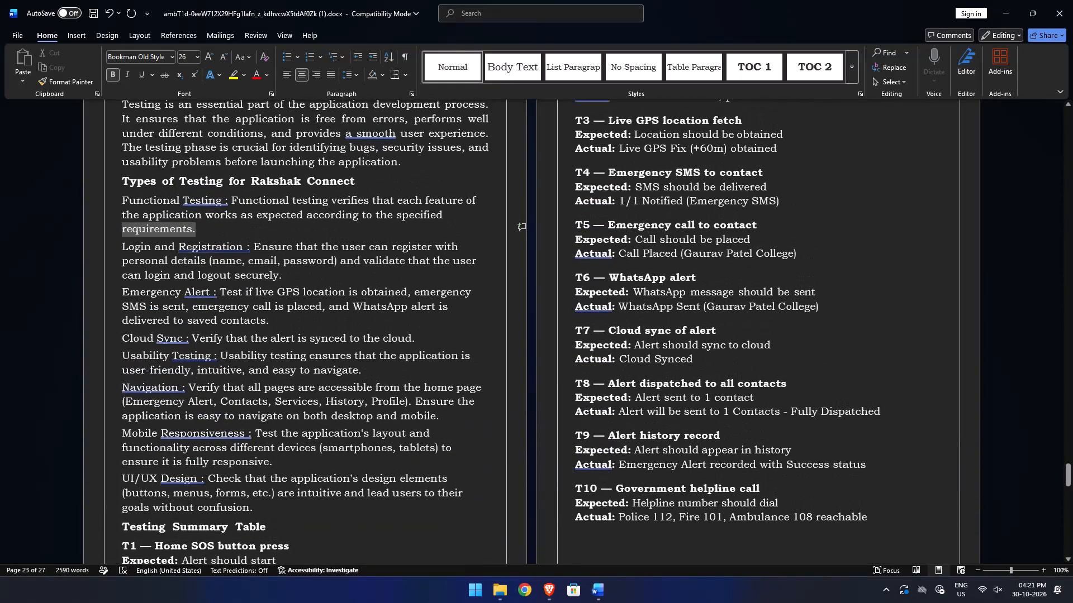
left_click_drag(154, 232, 119, 202)
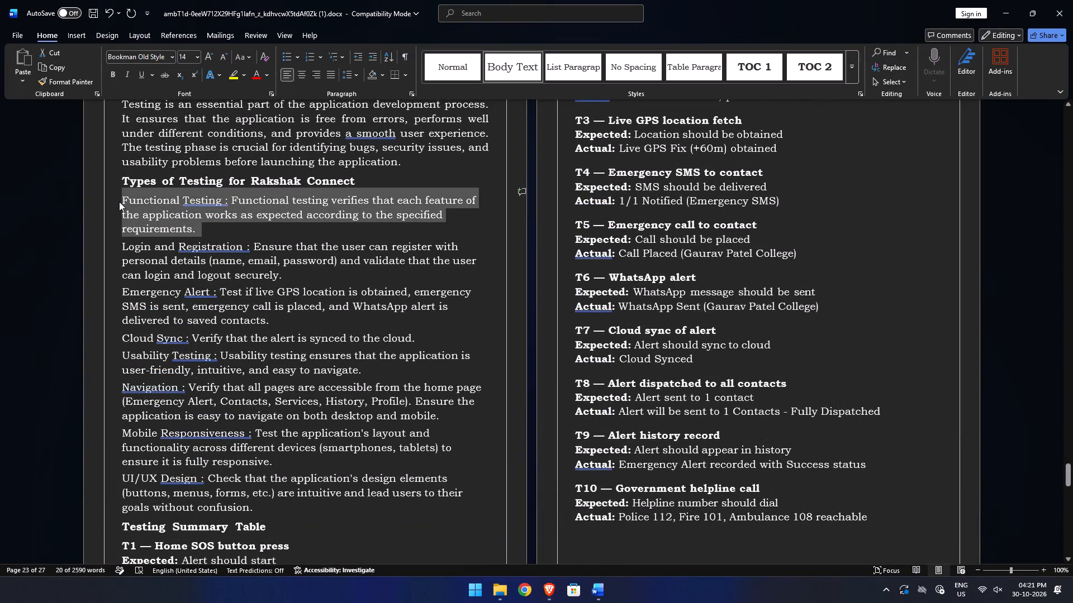
key("ctrl+j")
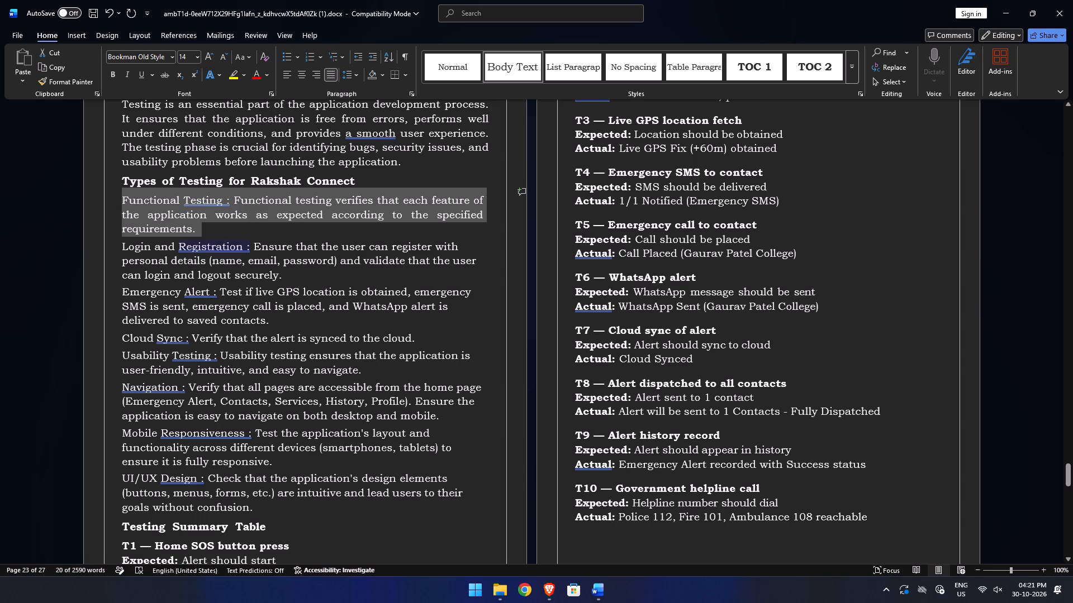
Justify the Login and Registration, Emergency Alert and Cloud Sync paragraphs under Types of Testing in Chapter 7.
left_click_drag(289, 277, 110, 250)
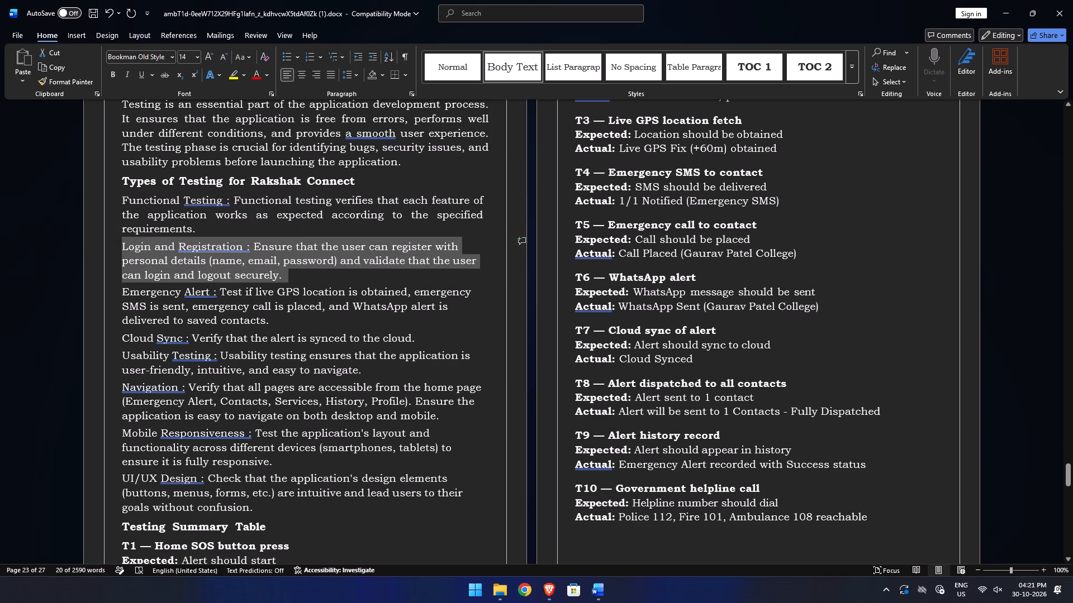
key("ctrl+j")
left_click_drag(281, 320, 111, 296)
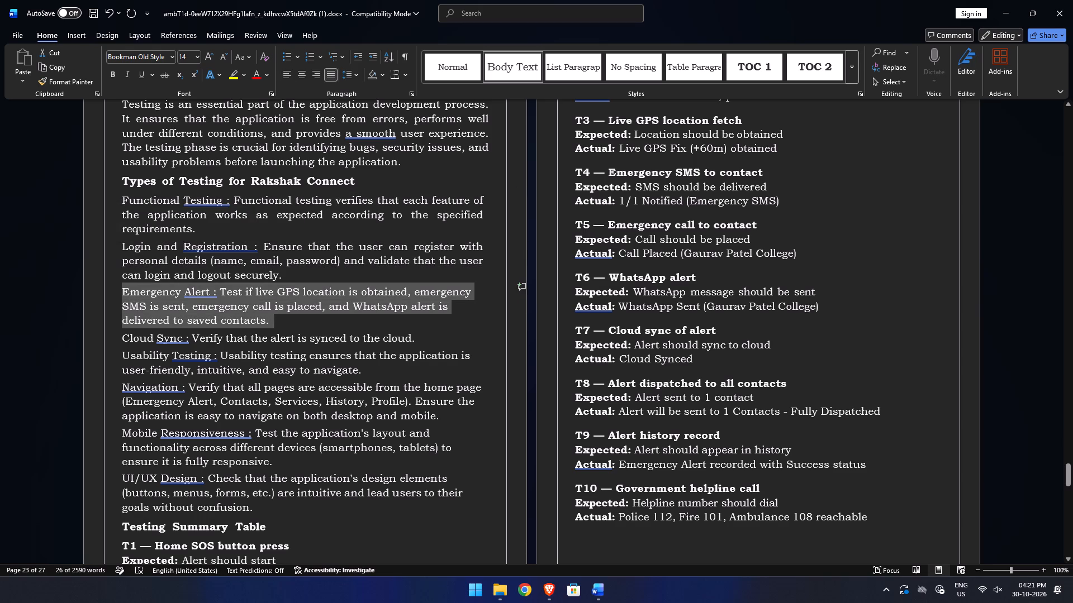
left_click_drag(111, 296, 106, 291)
key("ctrl+j")
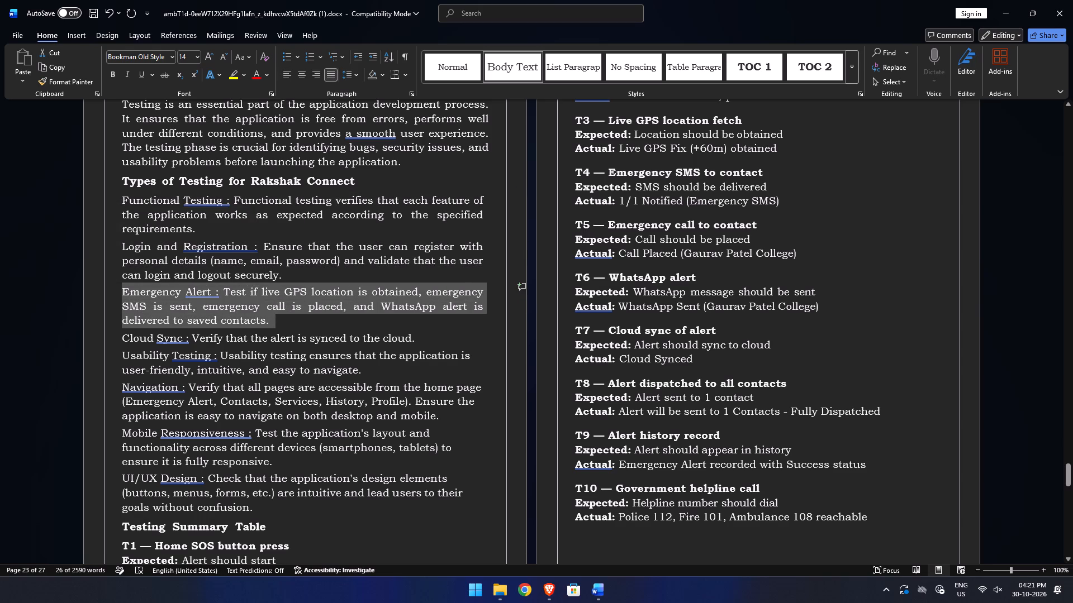
left_click_drag(420, 336, 78, 335)
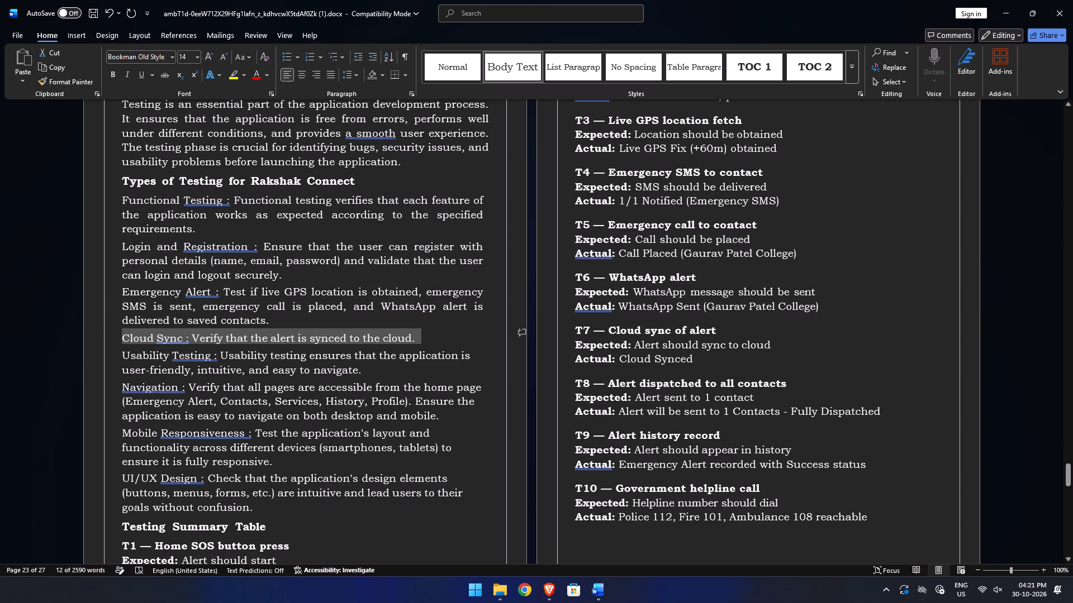
key("ctrl+j")
Justify the Usability Testing and Navigation paragraphs under Types of Testing in Chapter 7.
left_click_drag(368, 372, 75, 353)
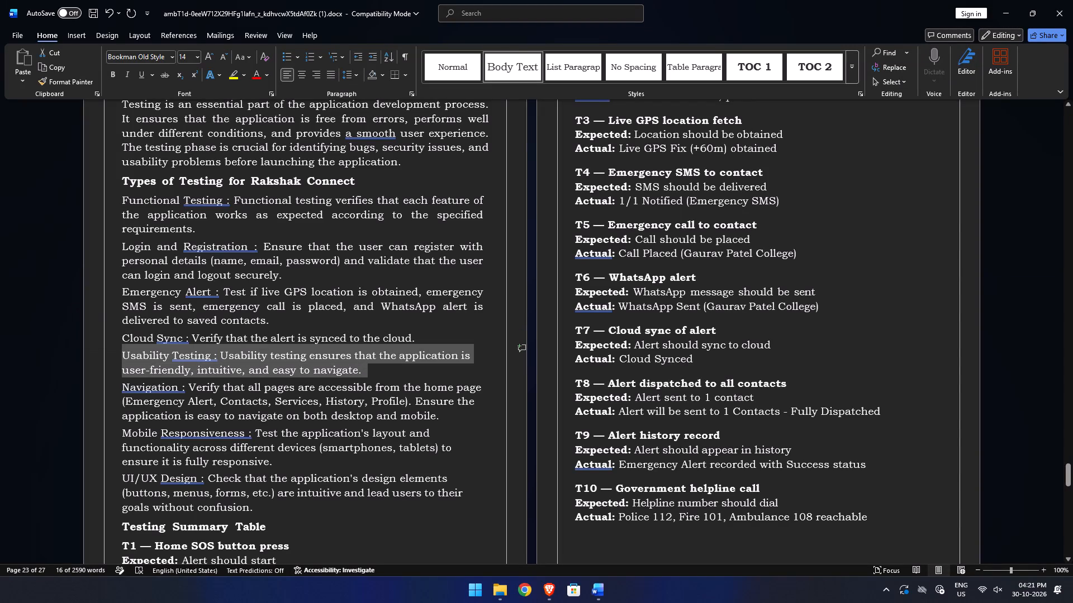
key("ctrl+j")
left_click_drag(445, 414, 272, 409)
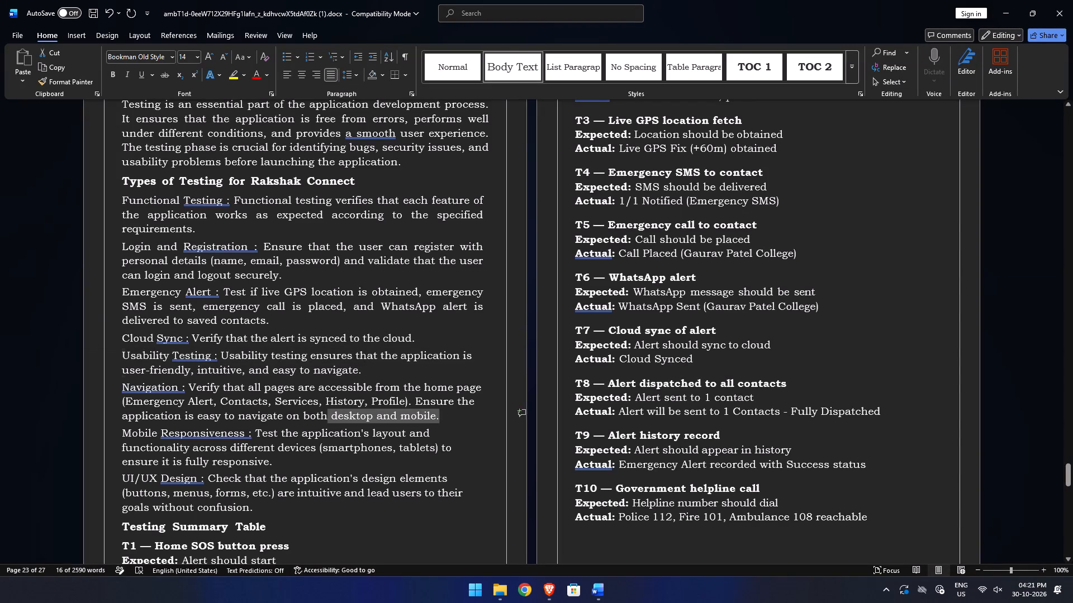
left_click_drag(272, 409, 47, 390)
key("ctrl+j")
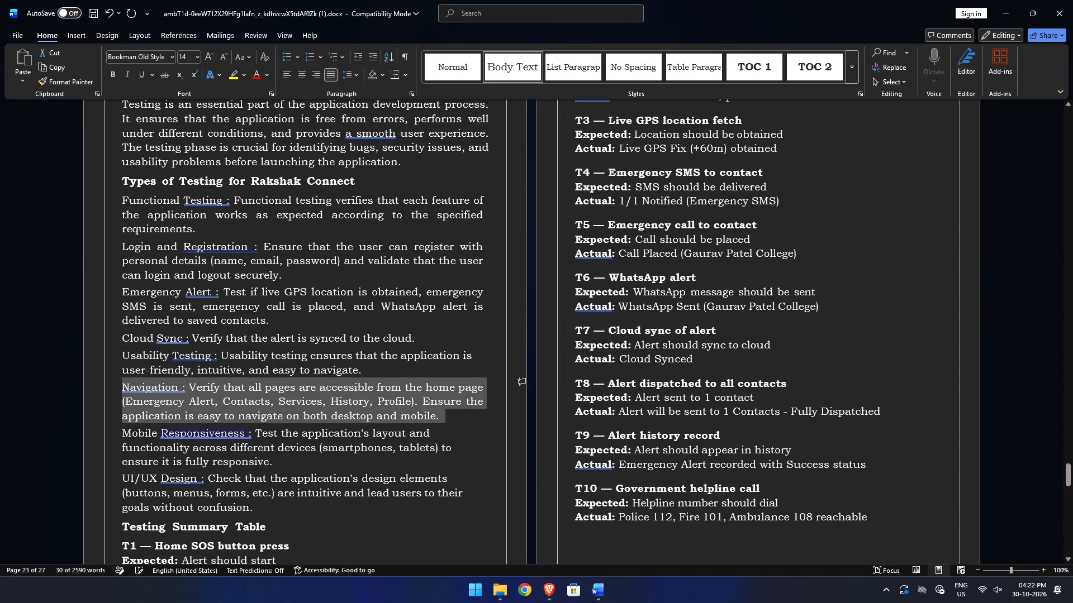
Justify the Mobile Responsiveness and UI/UX Design paragraphs under Types of Testing for Rakshak Connect.
left_click_drag(285, 462, 101, 435)
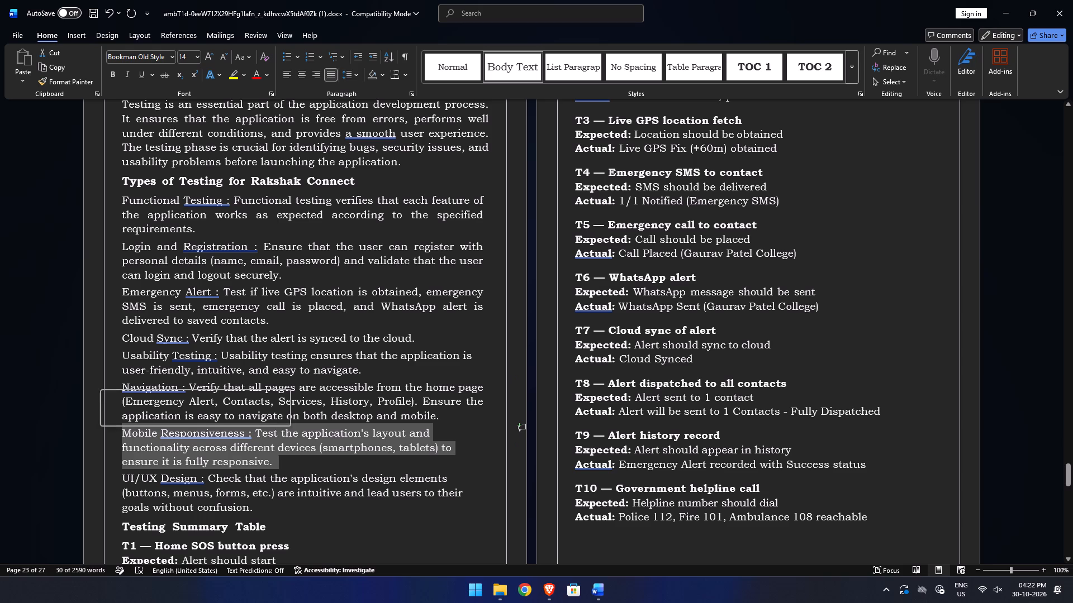
key("ctrl+j")
left_click_drag(267, 507, 94, 487)
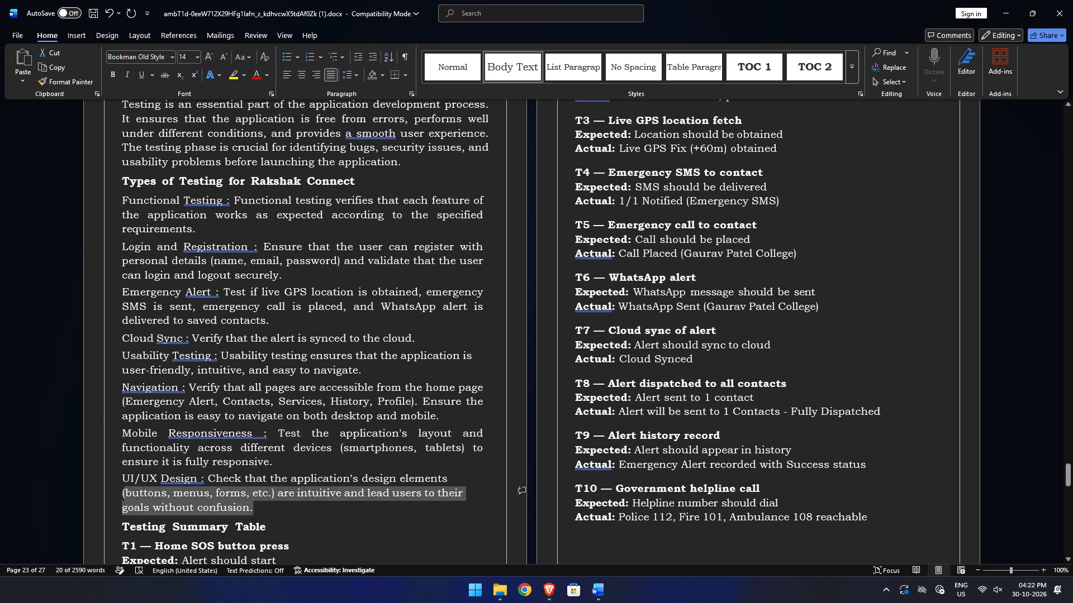
left_click_drag(94, 487, 74, 480)
key("ctrl+j")
scroll(241, 473, "down", 2)
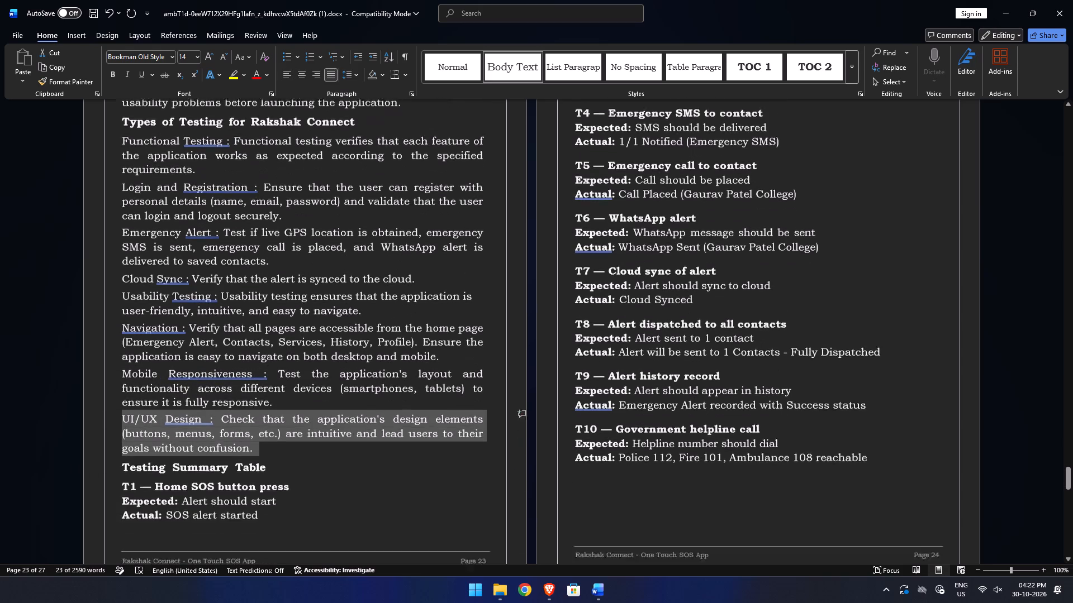
scroll(235, 468, "down", 4)
left_click(339, 414)
Justify the Expected and Actual lines of the T2 3-second countdown test in Chapter 7.
scroll(686, 438, "up", 6)
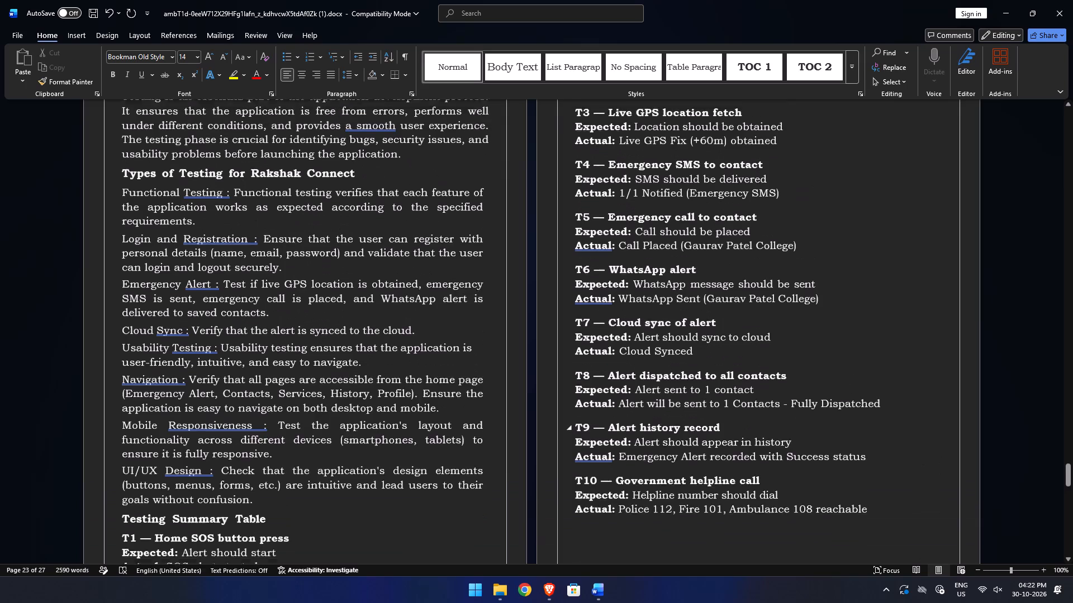
scroll(688, 438, "up", 4)
left_click_drag(863, 201, 615, 216)
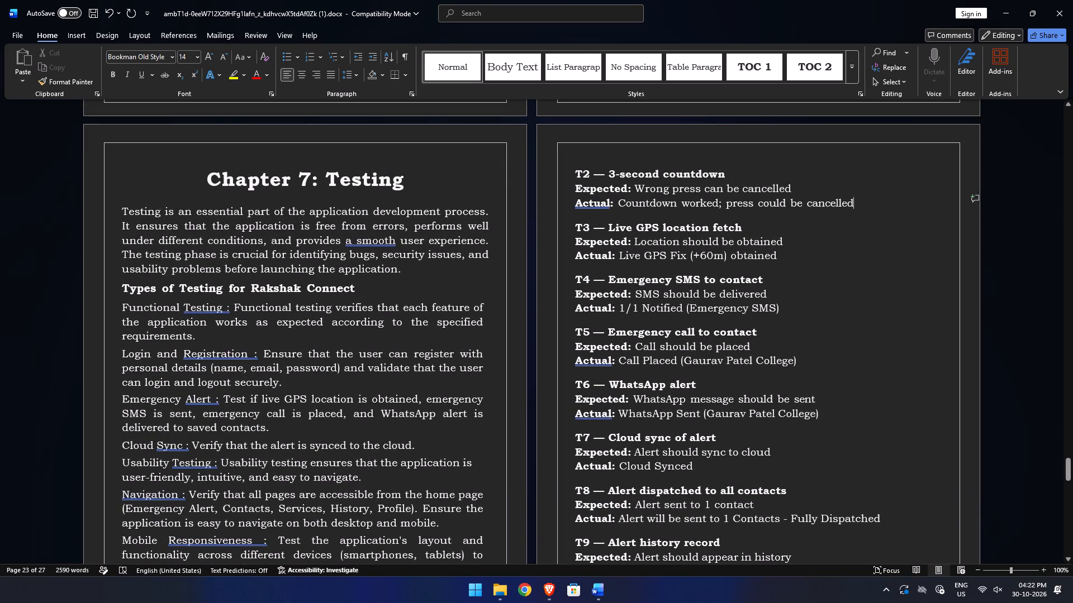
left_click_drag(615, 216, 540, 180)
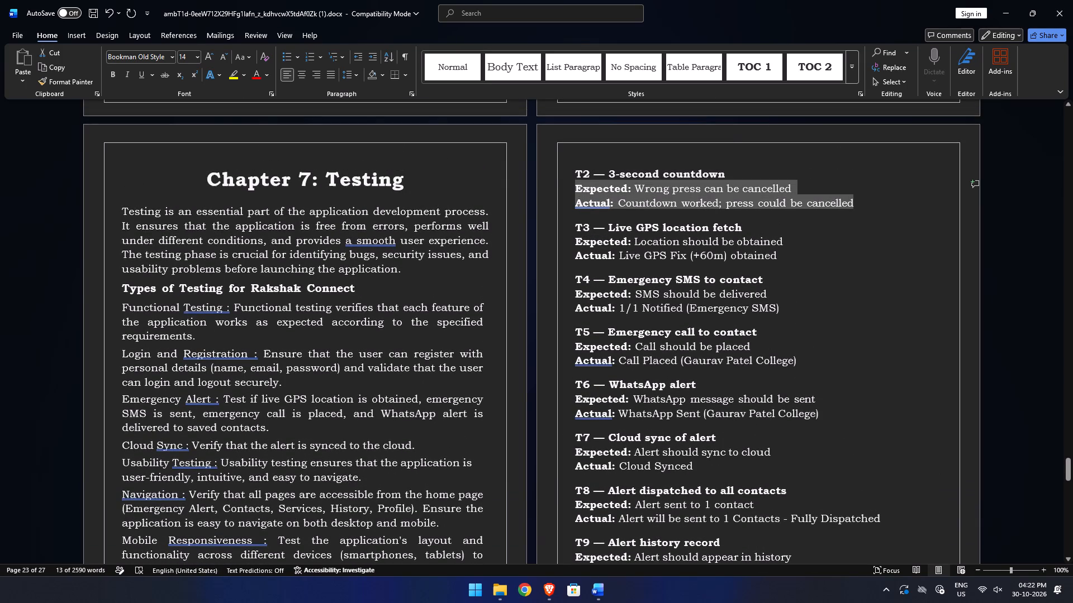
key("ctrl+j")
Justify the Expected and Actual lines of the T3 Live GPS location fetch and T4 Emergency SMS tests in Chapter 7.
left_click(789, 262)
left_click_drag(787, 261, 586, 243)
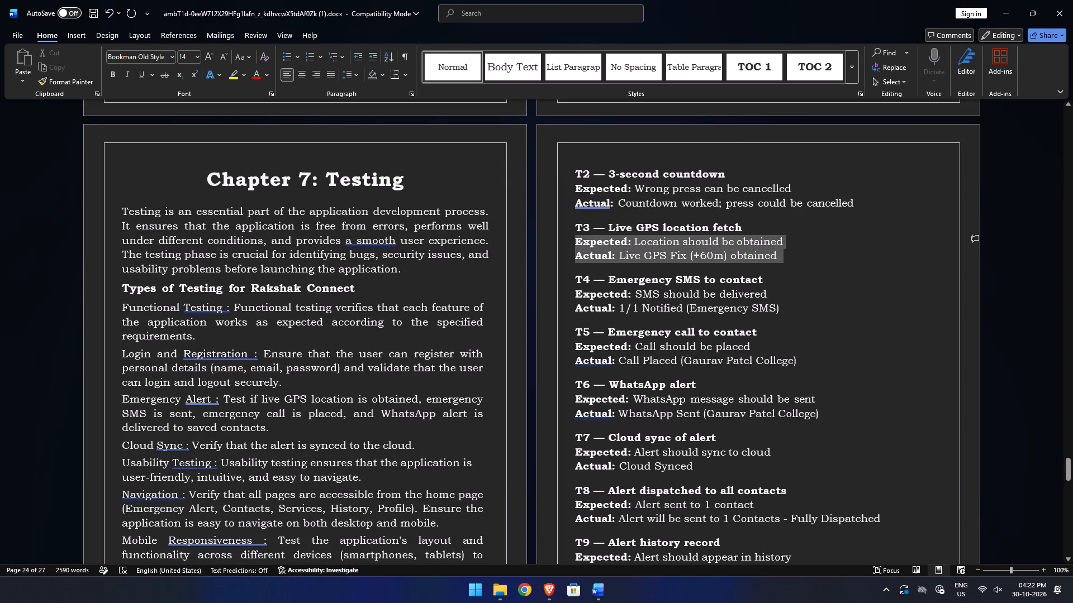
left_click_drag(586, 243, 581, 248)
key("ctrl+j")
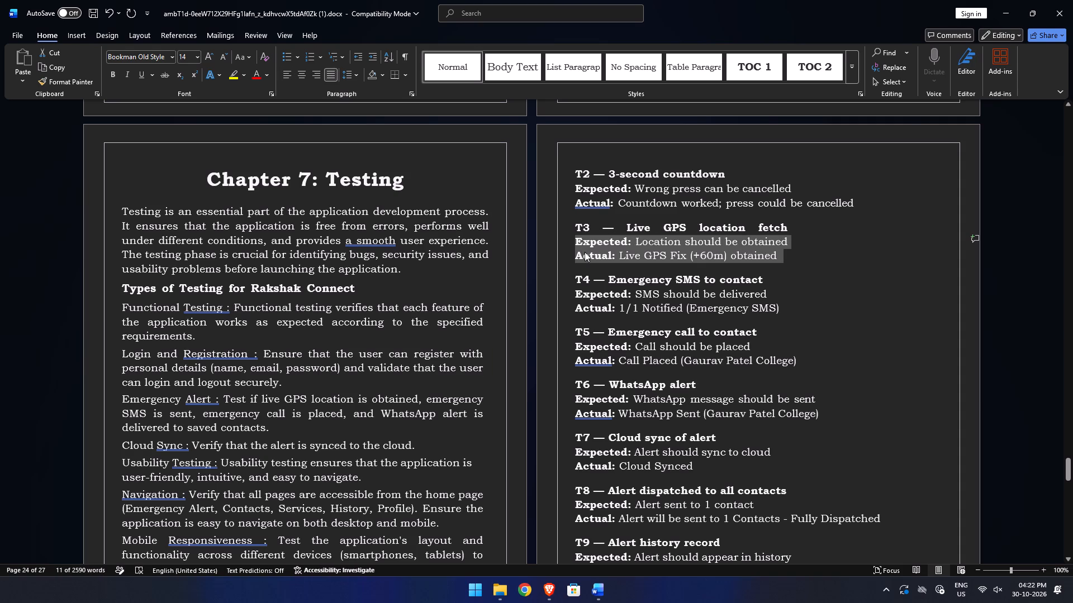
left_click(826, 268)
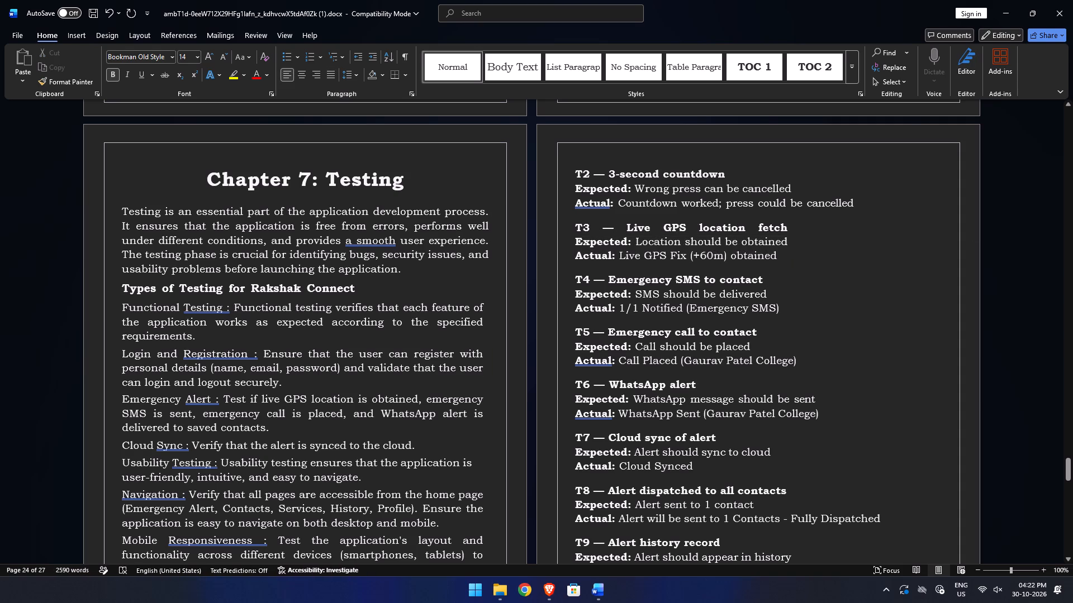
left_click_drag(782, 309, 543, 290)
key("ctrl+j")
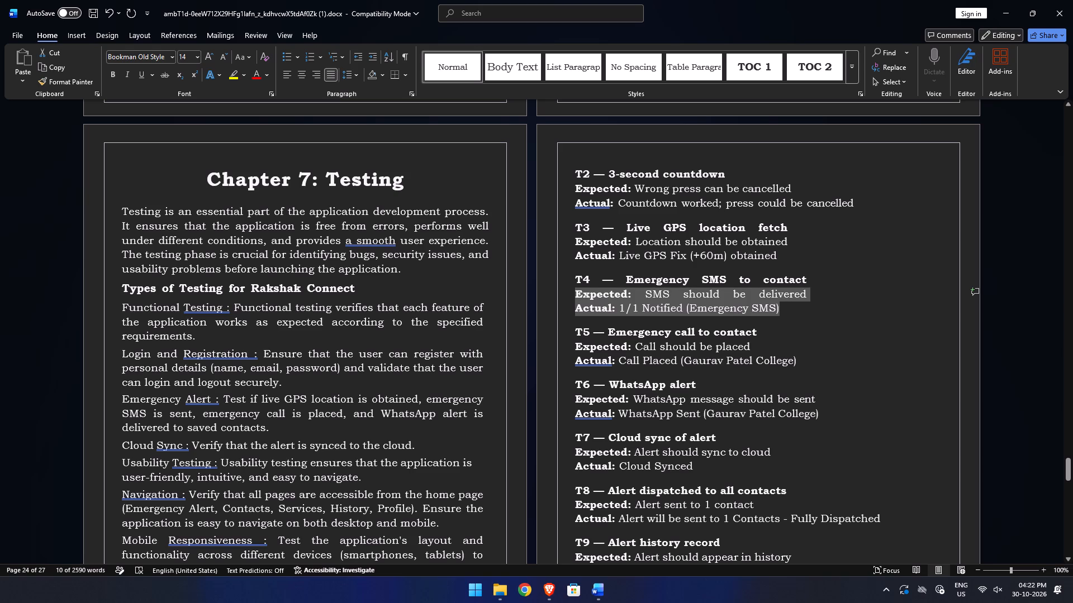
Justify the Expected and Actual lines of the T5 Emergency call to contact and T6 WhatsApp alert tests.
left_click_drag(808, 359, 546, 347)
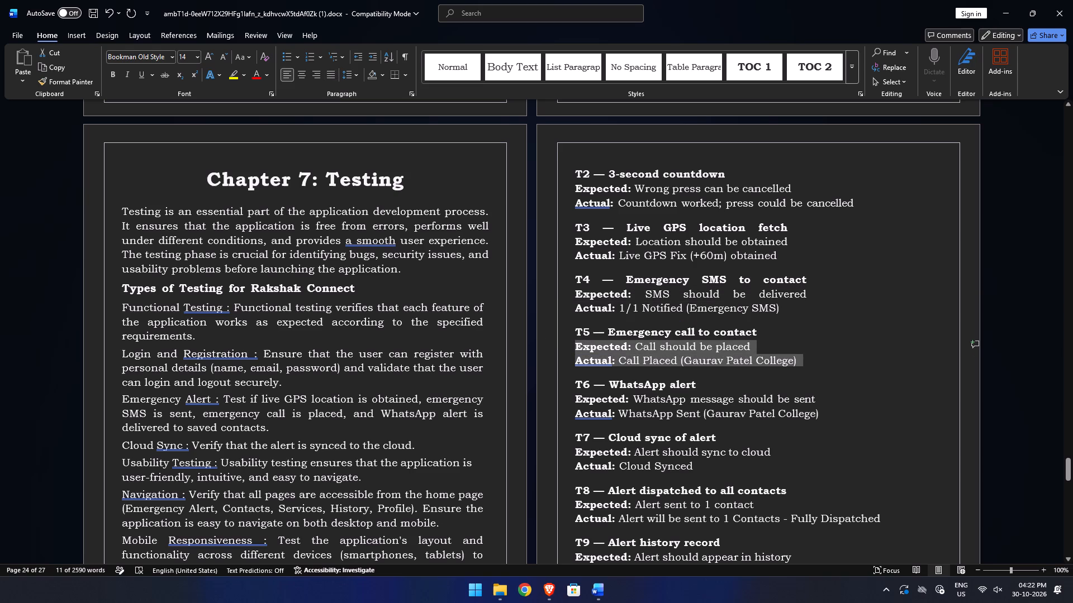
key("ctrl+j")
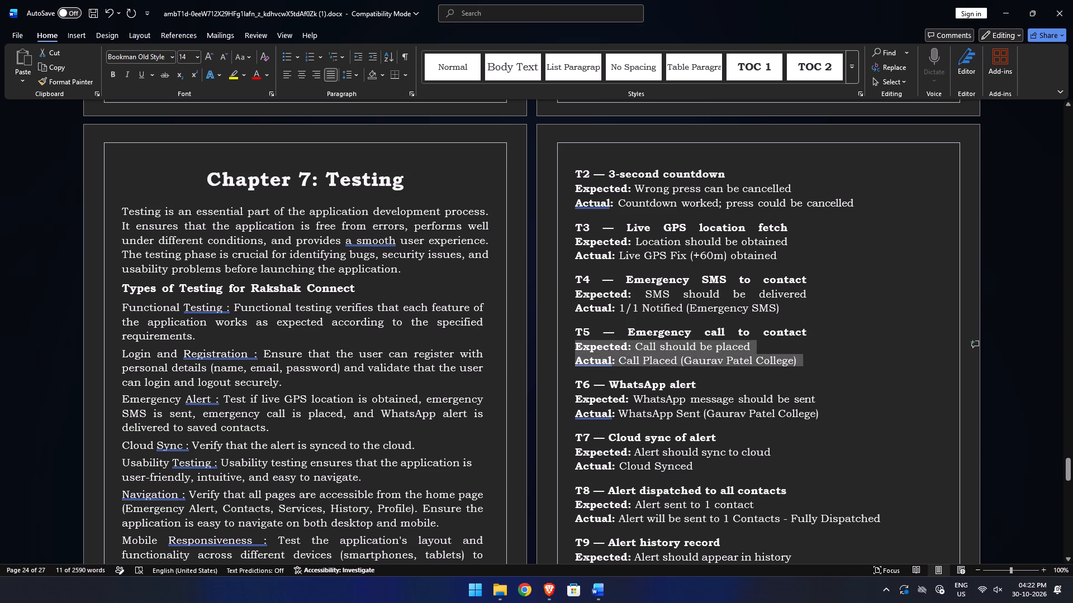
left_click_drag(831, 420, 572, 405)
left_click(740, 433)
left_click_drag(822, 414, 616, 399)
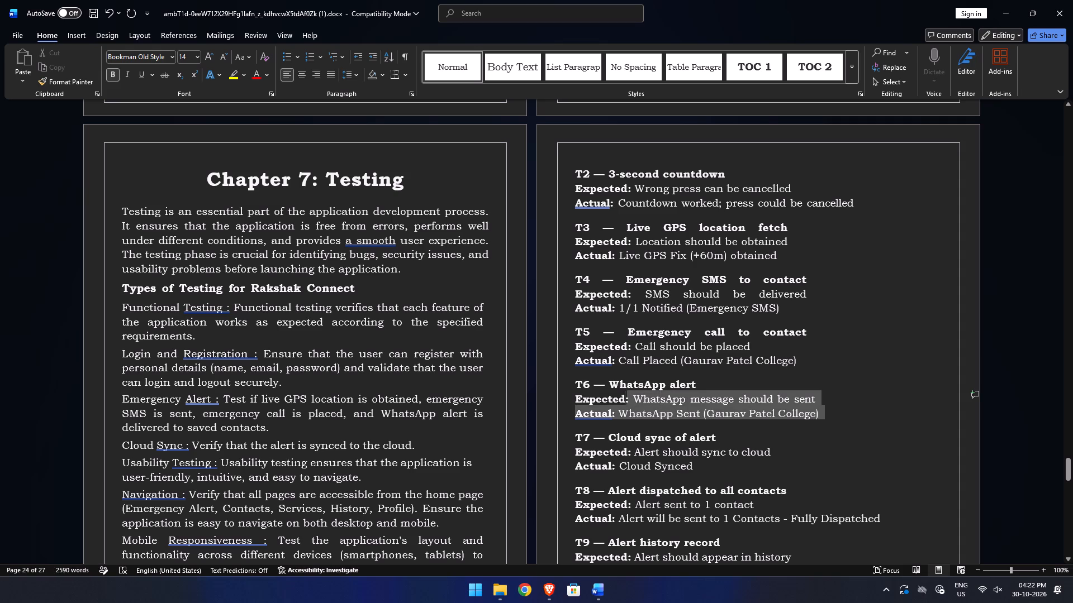
left_click_drag(616, 399, 583, 402)
key("ctrl+j")
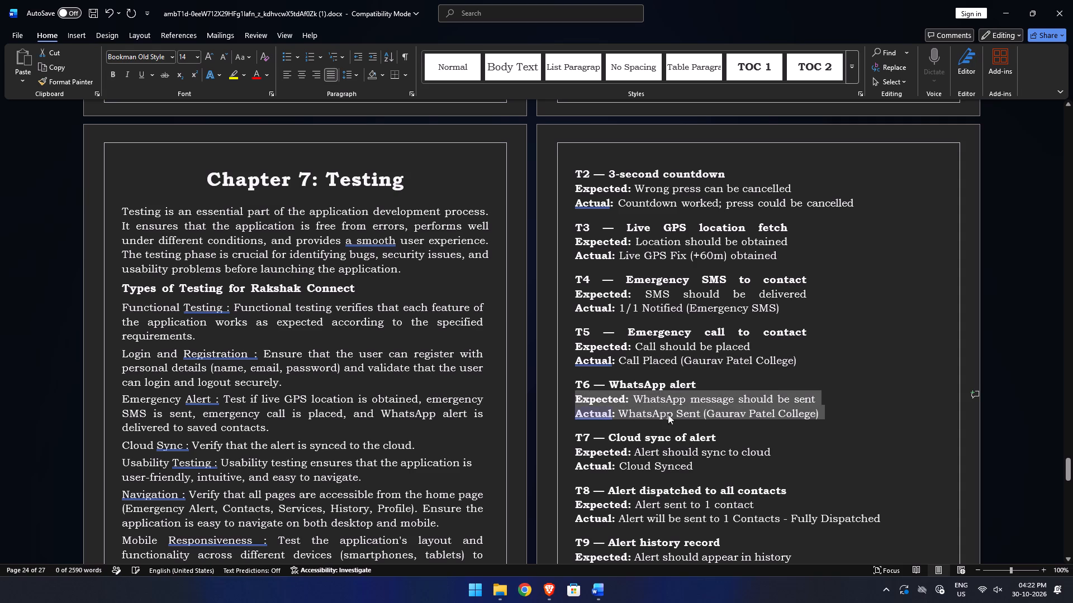
left_click(817, 442)
Justify the Expected and Actual lines of the T7 Cloud sync of alert and T8 Alert dispatched to all contacts tests.
scroll(768, 443, "down", 1)
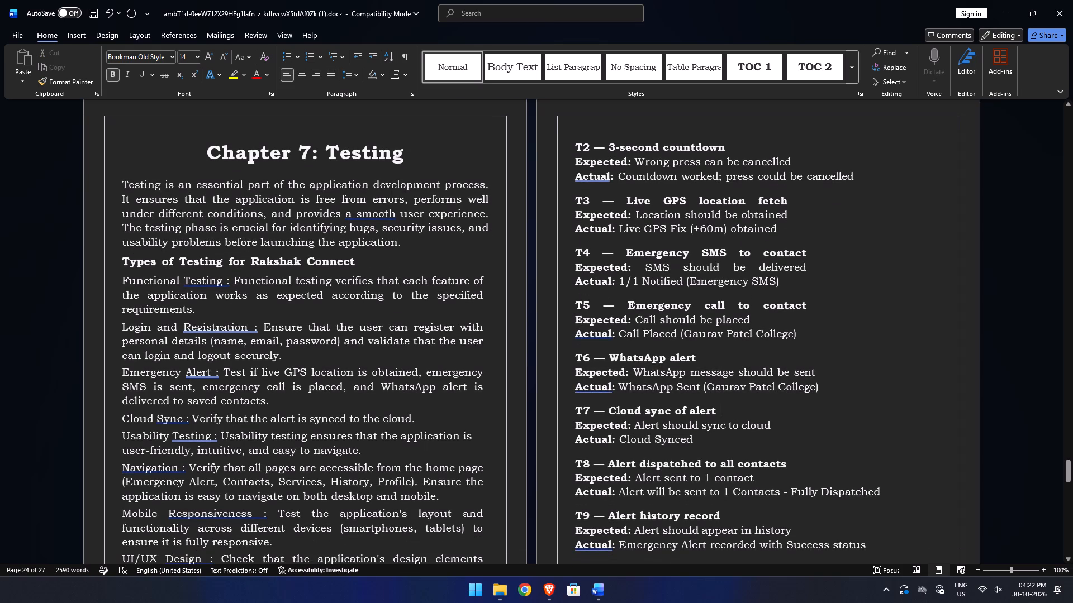
left_click_drag(679, 443, 544, 425)
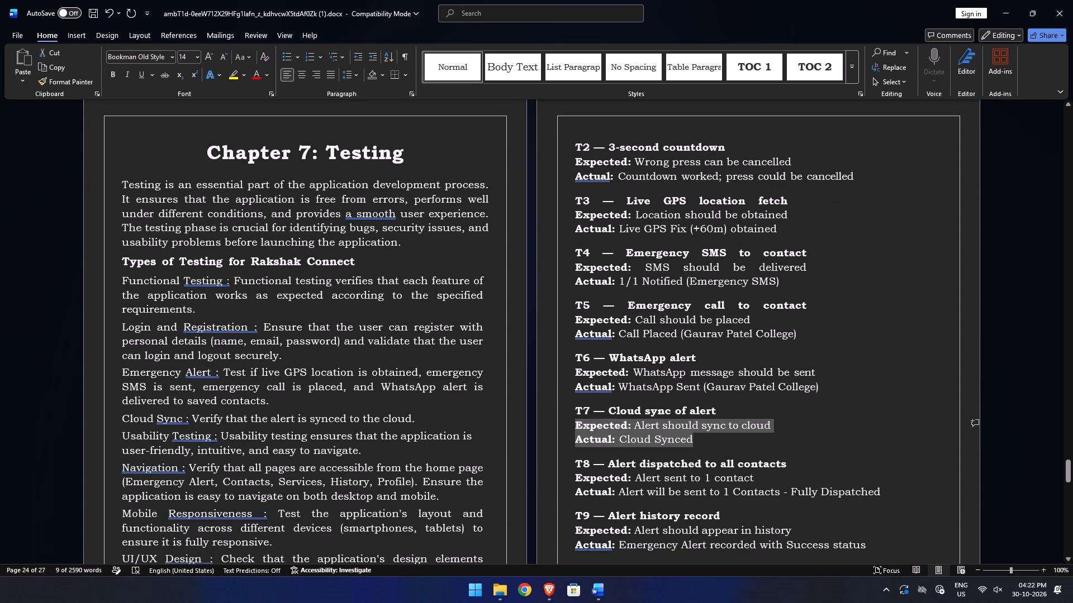
key("ctrl+j")
left_click(736, 447)
scroll(690, 427, "down", 3)
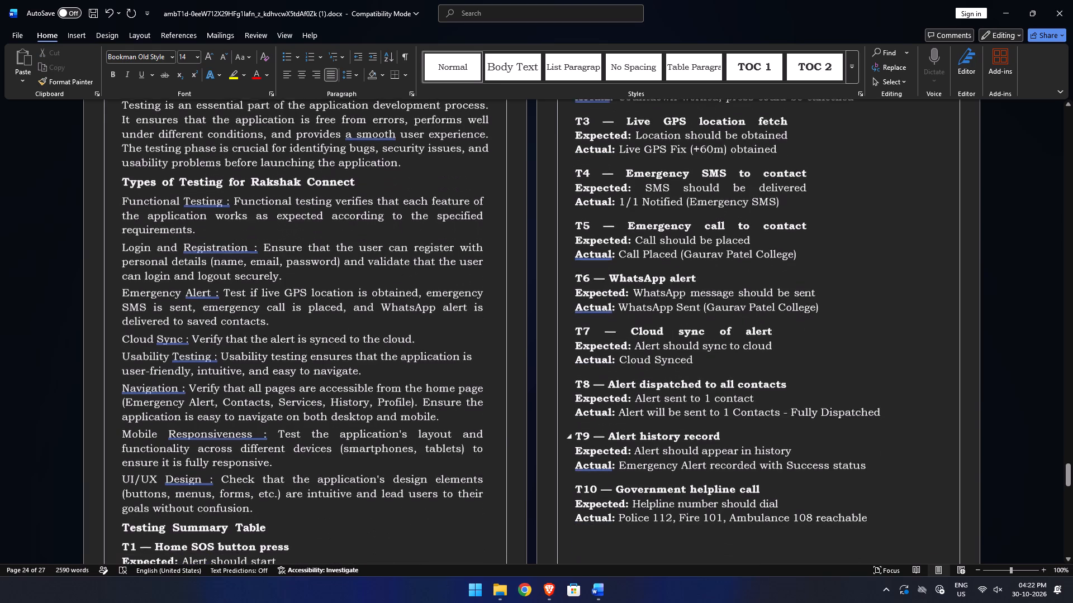
left_click_drag(889, 410, 576, 399)
key("ctrl+j")
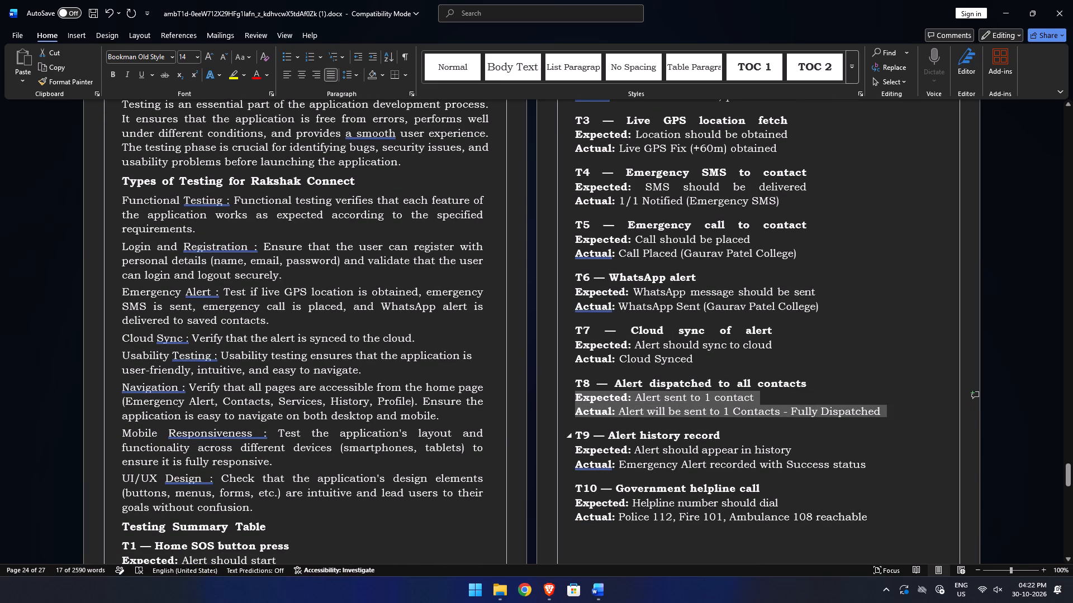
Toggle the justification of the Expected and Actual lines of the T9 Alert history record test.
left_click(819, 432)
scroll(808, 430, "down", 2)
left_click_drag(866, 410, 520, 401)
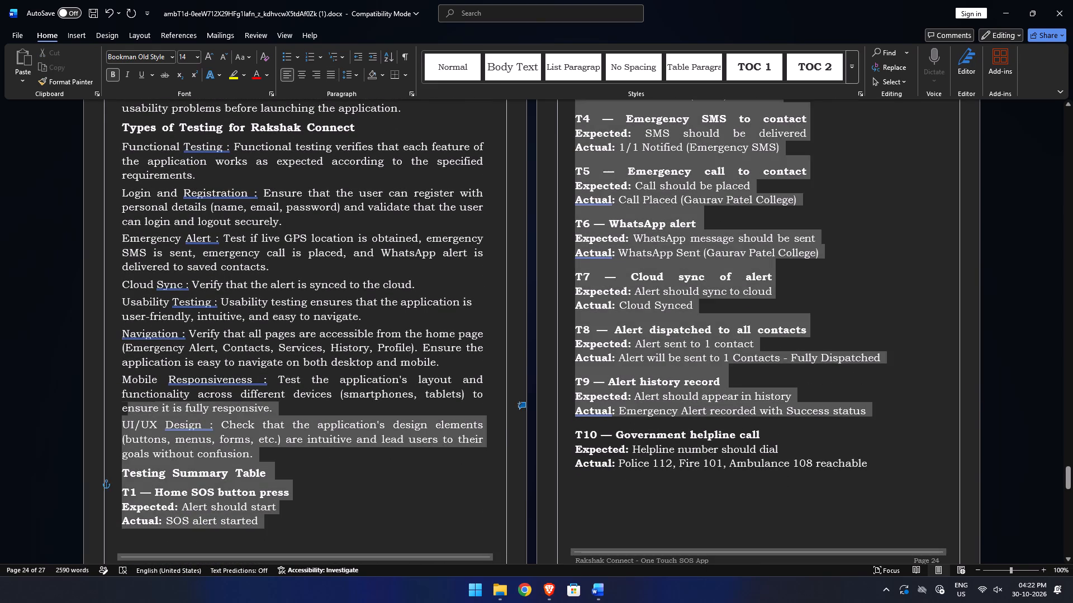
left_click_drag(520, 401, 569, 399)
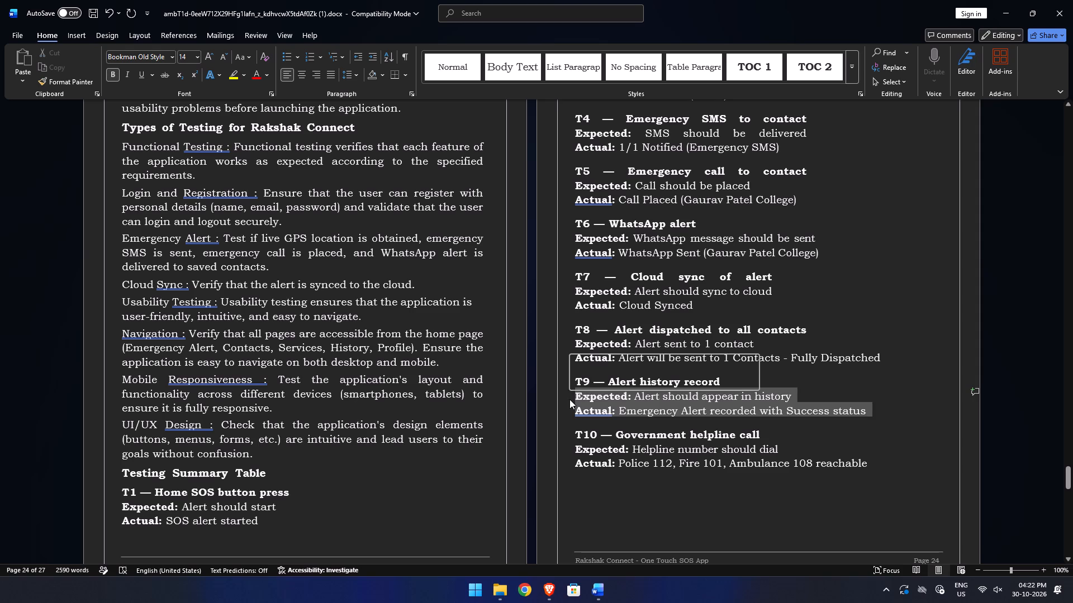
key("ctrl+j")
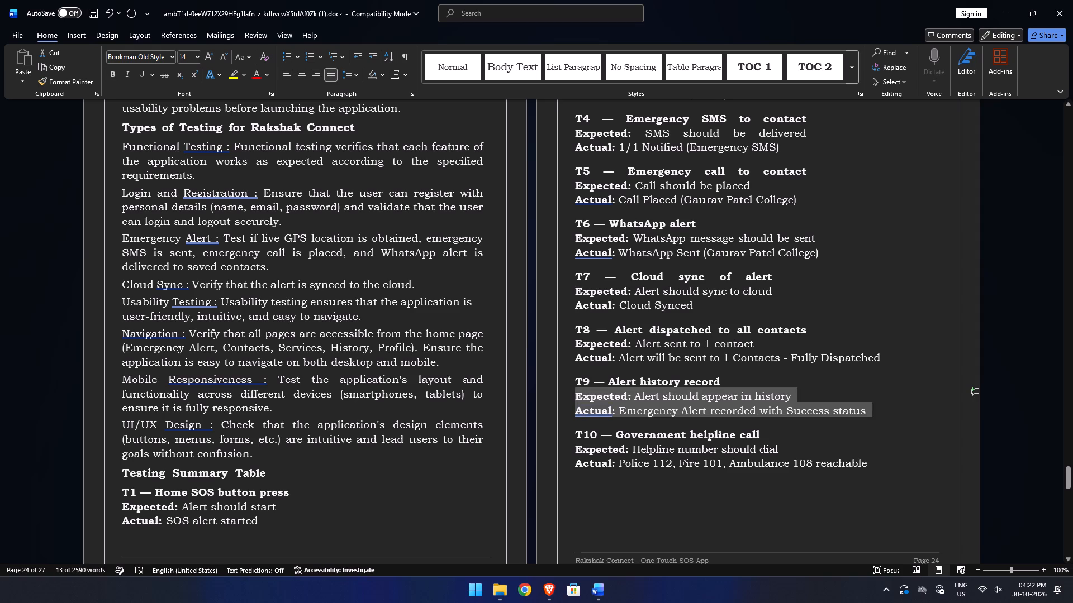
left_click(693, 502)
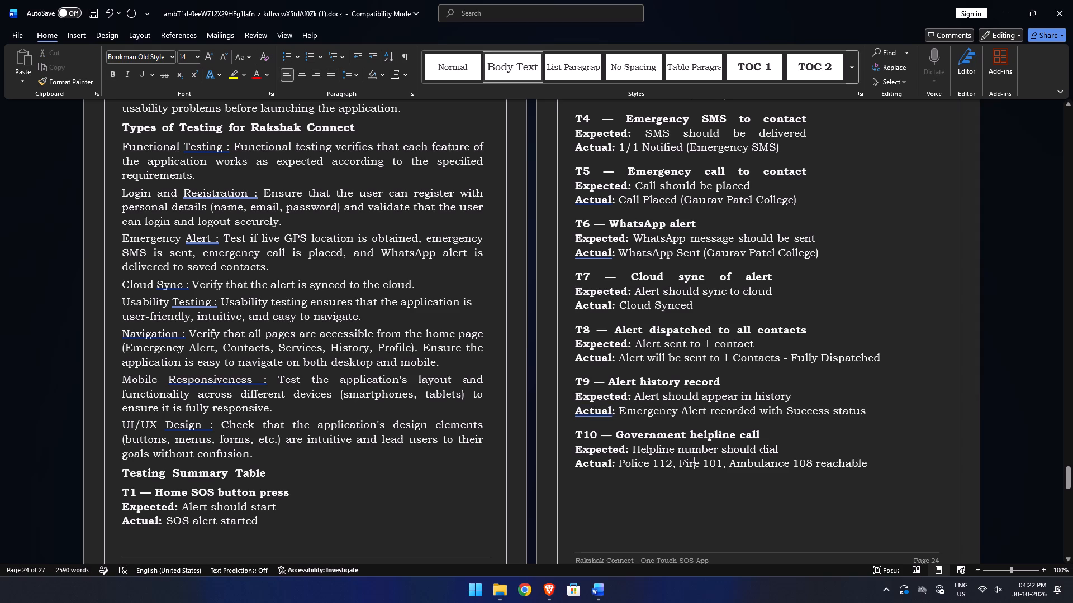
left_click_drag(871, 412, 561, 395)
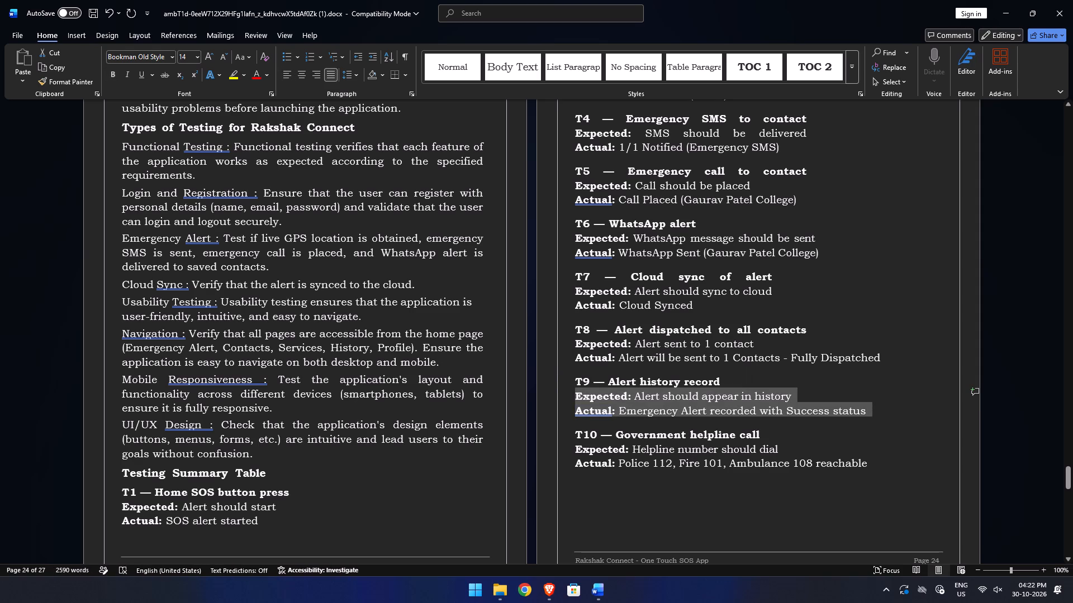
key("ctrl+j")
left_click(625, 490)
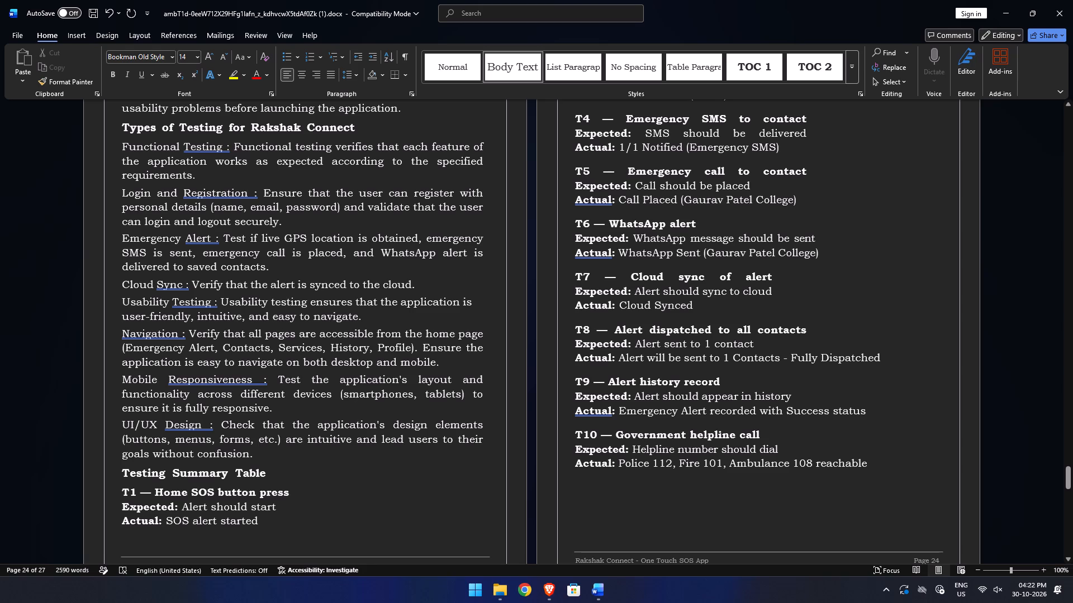
Justify the Expected and Actual lines of the T10 Government helpline call test.
left_click_drag(879, 471, 580, 451)
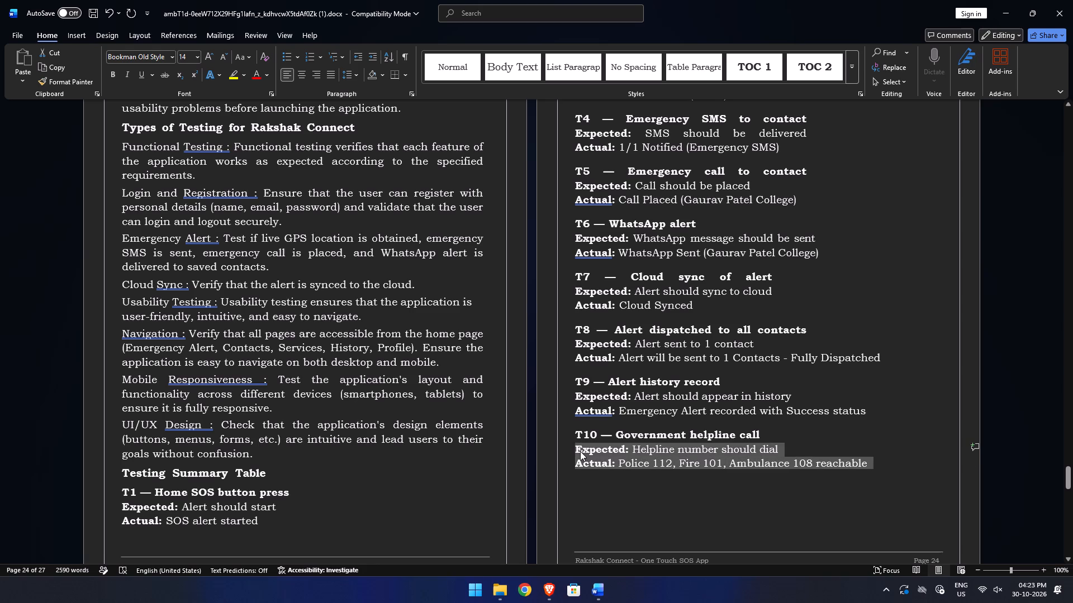
key("ctrl+j")
left_click(601, 495)
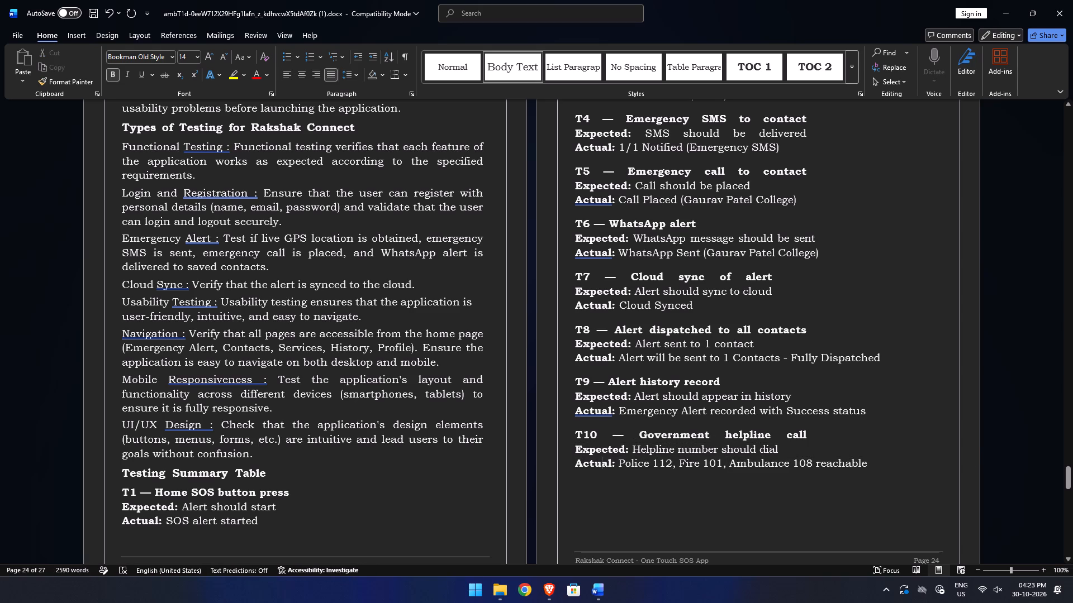
Remove the justification from the stretched T10, T7 and T8 test headings, returning them to left alignment.
left_click_drag(814, 435, 599, 434)
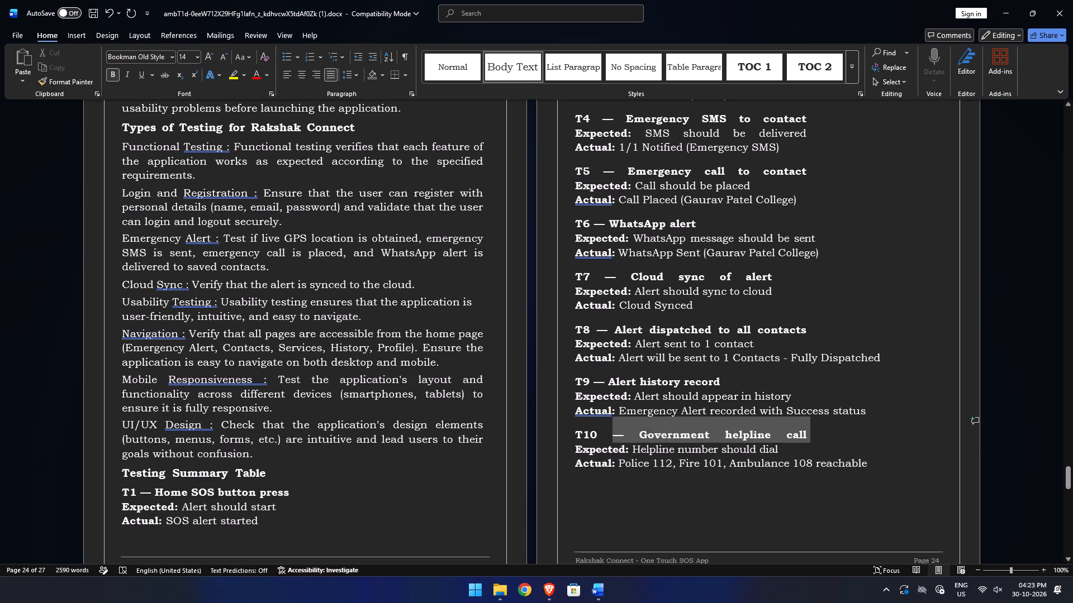
left_click_drag(599, 434, 568, 434)
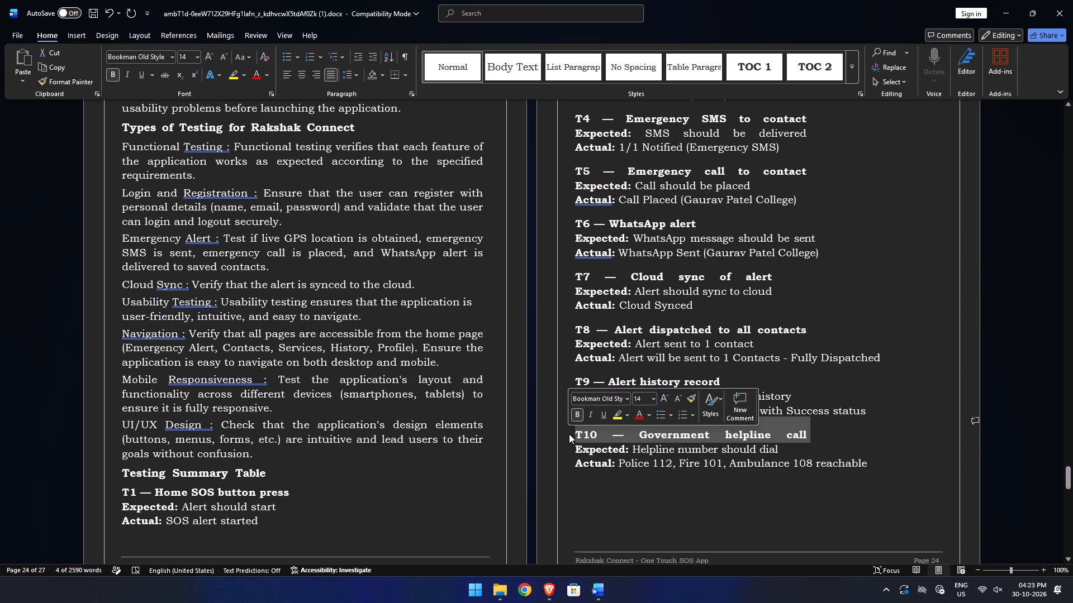
key("ctrl+j")
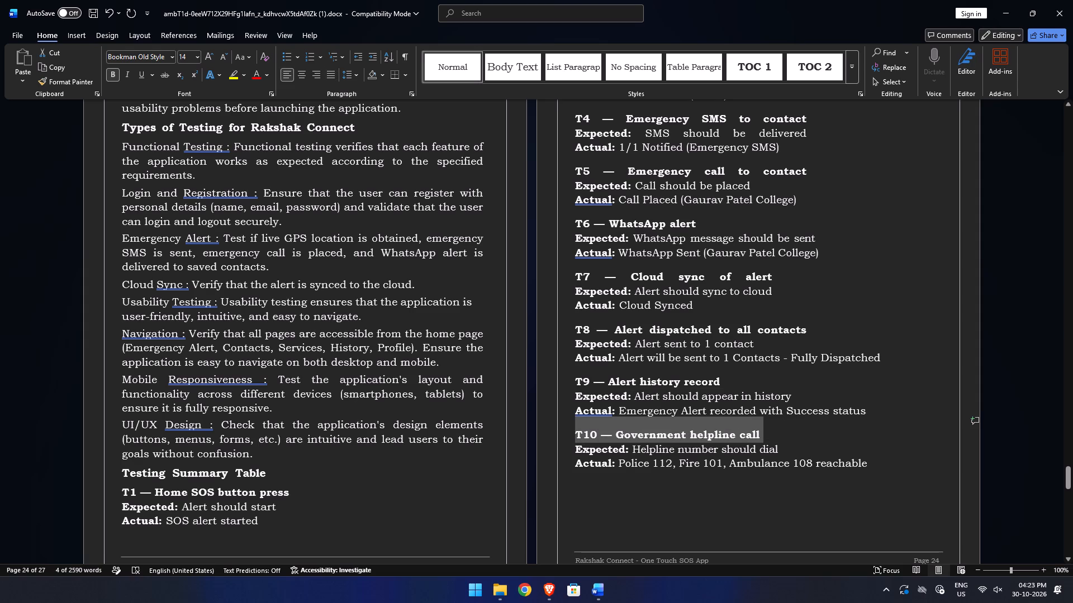
left_click_drag(774, 271, 576, 281)
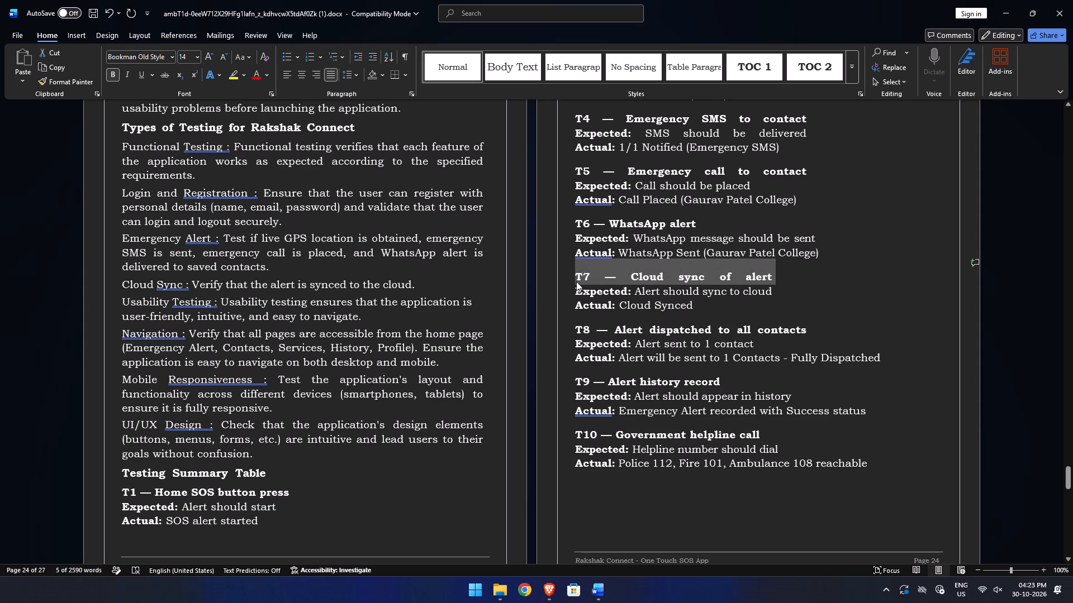
key("ctrl+j")
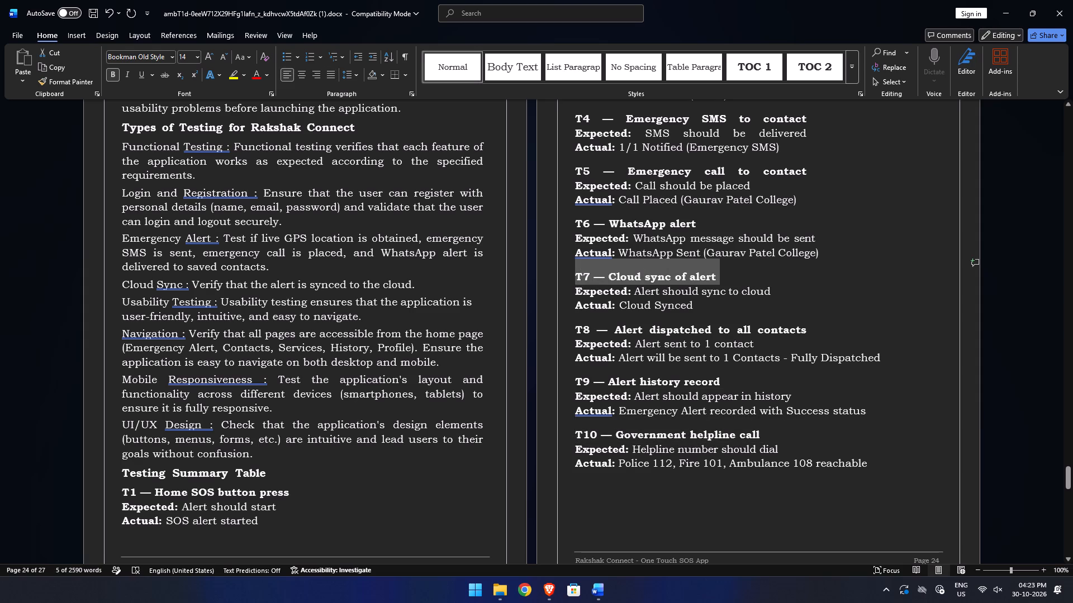
left_click_drag(809, 331, 574, 325)
key("ctrl+j")
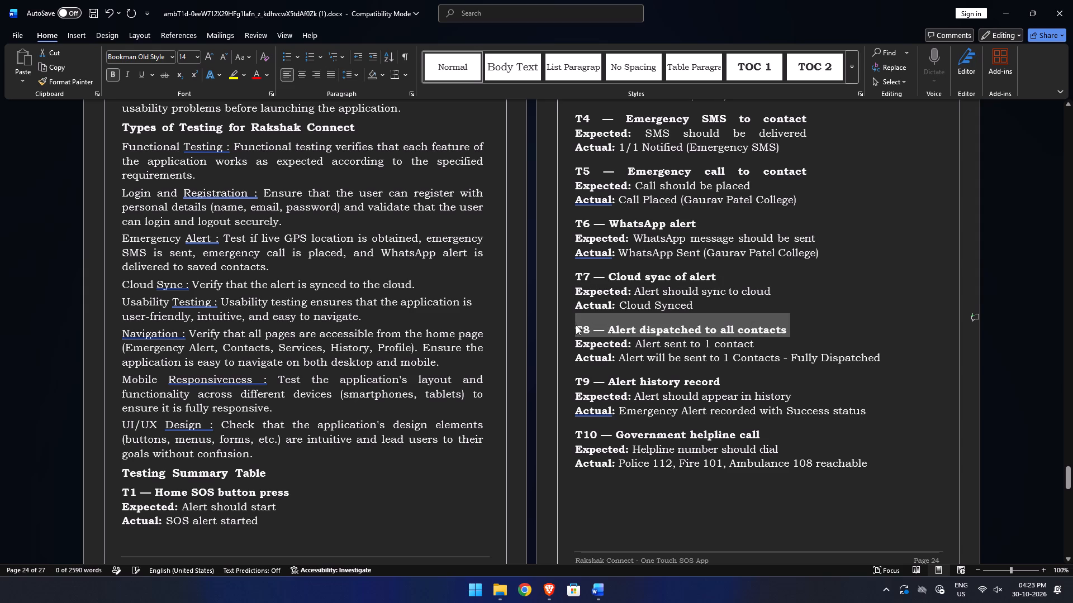
Justify the T6 WhatsApp alert test heading in Chapter 7.
scroll(704, 378, "up", 2)
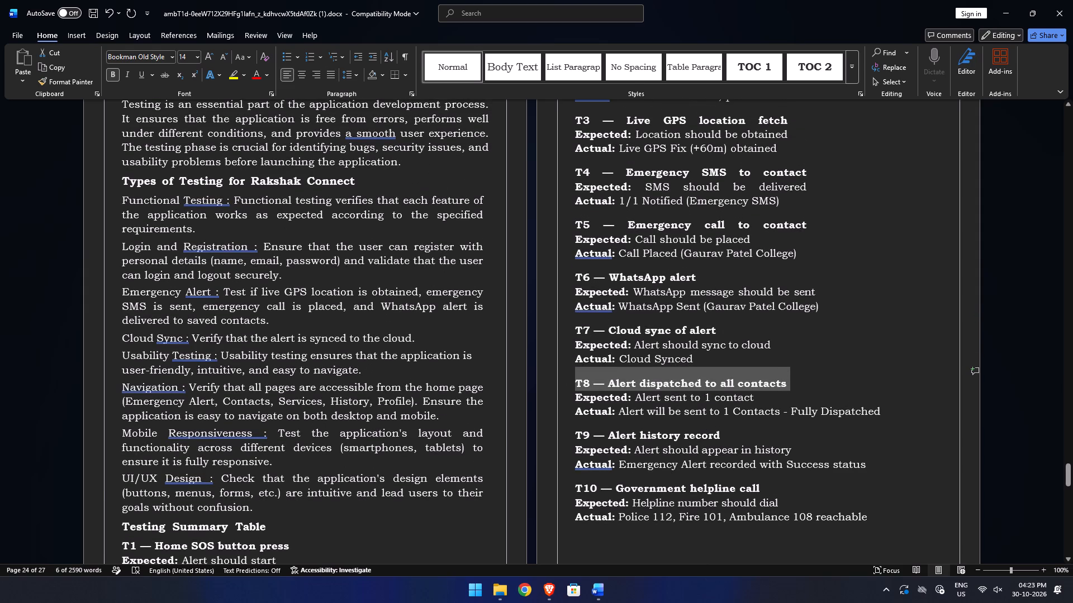
left_click_drag(700, 275, 566, 277)
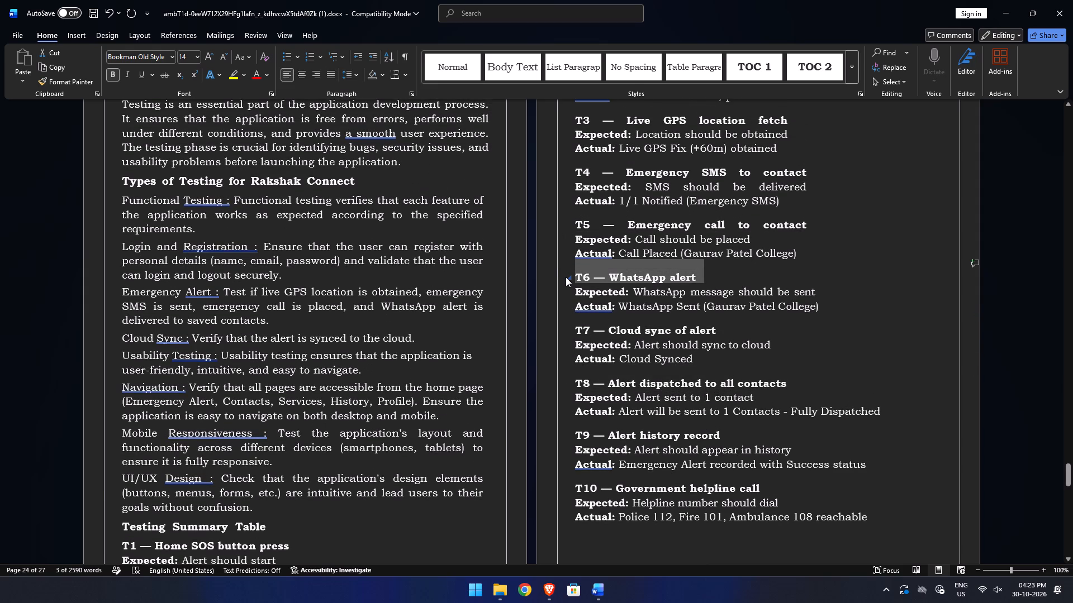
key("ctrl+j")
Remove the justification from the stretched T4 Emergency SMS and T3 Live GPS location fetch headings, returning them to left alignment.
scroll(777, 181, "up", 2)
left_click_drag(807, 222, 608, 227)
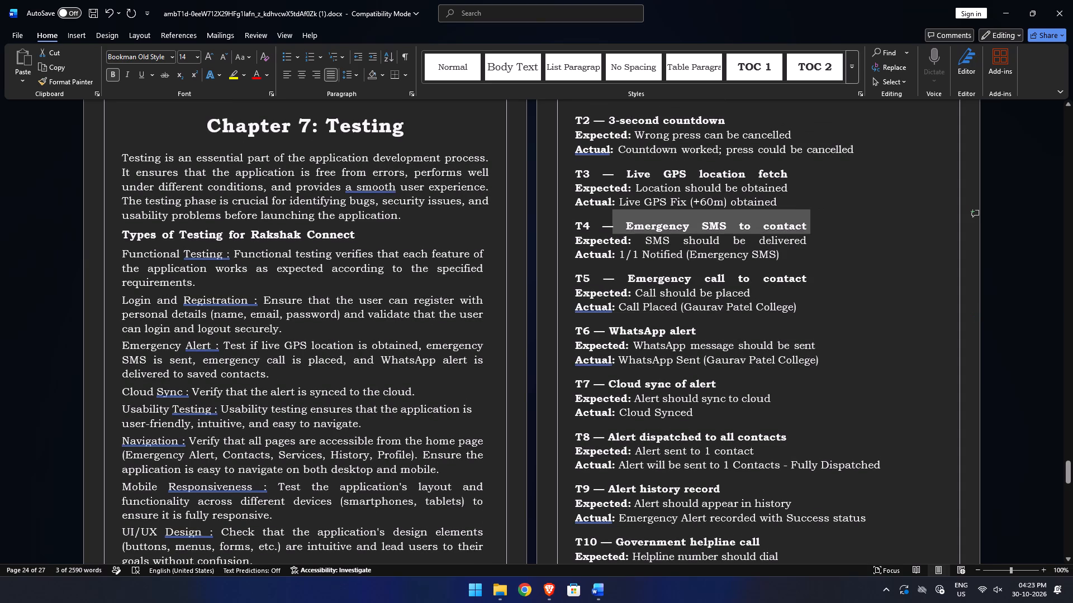
left_click_drag(608, 227, 571, 226)
key("ctrl+j")
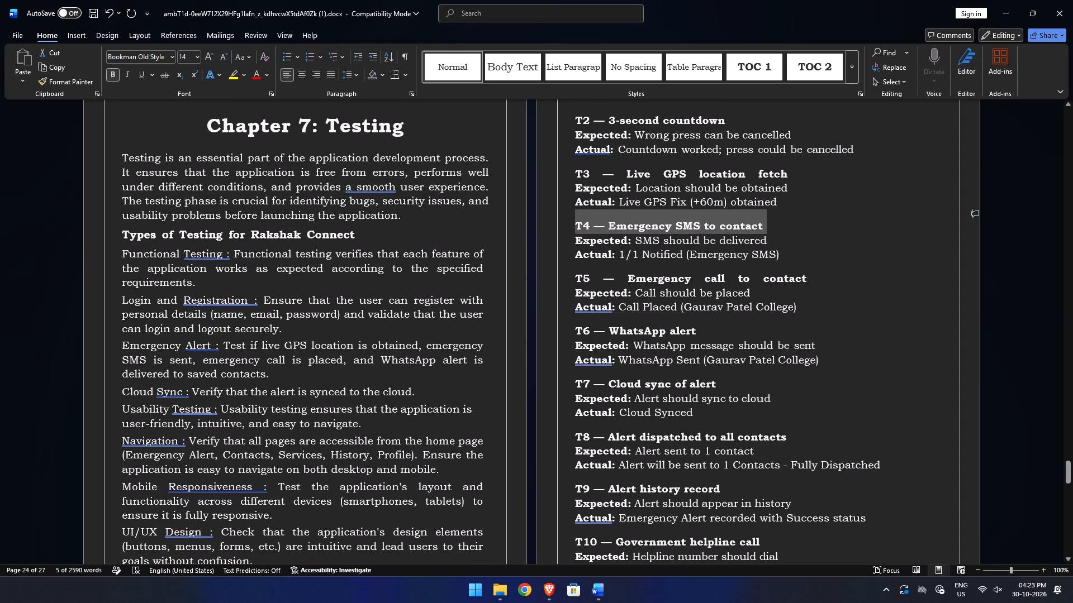
left_click_drag(794, 170, 571, 170)
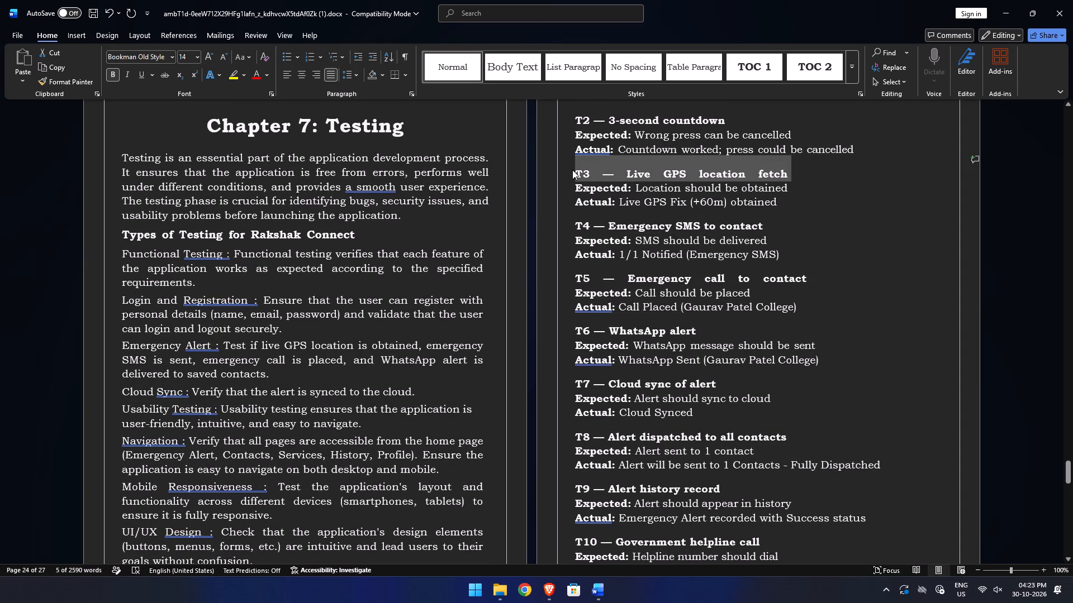
key("ctrl+j")
Justify the T2 3-second countdown test heading in Chapter 7 and deselect it.
scroll(573, 170, "up", 1)
left_click_drag(730, 143, 573, 151)
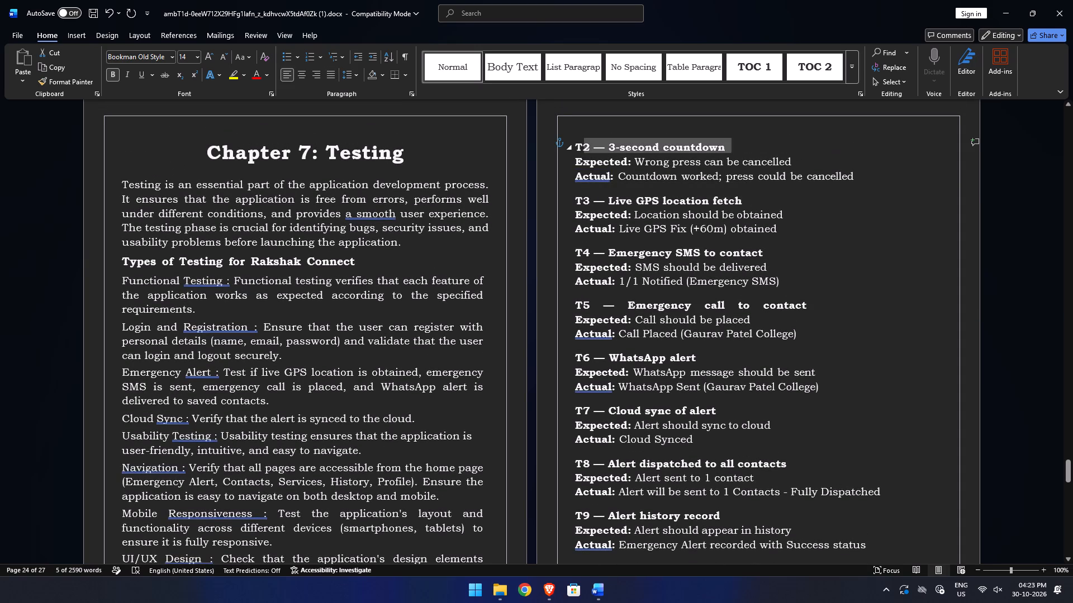
left_click_drag(573, 151, 562, 151)
key("ctrl+j")
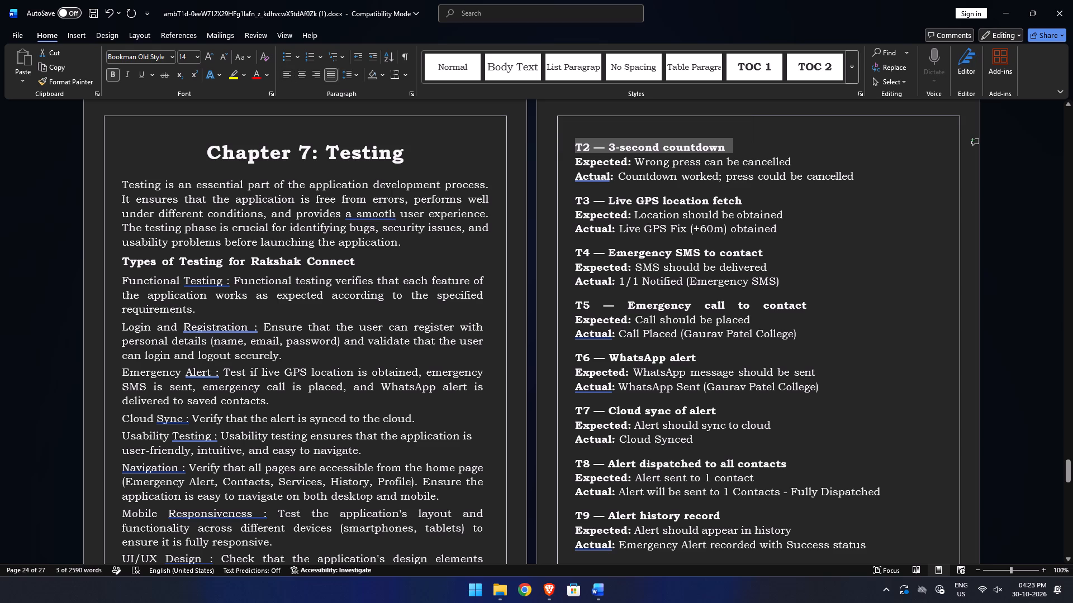
left_click(856, 229)
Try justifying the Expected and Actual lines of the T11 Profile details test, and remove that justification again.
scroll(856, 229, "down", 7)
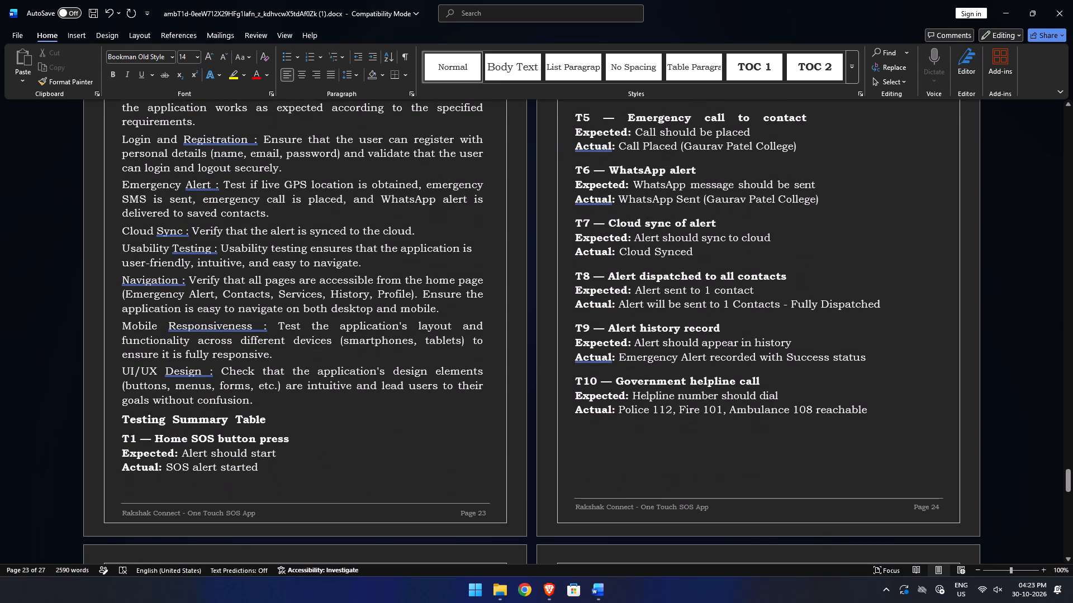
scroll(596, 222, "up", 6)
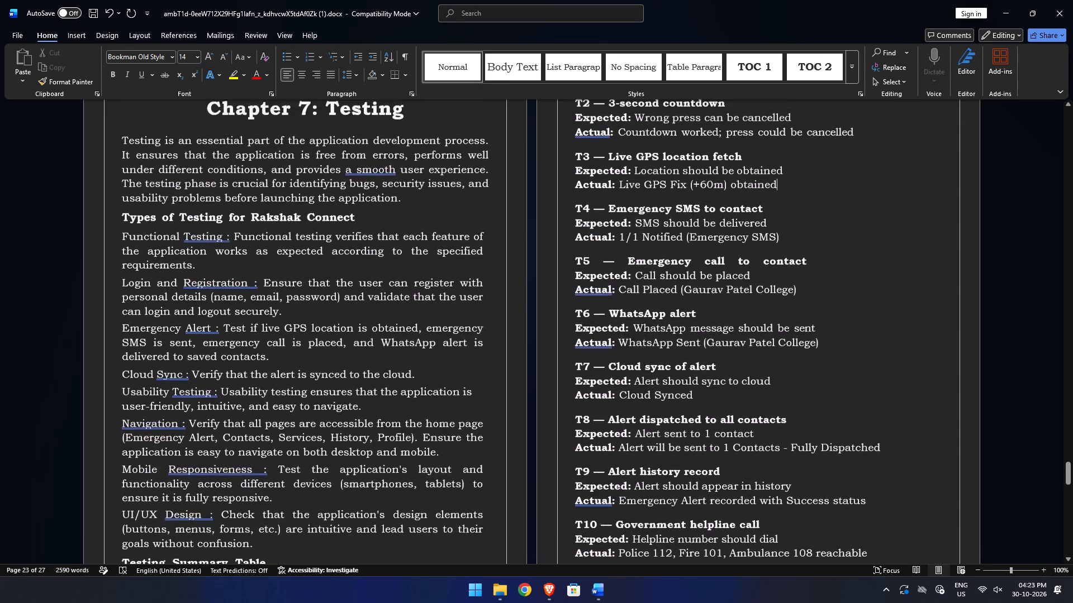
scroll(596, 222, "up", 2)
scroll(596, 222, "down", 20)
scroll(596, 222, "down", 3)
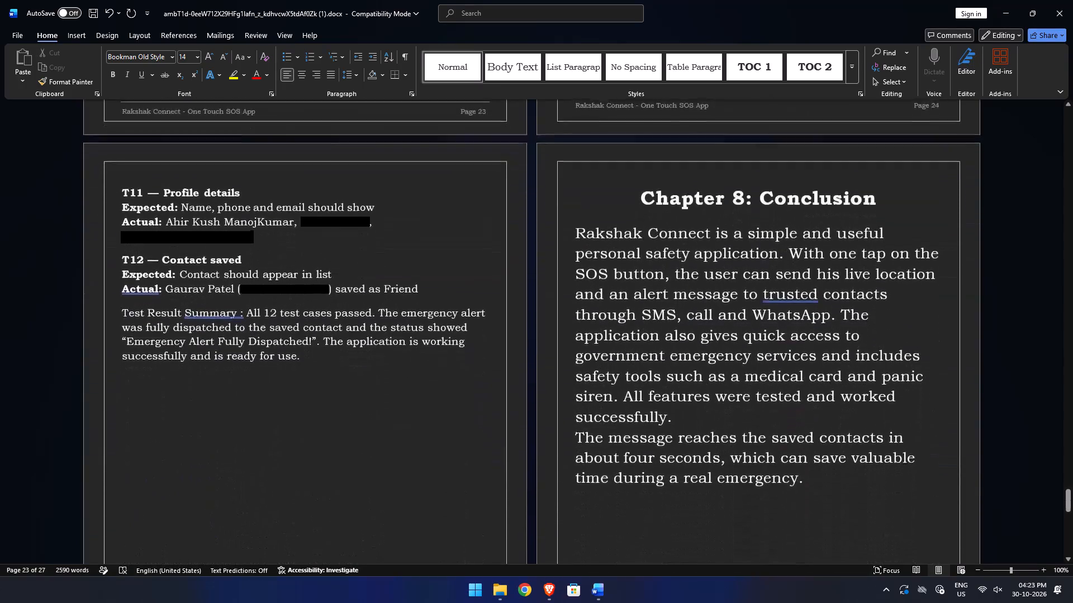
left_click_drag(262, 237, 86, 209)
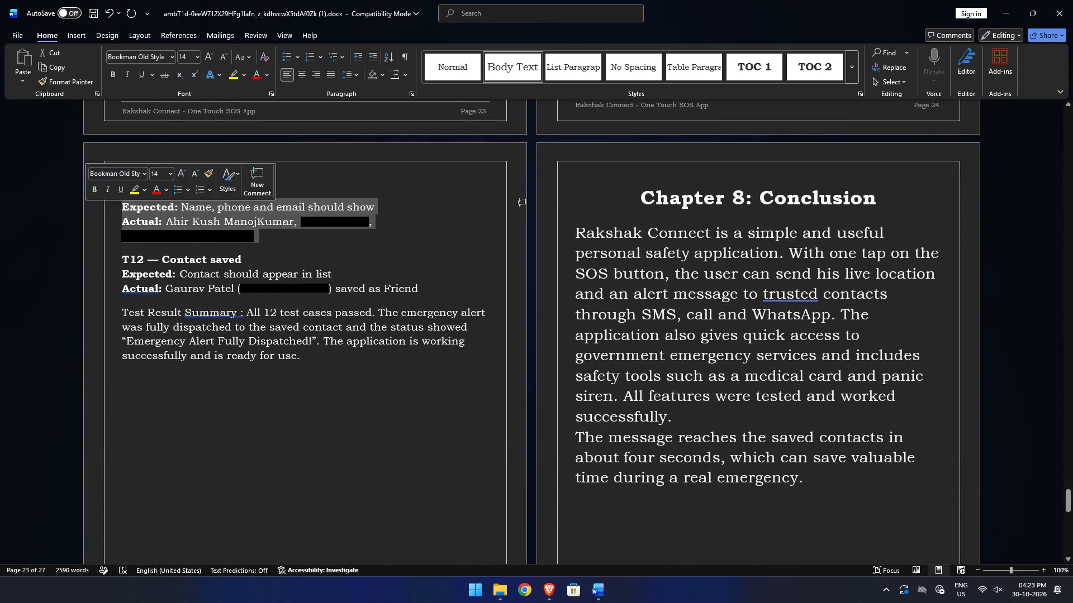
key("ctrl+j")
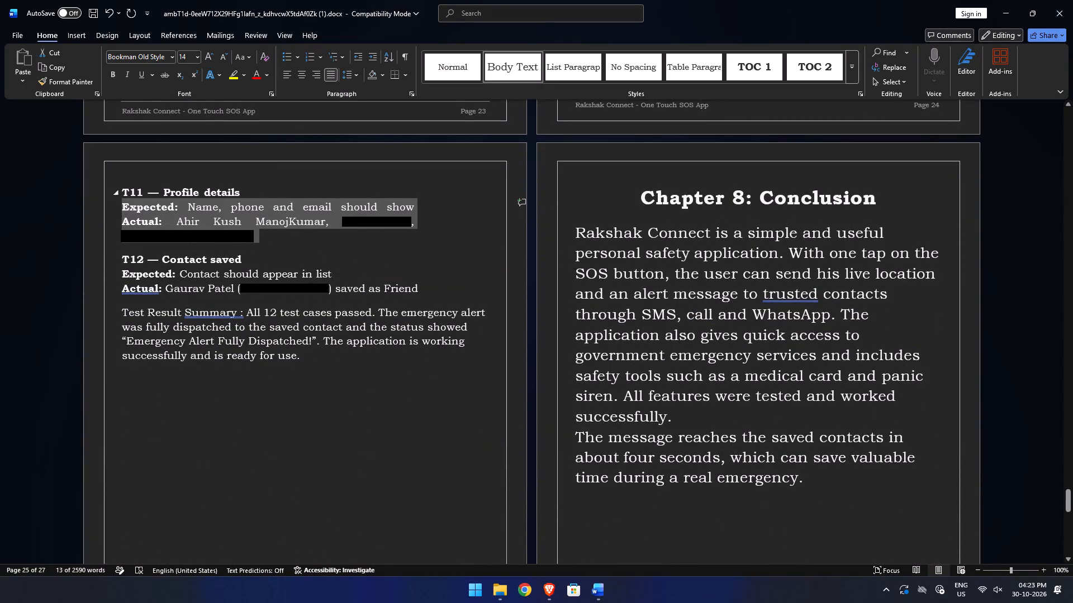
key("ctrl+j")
Select the T11 Profile details test heading.
left_click_drag(246, 193, 127, 188)
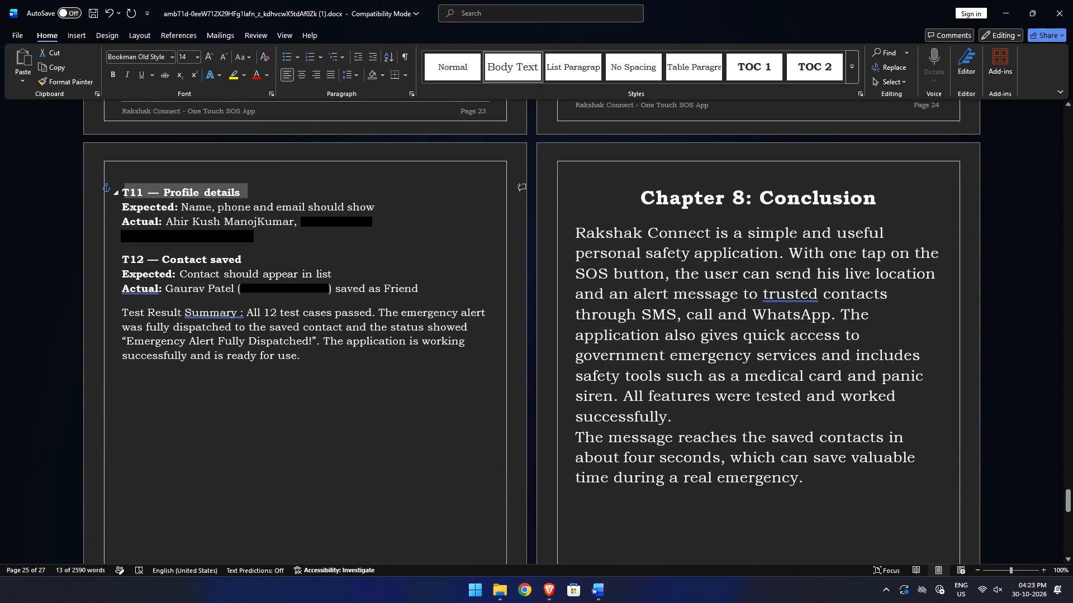
Justify the Test Result Summary paragraph below the T12 Contact saved test.
left_click_drag(127, 188, 121, 188)
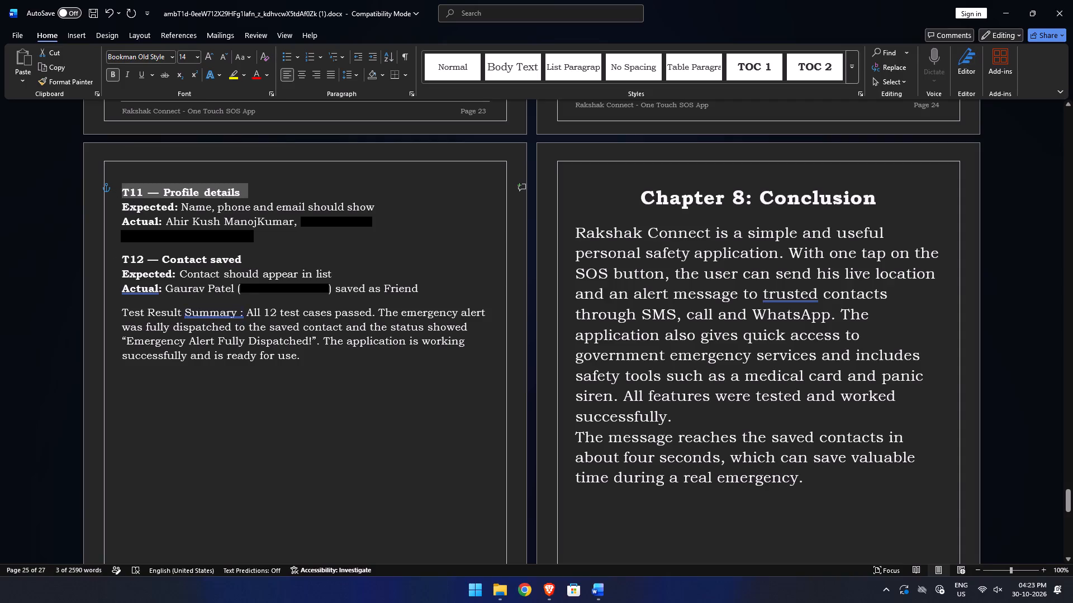
left_click(219, 395)
left_click_drag(305, 356, 128, 307)
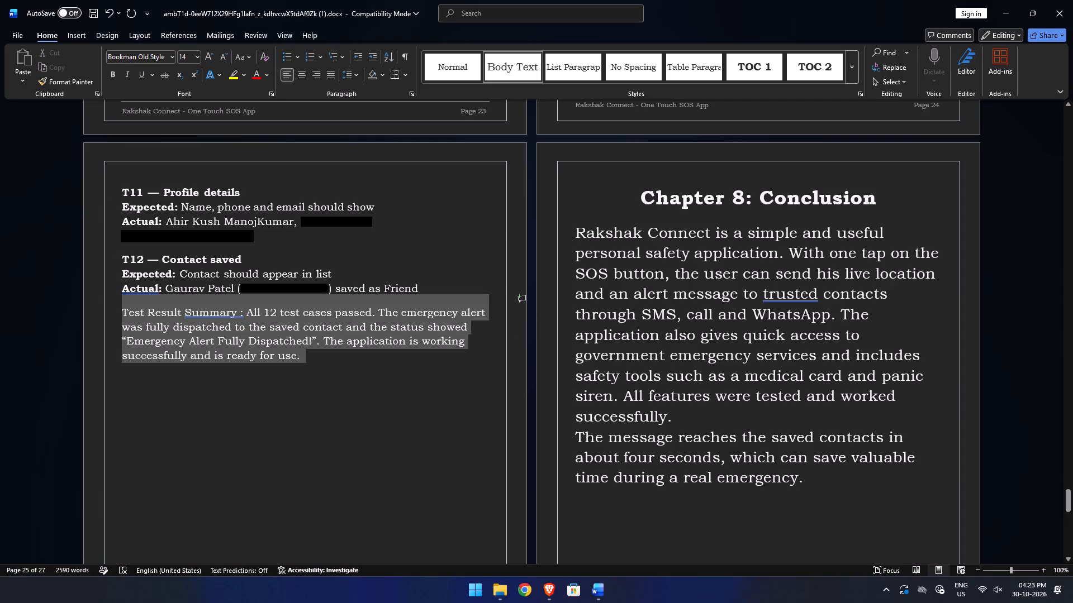
left_click_drag(128, 307, 124, 306)
key("ctrl+j")
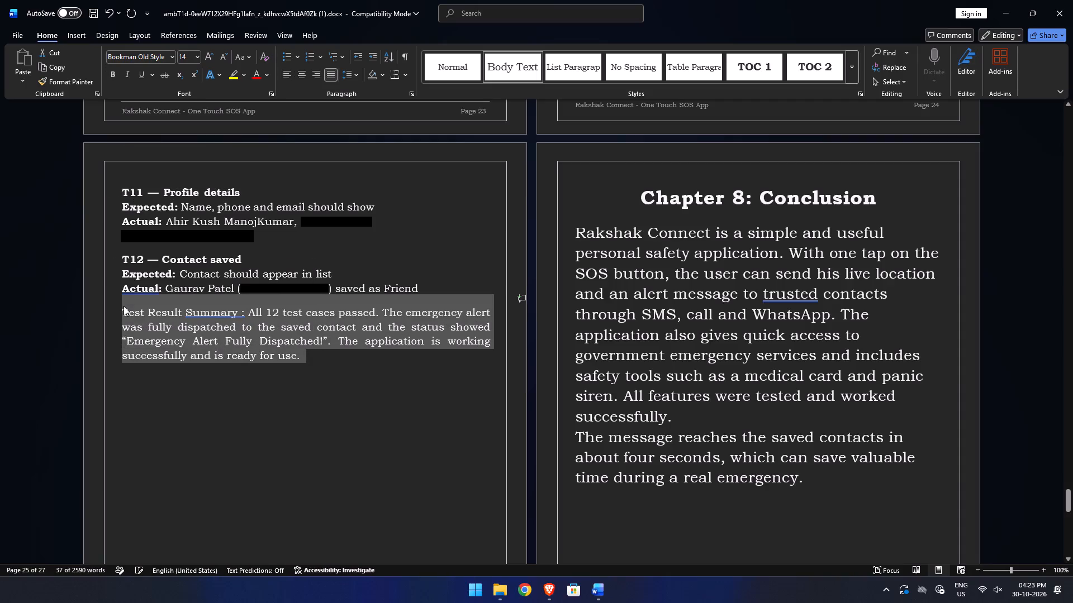
left_click(203, 417)
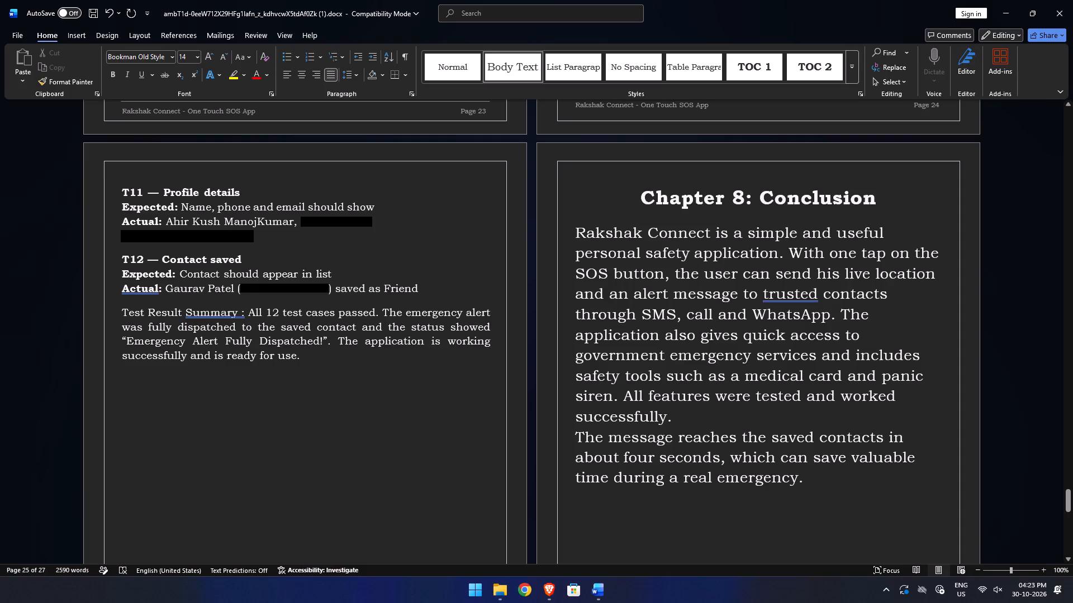
Justify the first paragraph of Chapter 8: Conclusion, which introduces Rakshak Connect.
left_click_drag(692, 414, 582, 384)
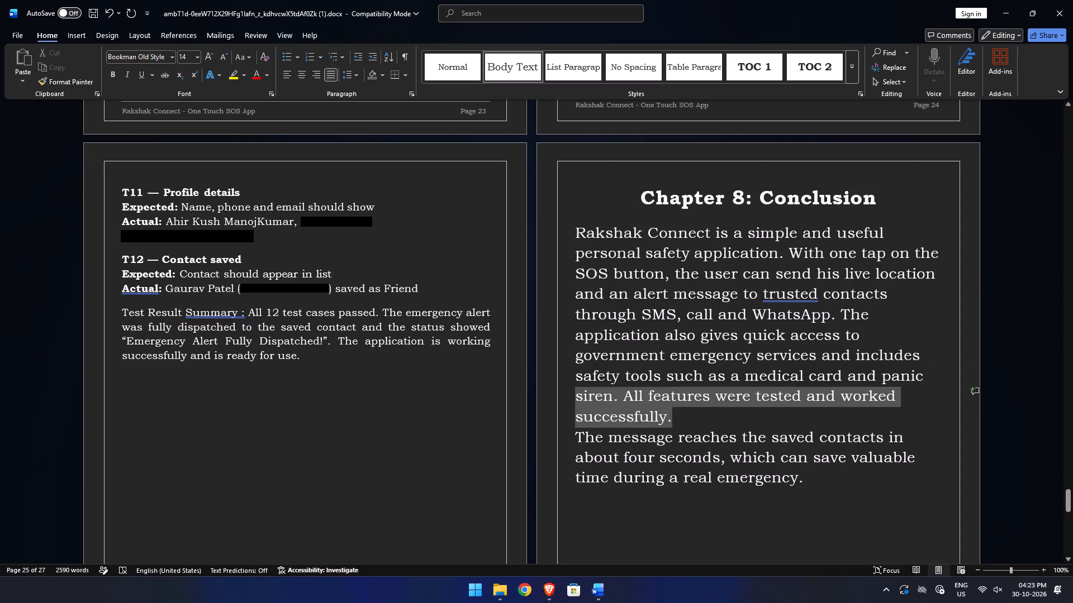
left_click_drag(582, 384, 553, 237)
key("ctrl+j")
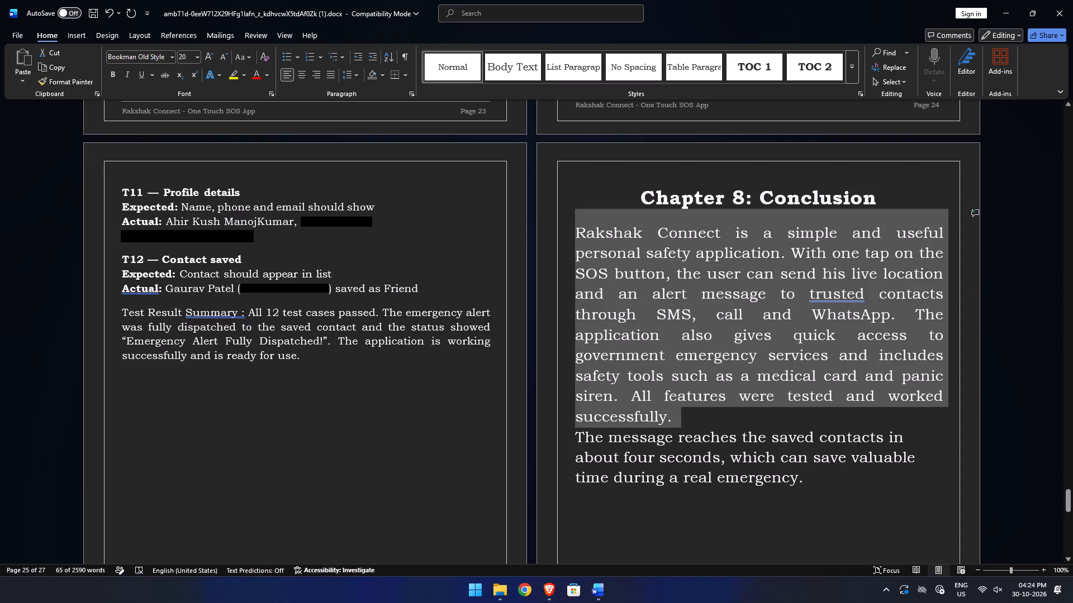
left_click(725, 505)
Justify the second paragraph of Chapter 8: Conclusion, which begins "The message reaches the saved contacts".
left_click_drag(817, 482, 760, 479)
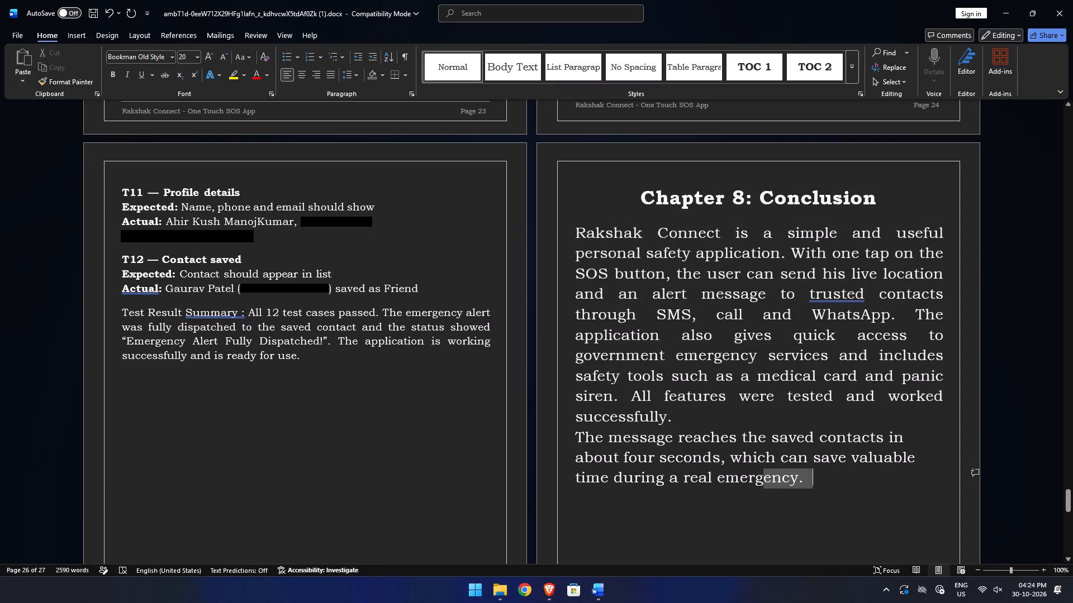
left_click_drag(760, 479, 594, 430)
key("ctrl+j")
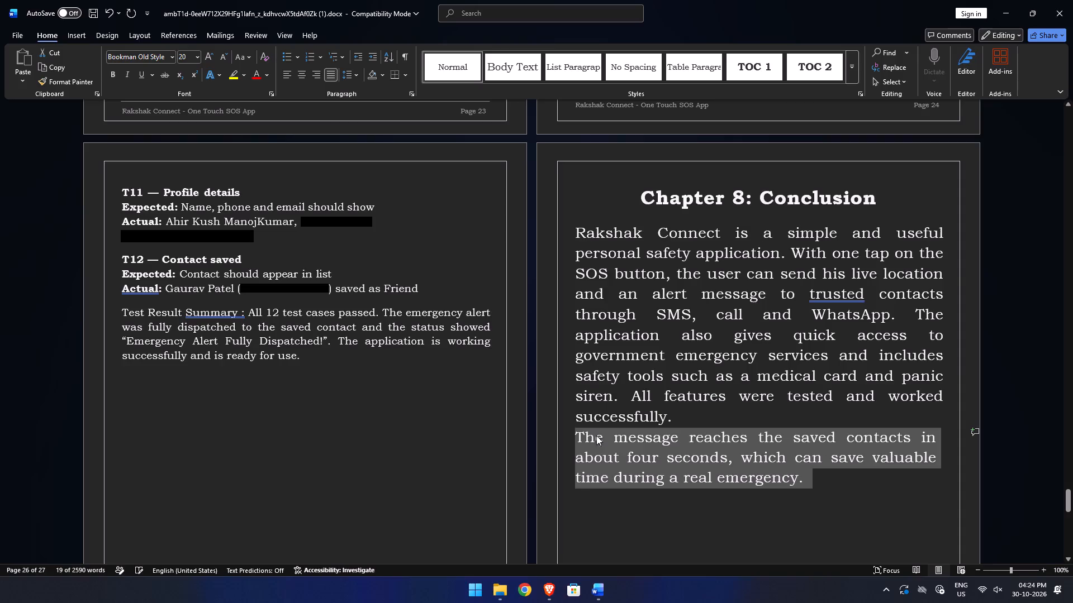
left_click(632, 510)
Justify the six numbered entries in Chapter 9: References.
scroll(578, 372, "down", 8)
scroll(476, 322, "down", 8)
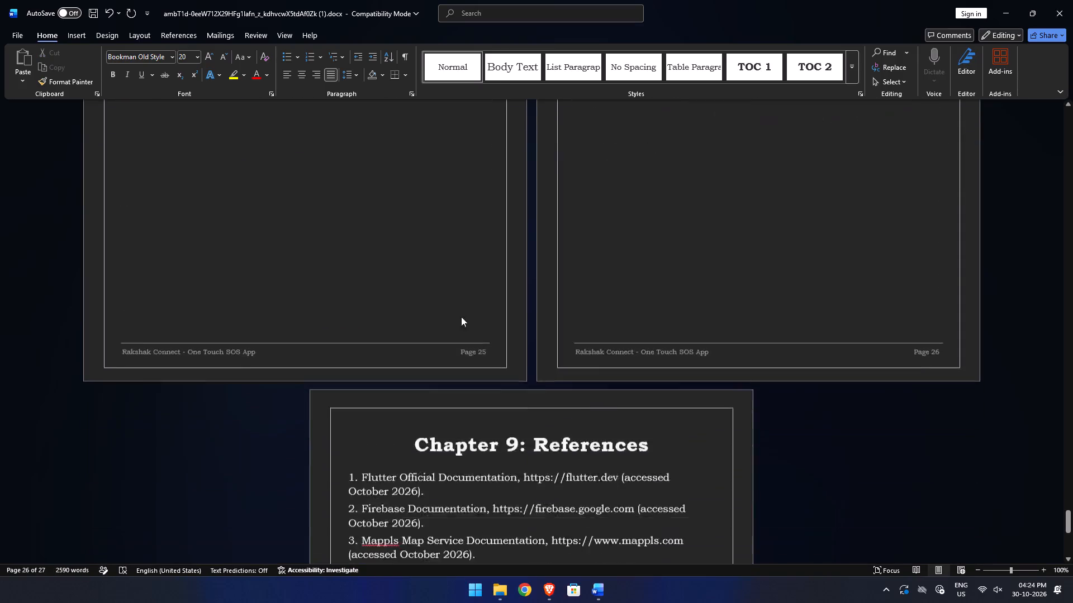
scroll(430, 308, "down", 7)
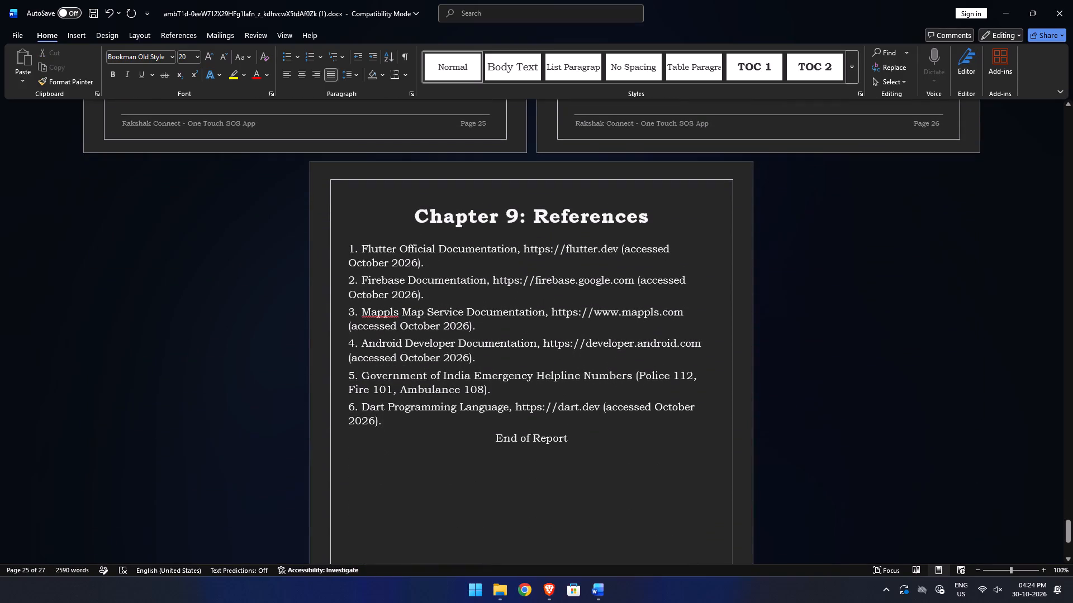
left_click_drag(392, 428, 313, 247)
key("ctrl+j")
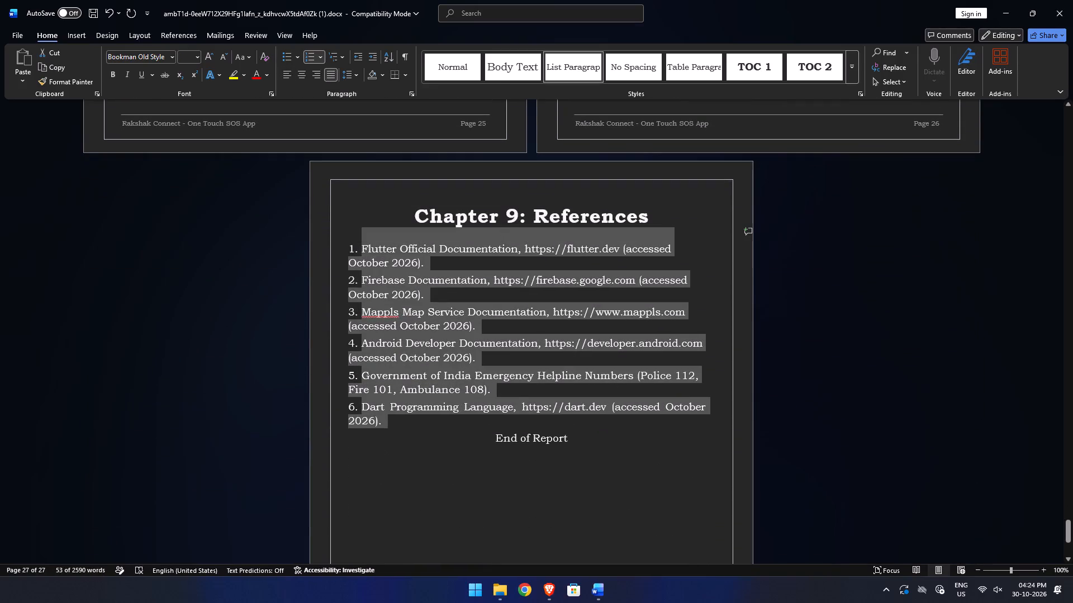
key("ctrl+j")
key("ctrl+j")
key("ctrl+j")
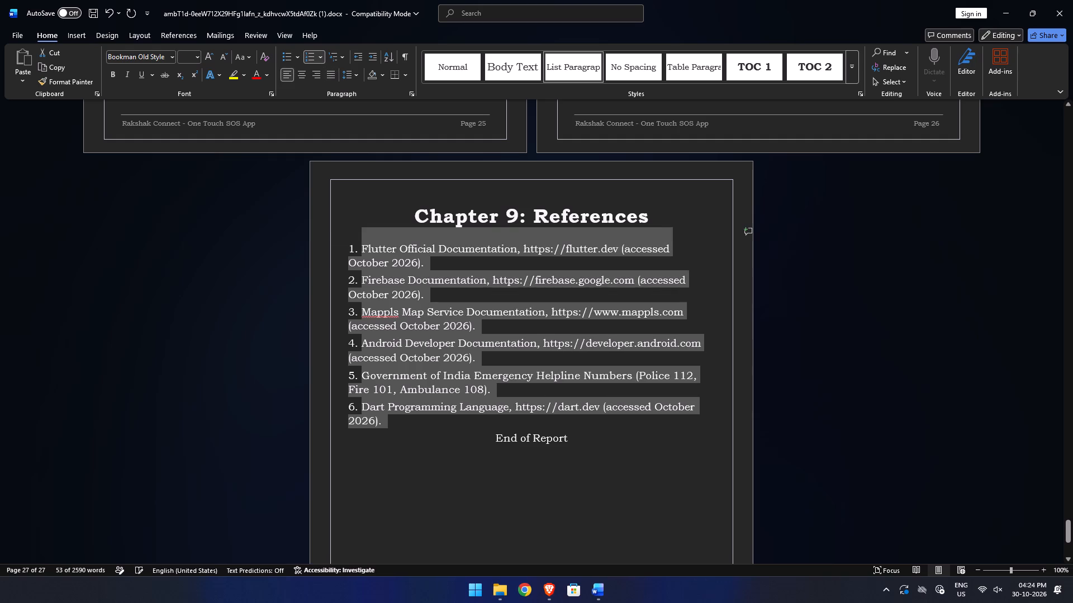
key("ctrl+j")
left_click(453, 504)
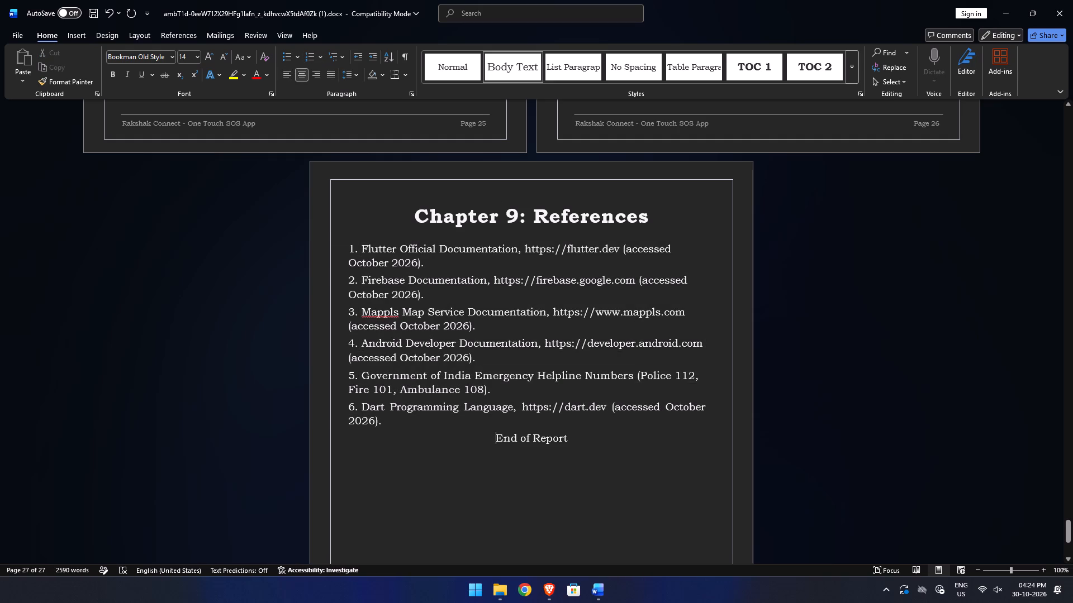
Delete the "End of Report" line below the Chapter 9 references.
left_click_drag(581, 439, 488, 439)
key("BackSpace")
scroll(491, 443, "down", 12)
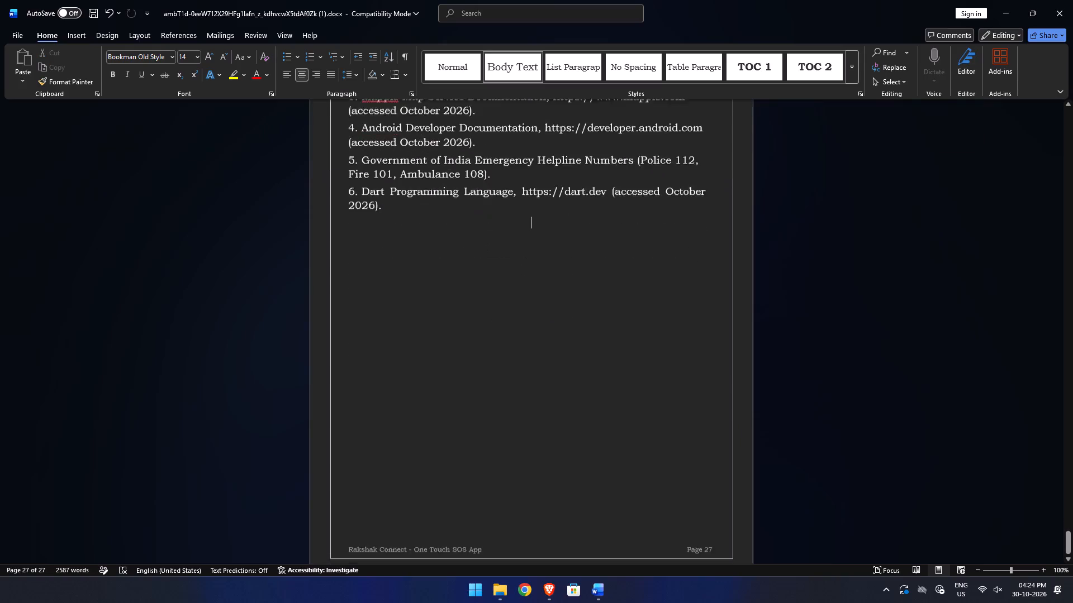
scroll(481, 434, "down", 4)
Justify the description below the Figure 6.4 Profile screen caption on page 21.
scroll(478, 428, "up", 20)
scroll(478, 428, "up", 12)
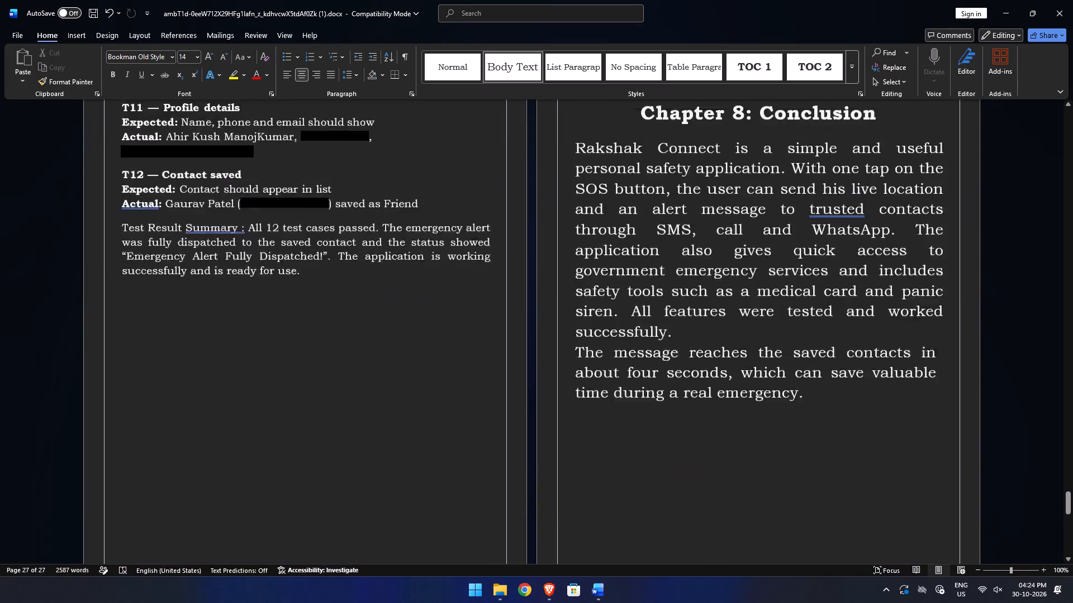
scroll(454, 400, "up", 4)
scroll(449, 395, "up", 20)
scroll(449, 395, "up", 9)
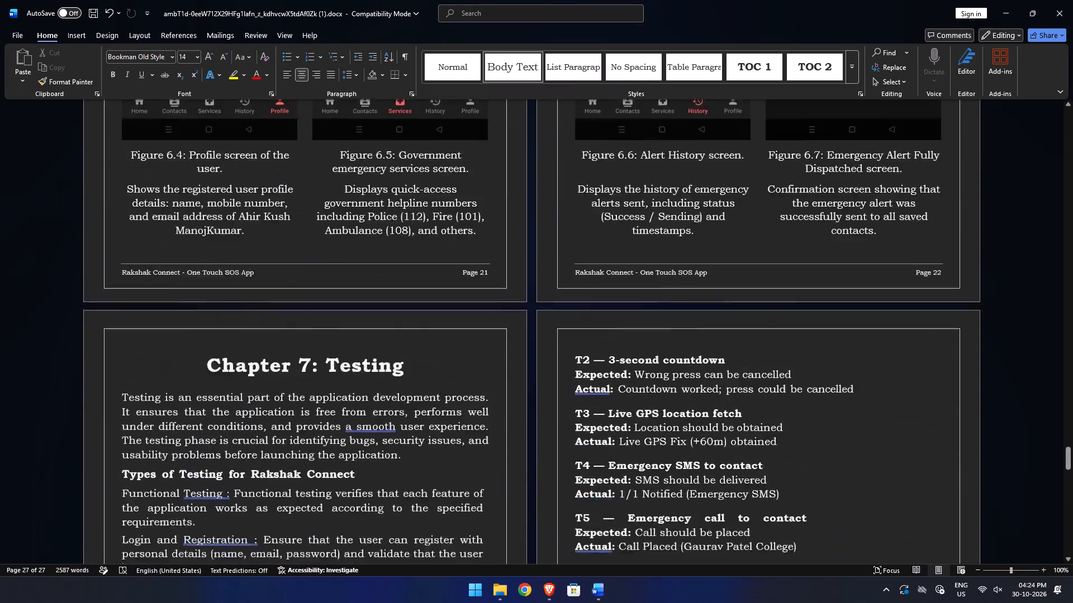
scroll(436, 383, "up", 4)
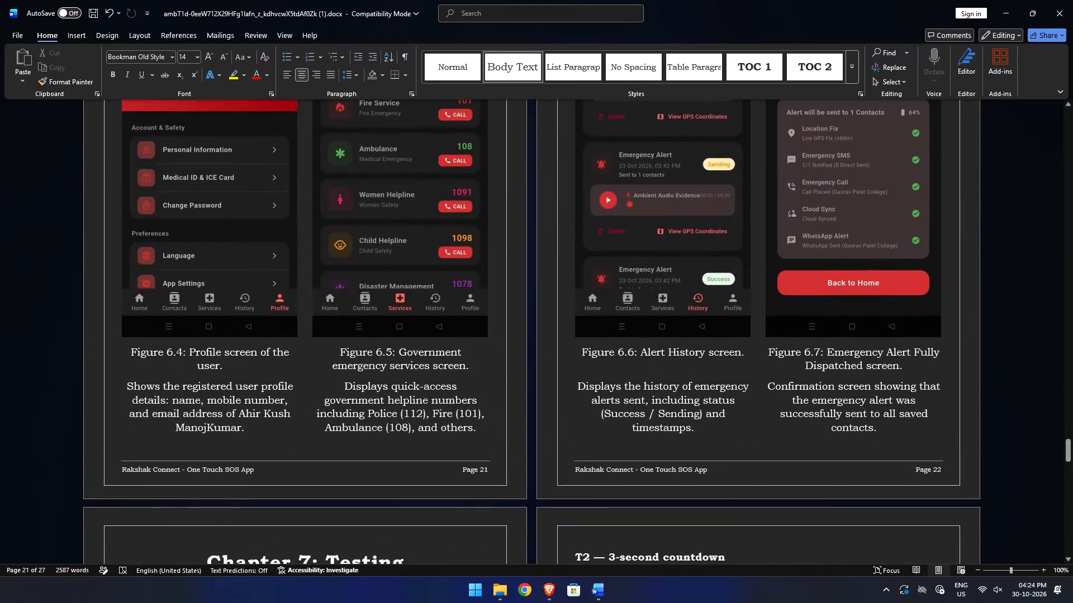
left_click_drag(248, 430, 116, 386)
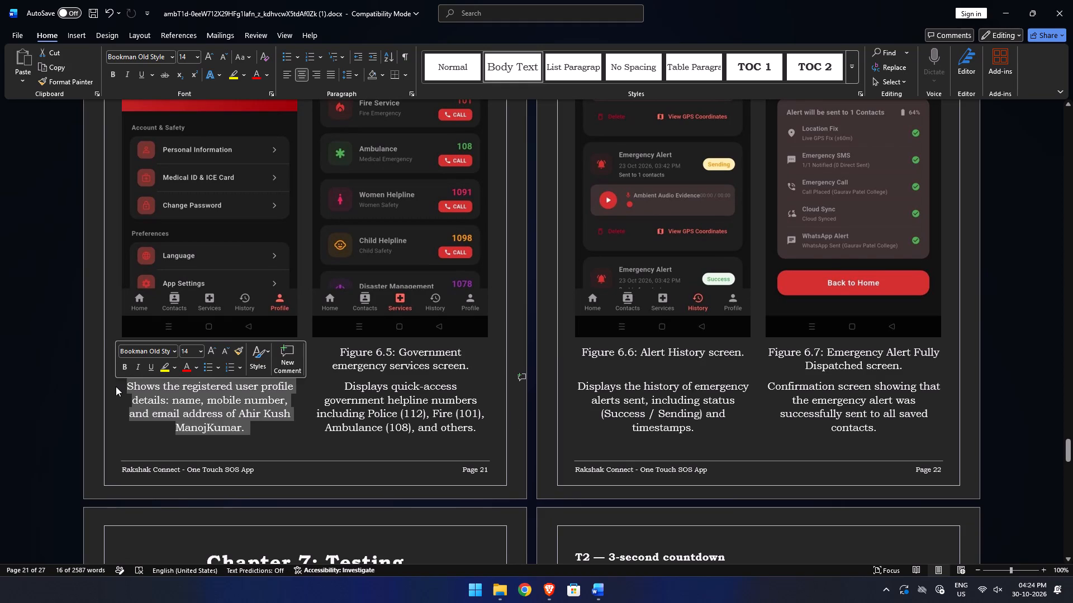
key("ctrl+j")
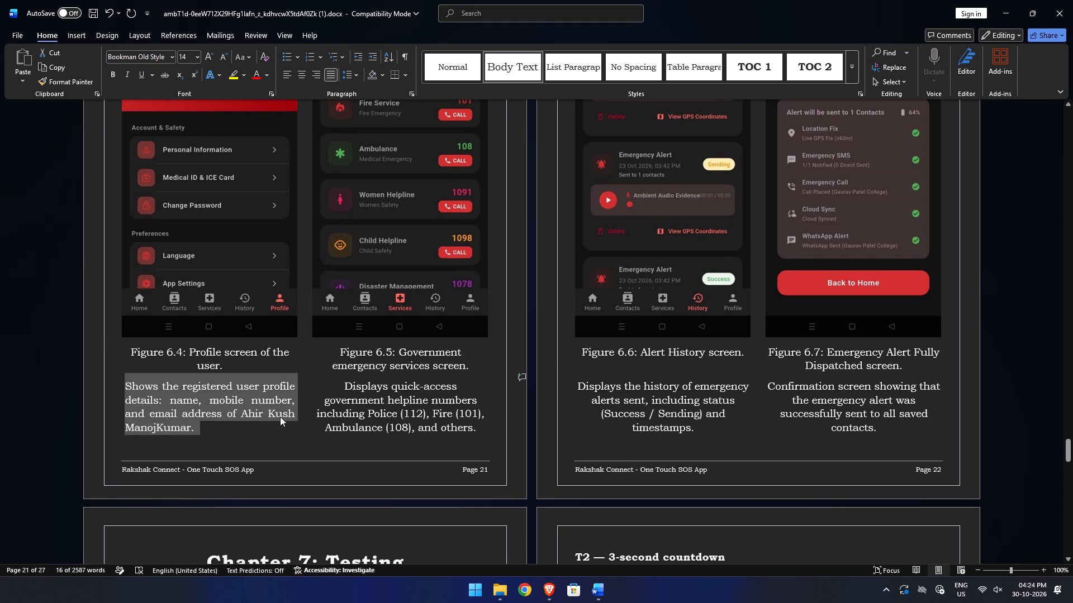
Left-align the description below the Figure 6.5 Government emergency services screen caption, trying justification on it first.
left_click_drag(484, 432, 311, 396)
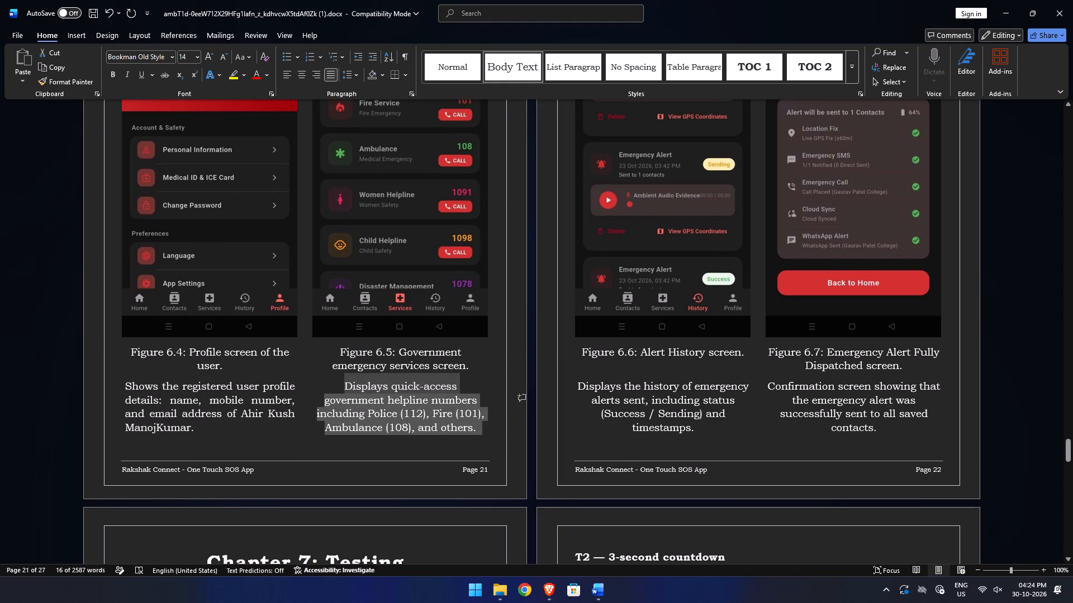
left_click_drag(311, 396, 315, 389)
key("ctrl+j")
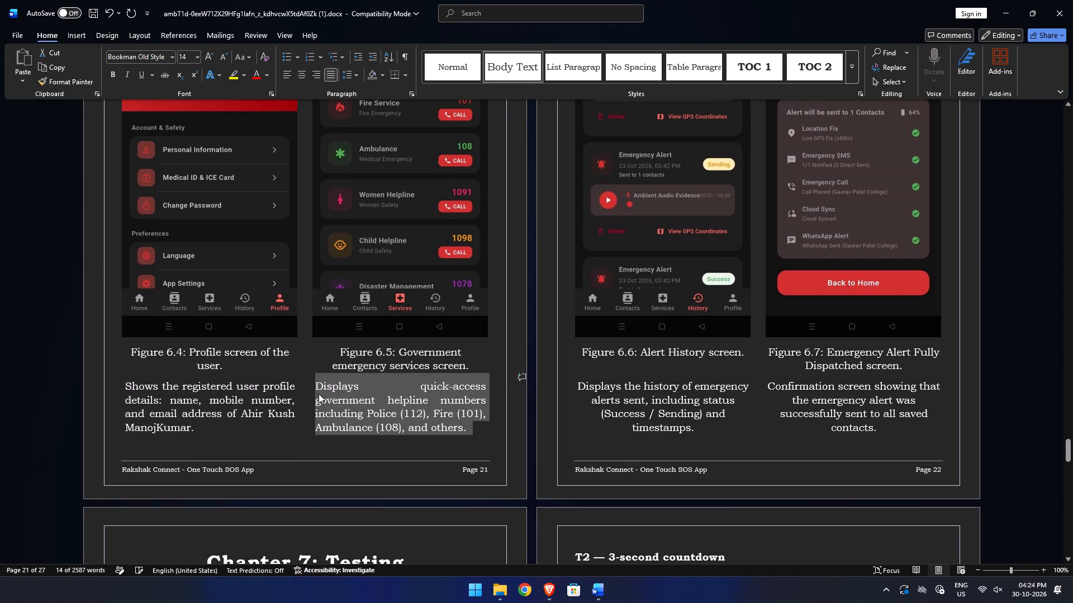
key("ctrl+j")
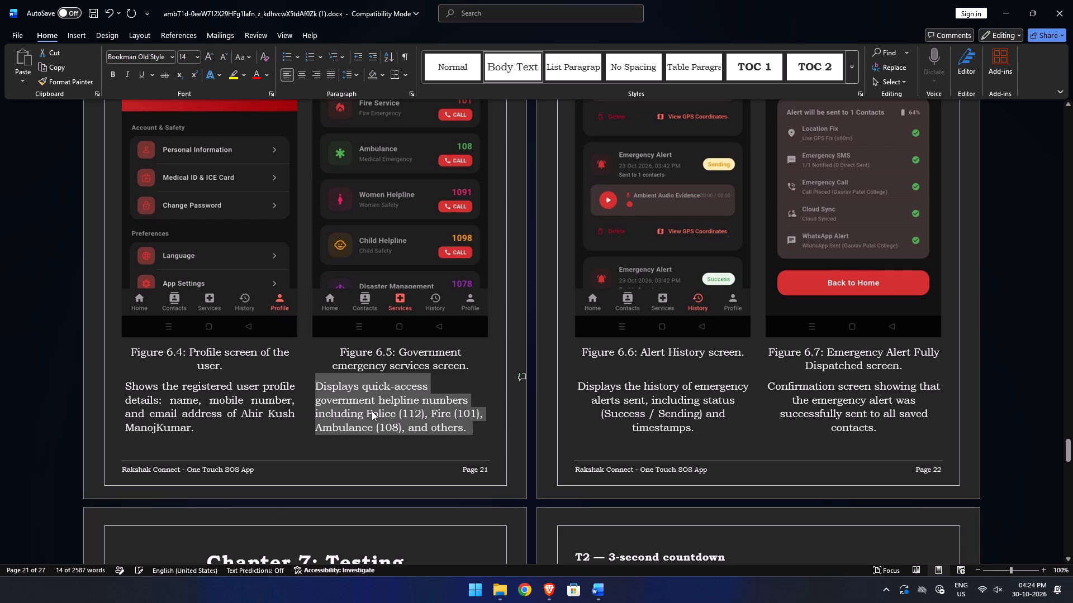
key("ctrl+j")
key("ctrl+j")
Left-align the description below the Figure 6.6 Alert History screen caption on page 22.
left_click(590, 432)
left_click_drag(693, 432, 572, 387)
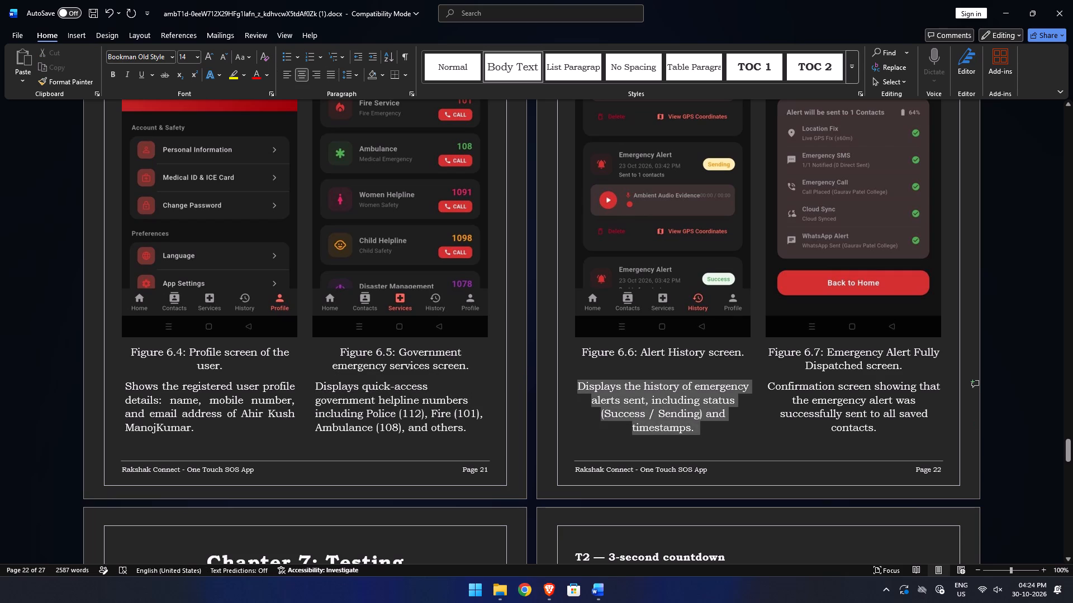
left_click_drag(572, 387, 572, 387)
key("ctrl+j")
key("ctrl+j")
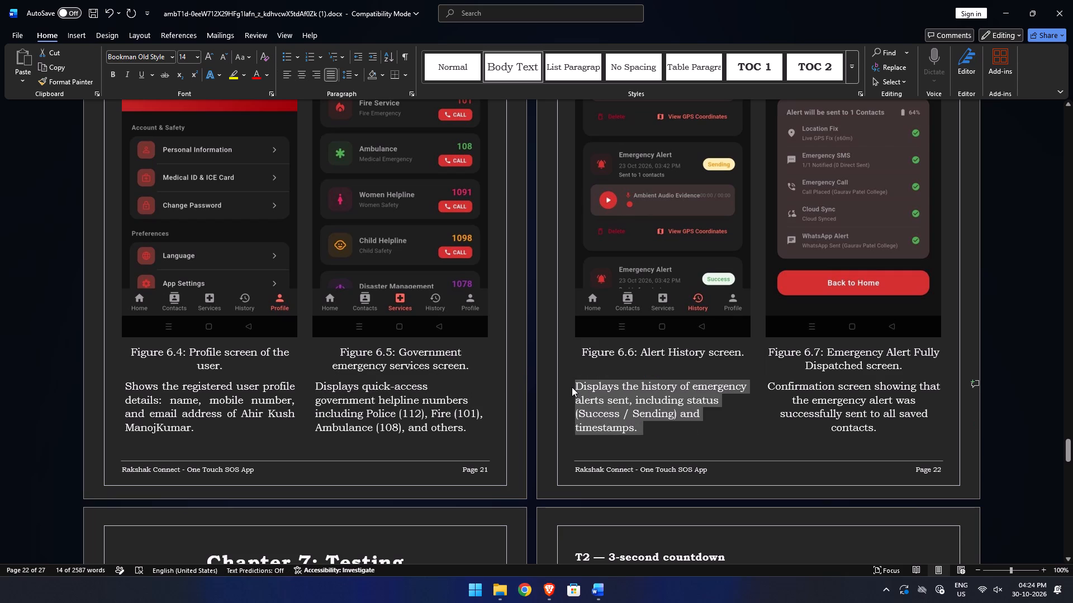
key("ctrl+j")
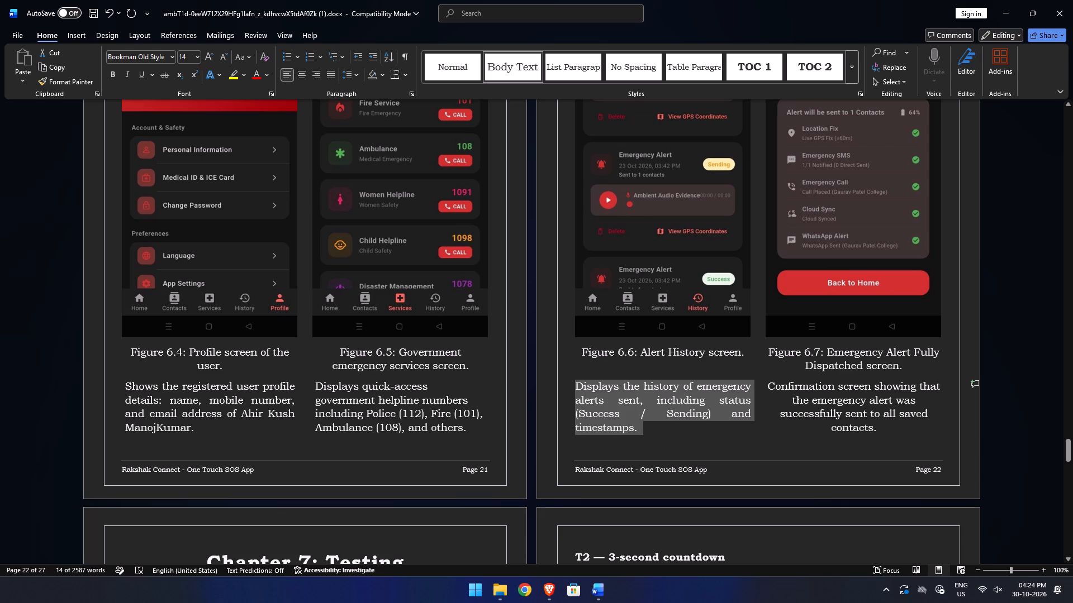
key("ctrl+j")
Left-align the description below the Figure 6.7 Emergency Alert Fully Dispatched screen caption, comparing it with justified alignment.
left_click_drag(898, 432, 765, 420)
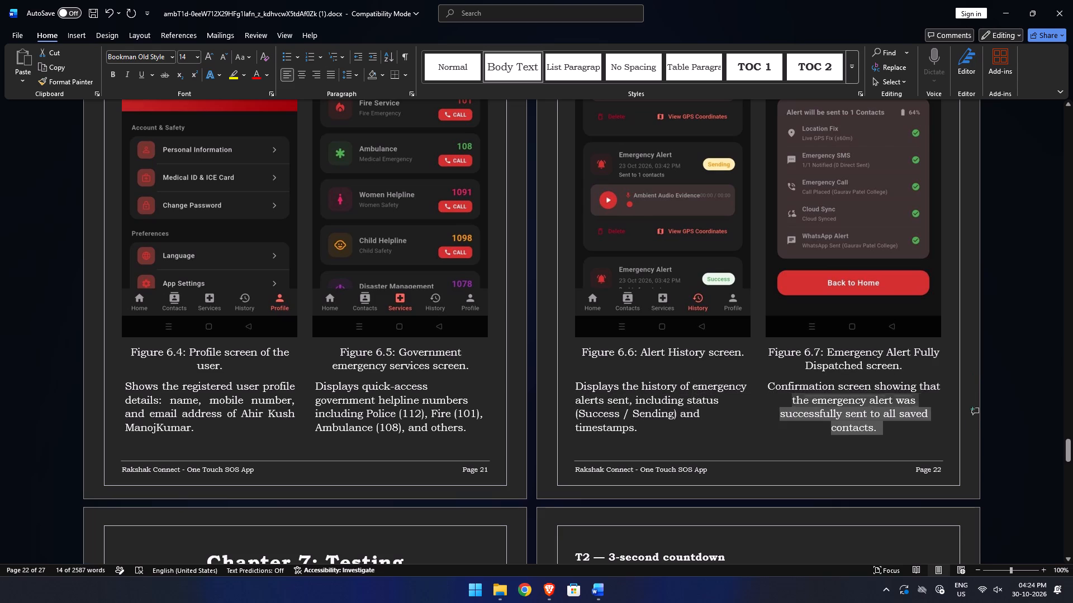
left_click_drag(765, 420, 761, 385)
key("ctrl+j")
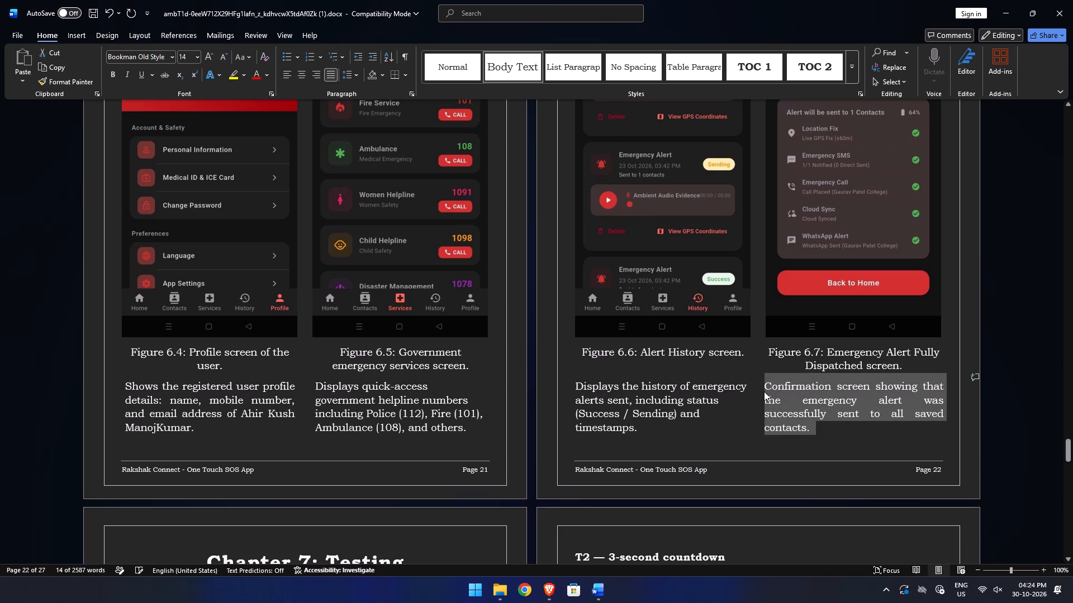
key("ctrl+j")
key("ctrl+j")
key("ctrl+j")
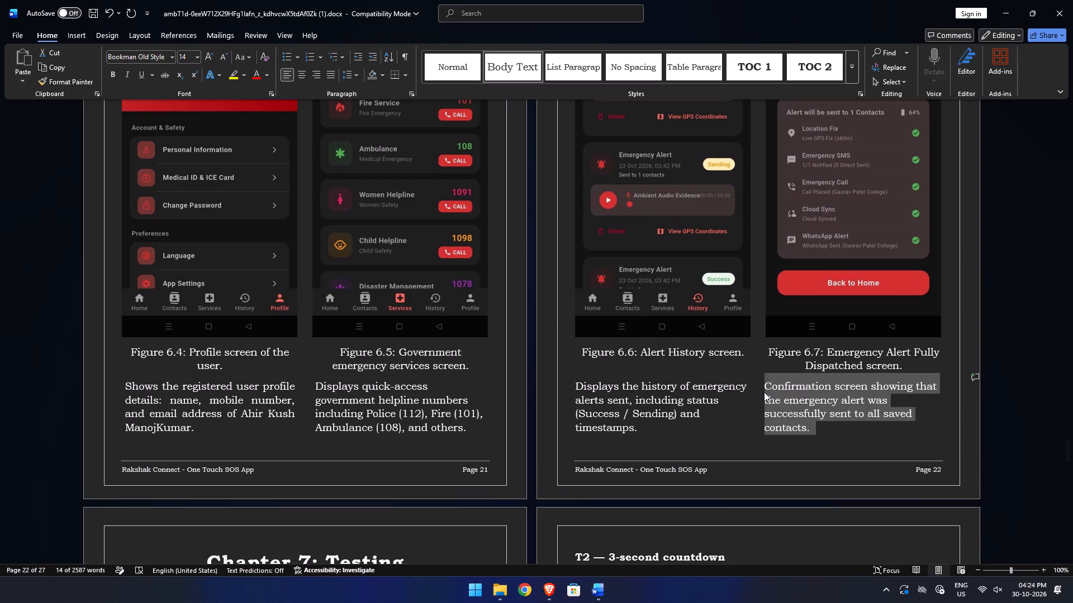
left_click(751, 425)
Left-align the description below the Figure 6.2 Home screen with SOS button caption on page 20.
scroll(643, 399, "down", 6)
scroll(542, 364, "down", 5)
scroll(528, 360, "up", 5)
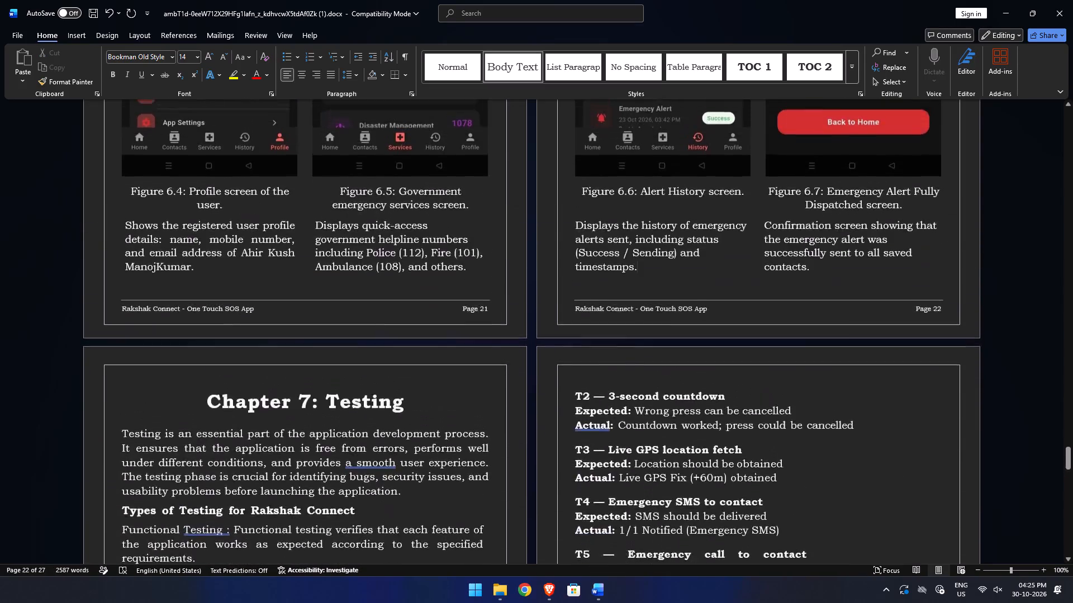
scroll(520, 355, "up", 19)
scroll(495, 340, "up", 5)
scroll(494, 340, "down", 7)
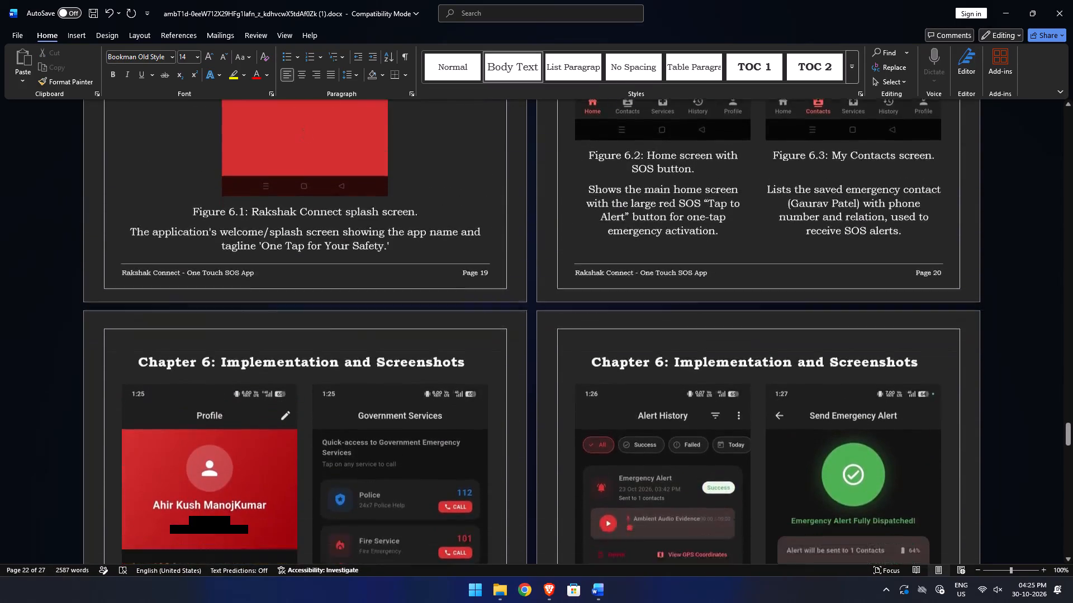
scroll(493, 340, "down", 15)
scroll(487, 339, "up", 18)
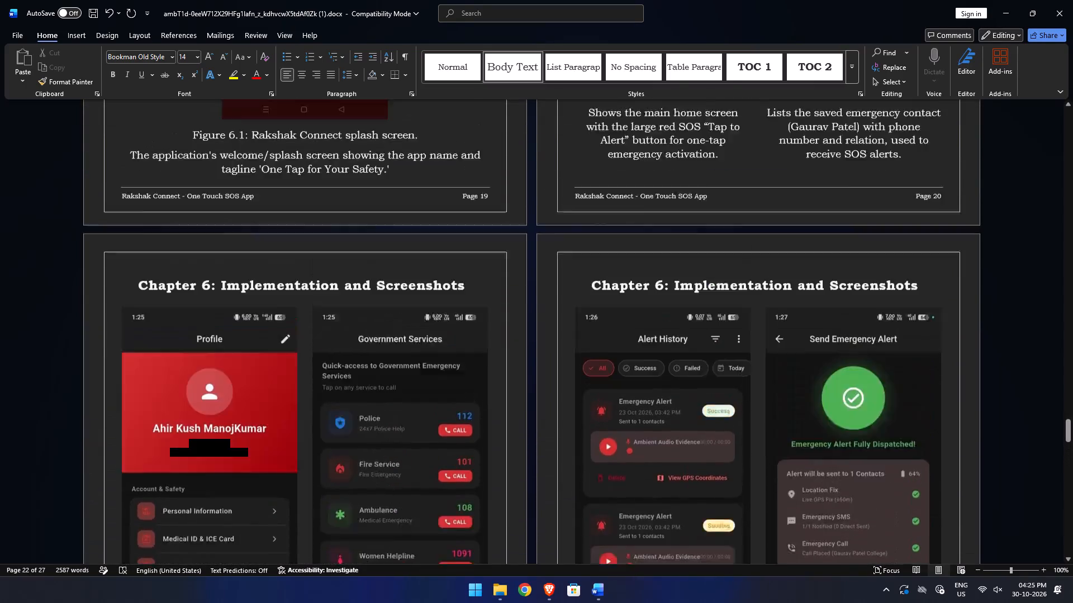
scroll(484, 337, "up", 5)
left_click_drag(722, 303, 567, 251)
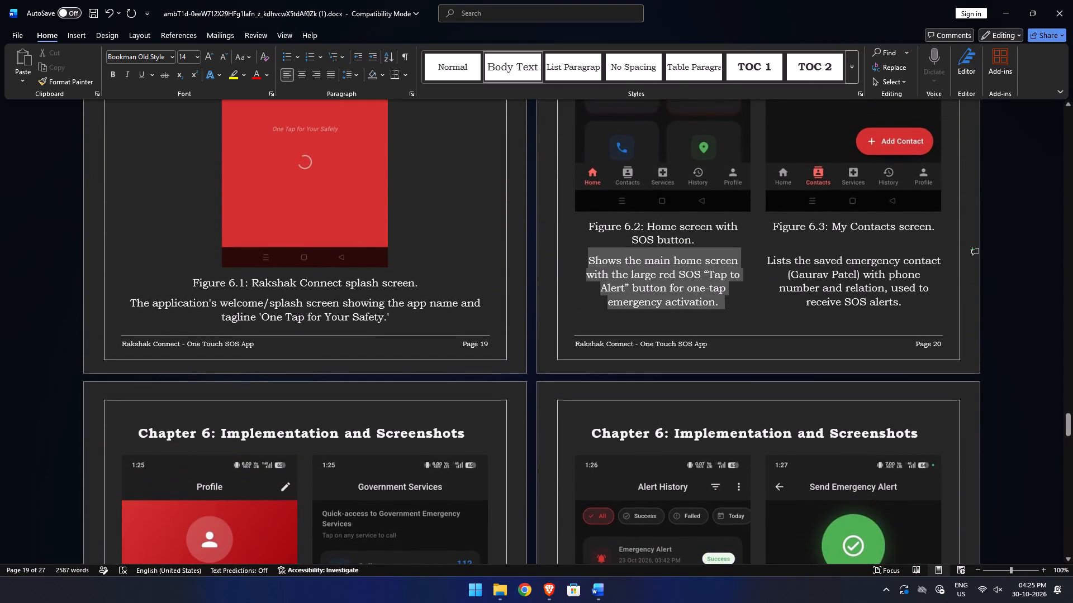
left_click_drag(567, 251, 567, 253)
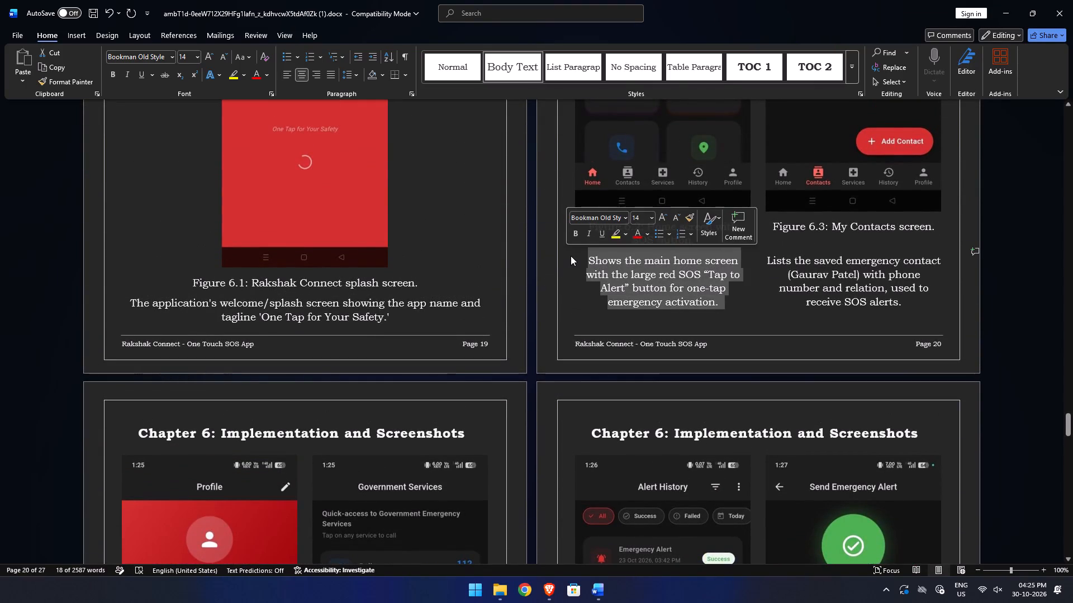
key("ctrl+j")
key("ctrl+j")
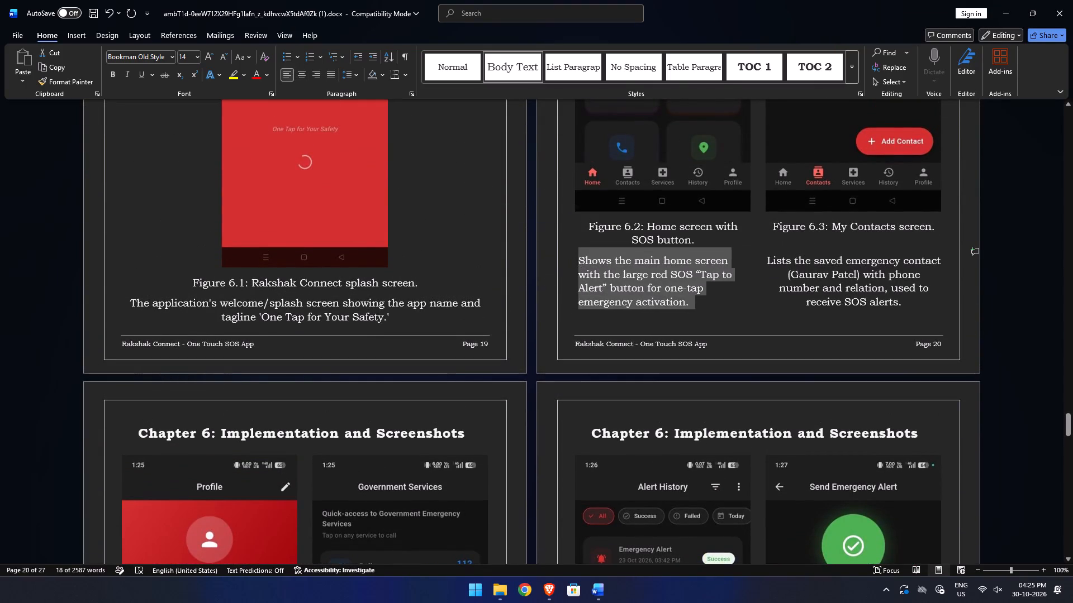
left_click(758, 300)
Justify the description below the Figure 6.3 My Contacts screen caption on page 20.
left_click_drag(912, 305, 763, 264)
key("ctrl+j")
left_click(749, 267)
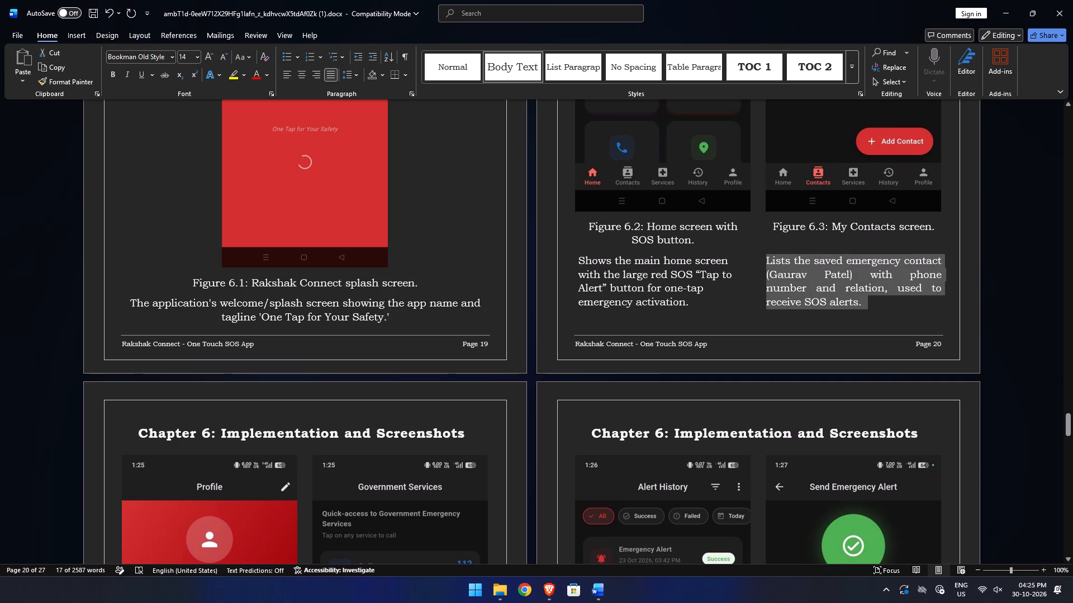
Justify the description below the Figure 6.1 Rakshak Connect splash screen caption on page 19.
left_click(388, 316)
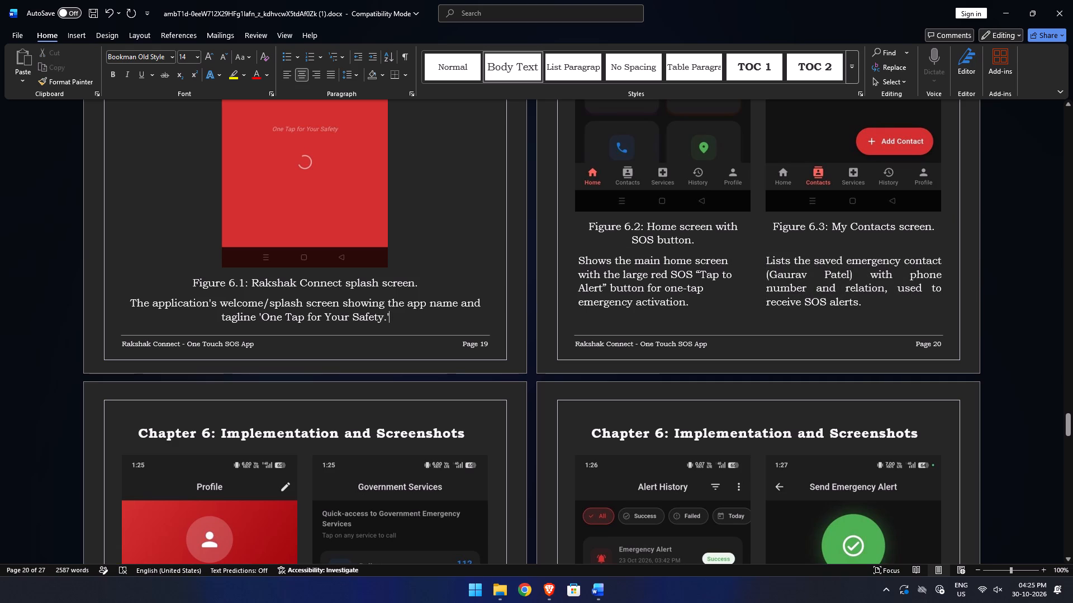
left_click_drag(398, 317, 138, 300)
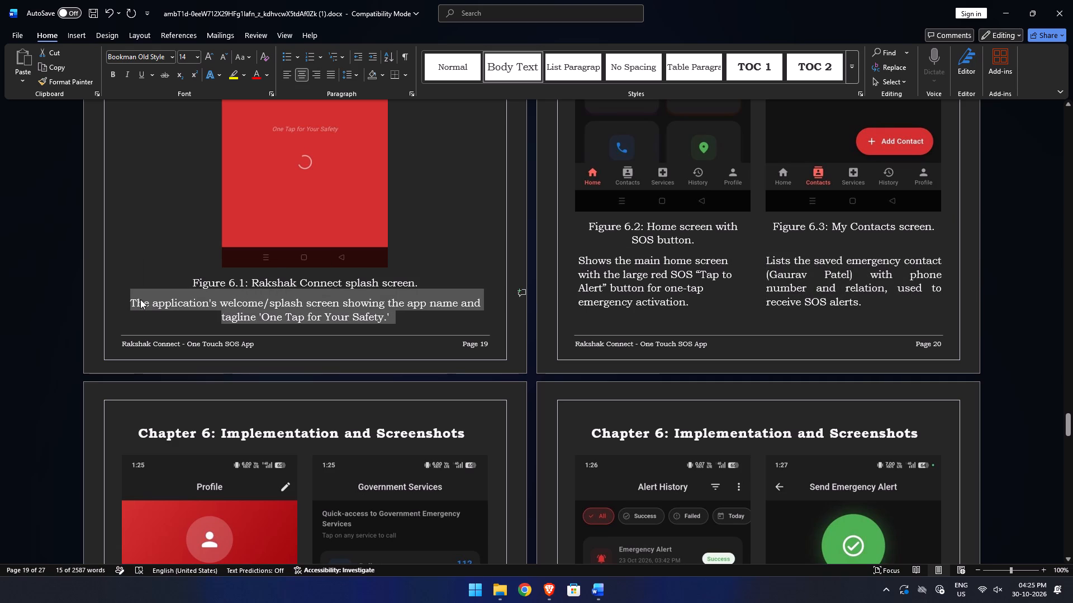
key("ctrl+j")
left_click(344, 318)
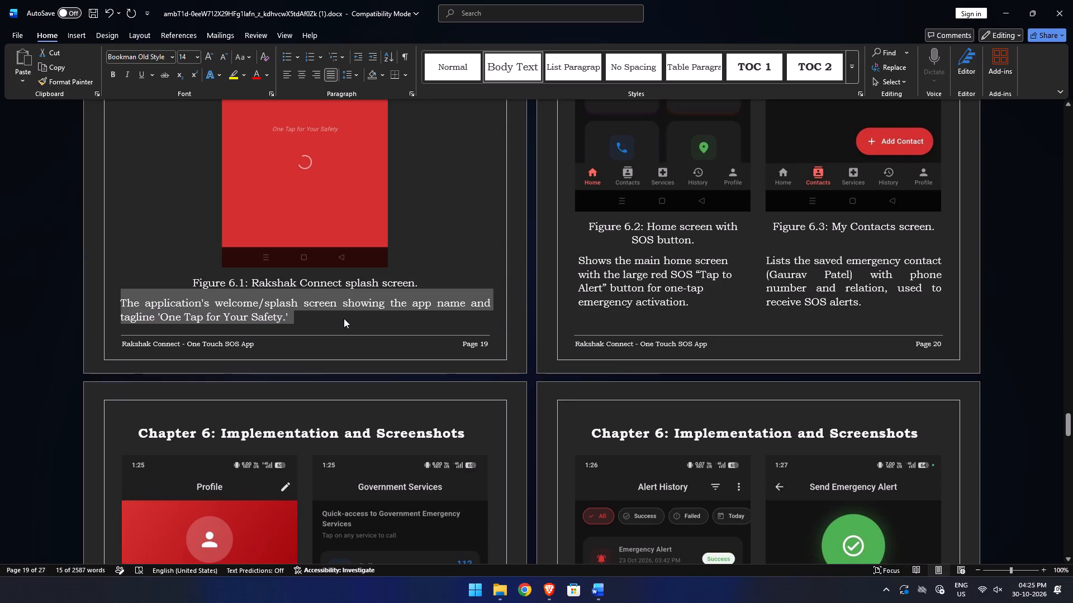
scroll(369, 318, "up", 17)
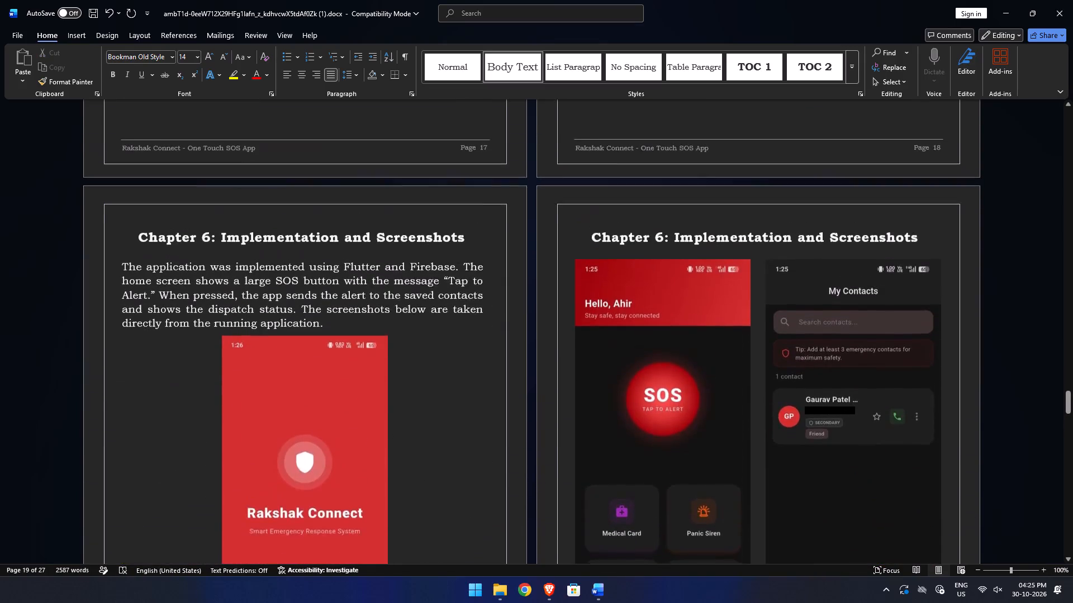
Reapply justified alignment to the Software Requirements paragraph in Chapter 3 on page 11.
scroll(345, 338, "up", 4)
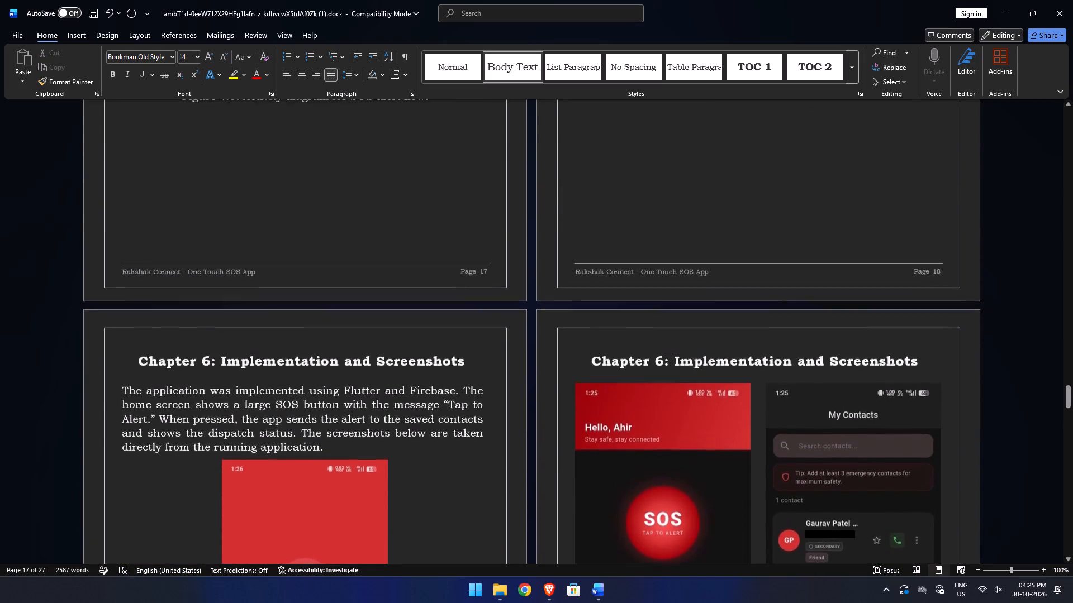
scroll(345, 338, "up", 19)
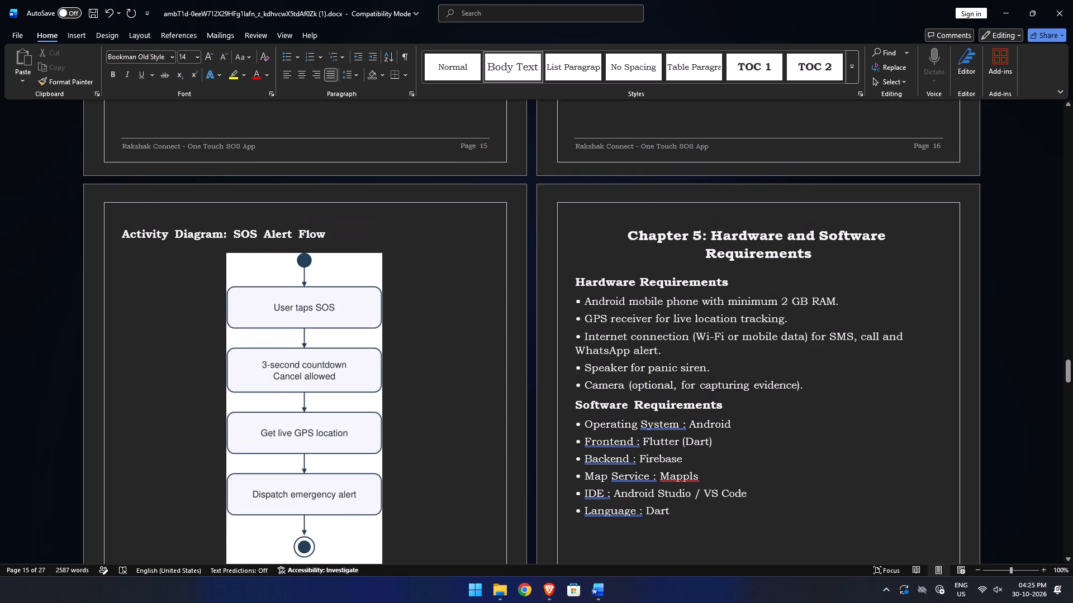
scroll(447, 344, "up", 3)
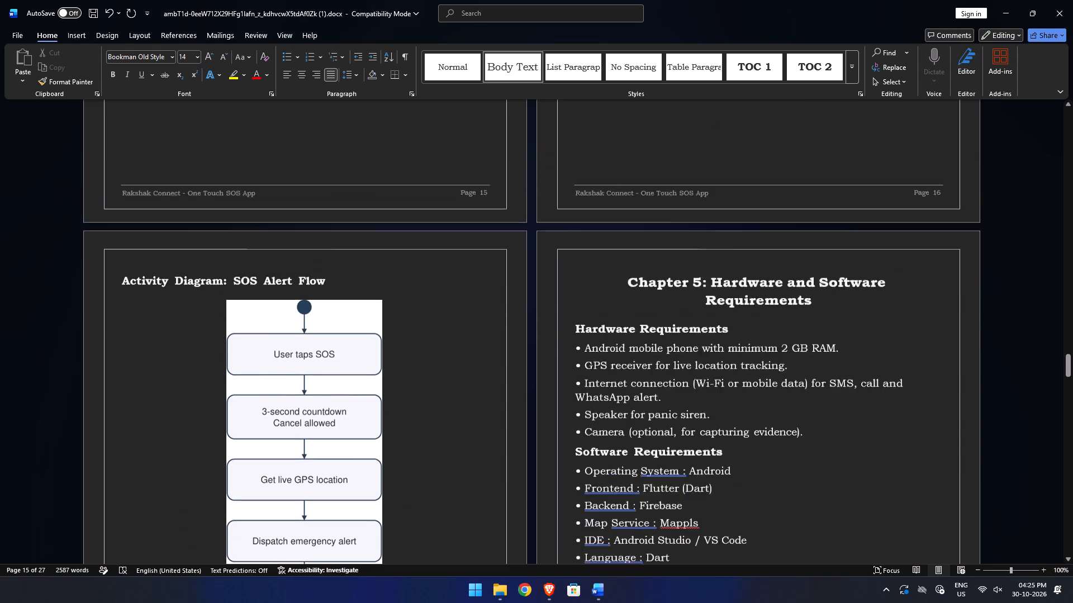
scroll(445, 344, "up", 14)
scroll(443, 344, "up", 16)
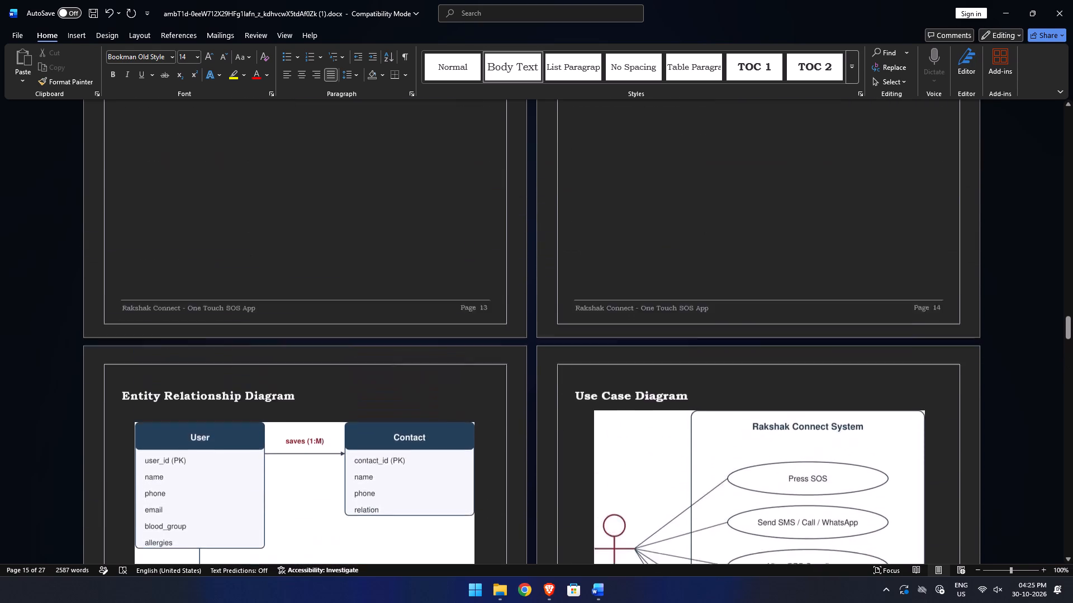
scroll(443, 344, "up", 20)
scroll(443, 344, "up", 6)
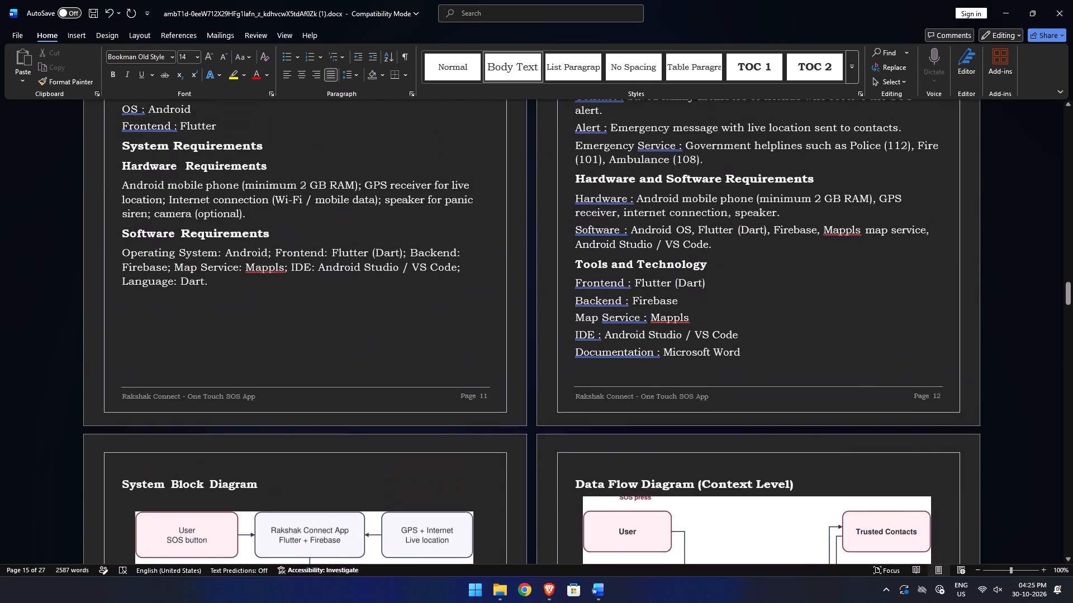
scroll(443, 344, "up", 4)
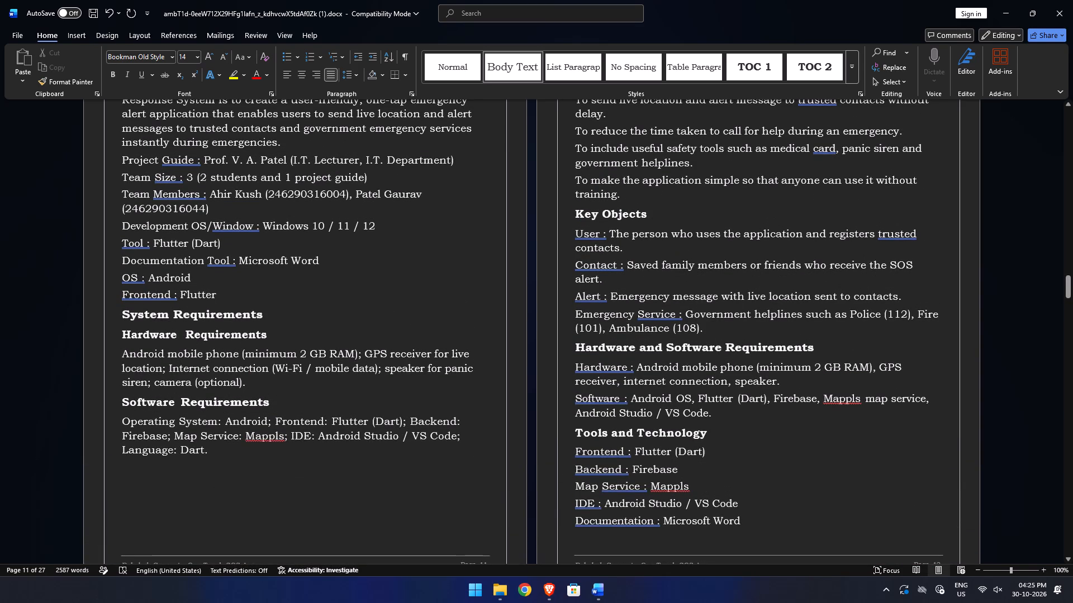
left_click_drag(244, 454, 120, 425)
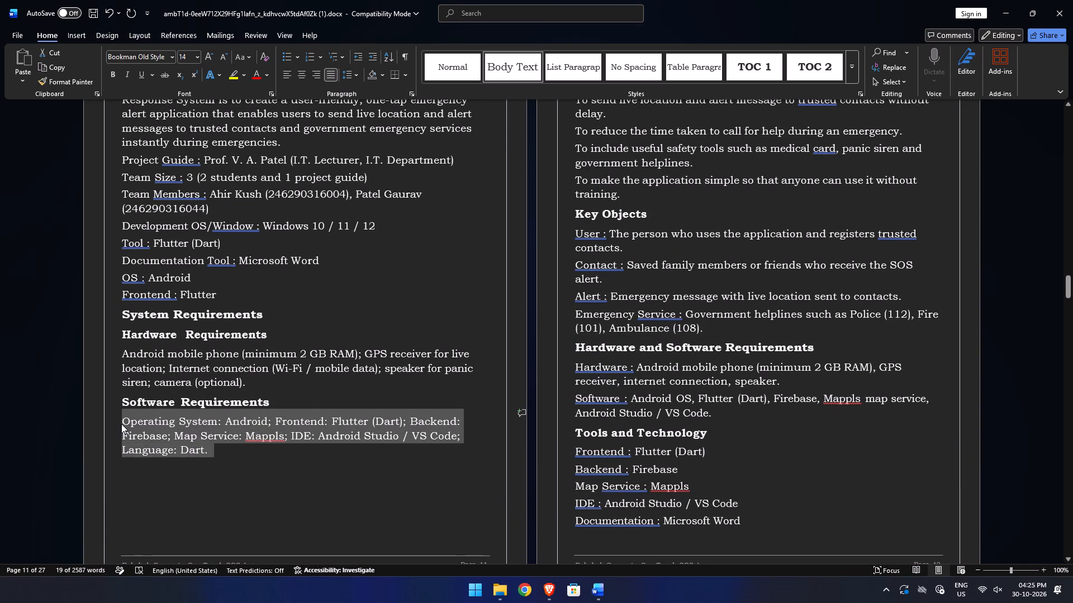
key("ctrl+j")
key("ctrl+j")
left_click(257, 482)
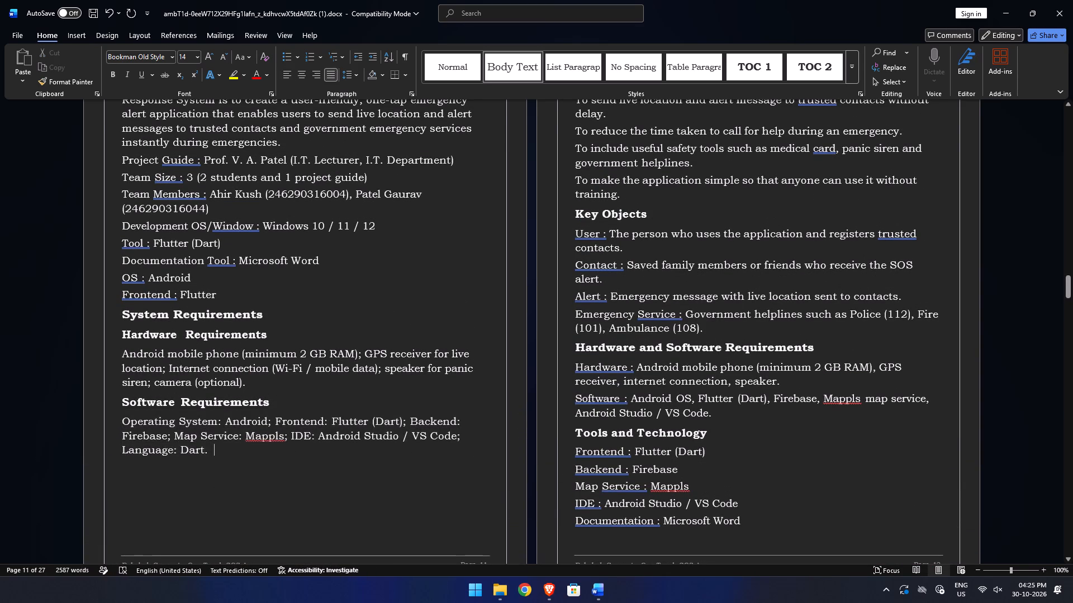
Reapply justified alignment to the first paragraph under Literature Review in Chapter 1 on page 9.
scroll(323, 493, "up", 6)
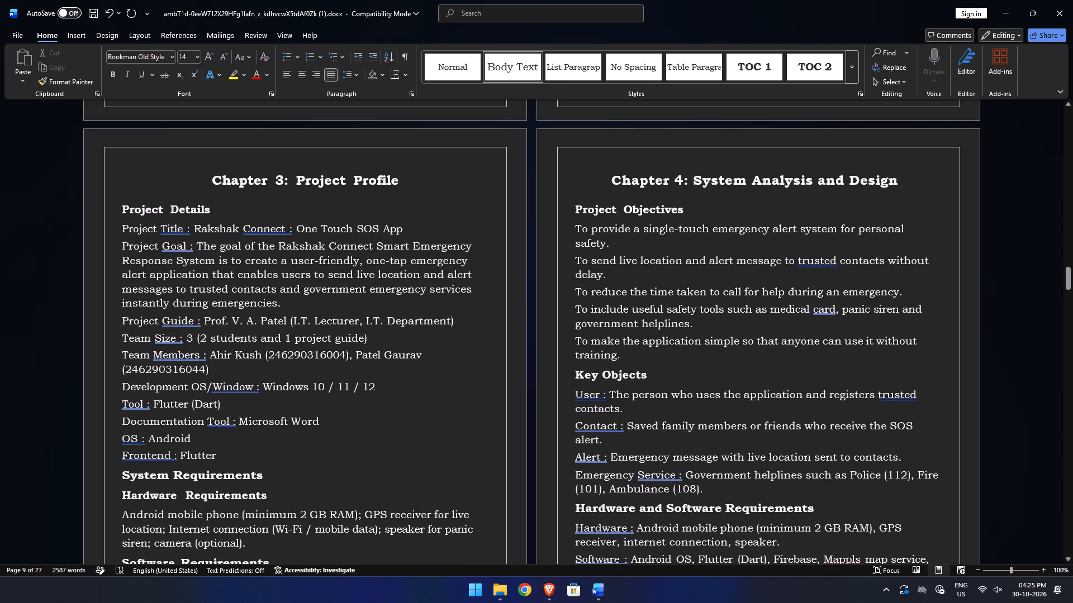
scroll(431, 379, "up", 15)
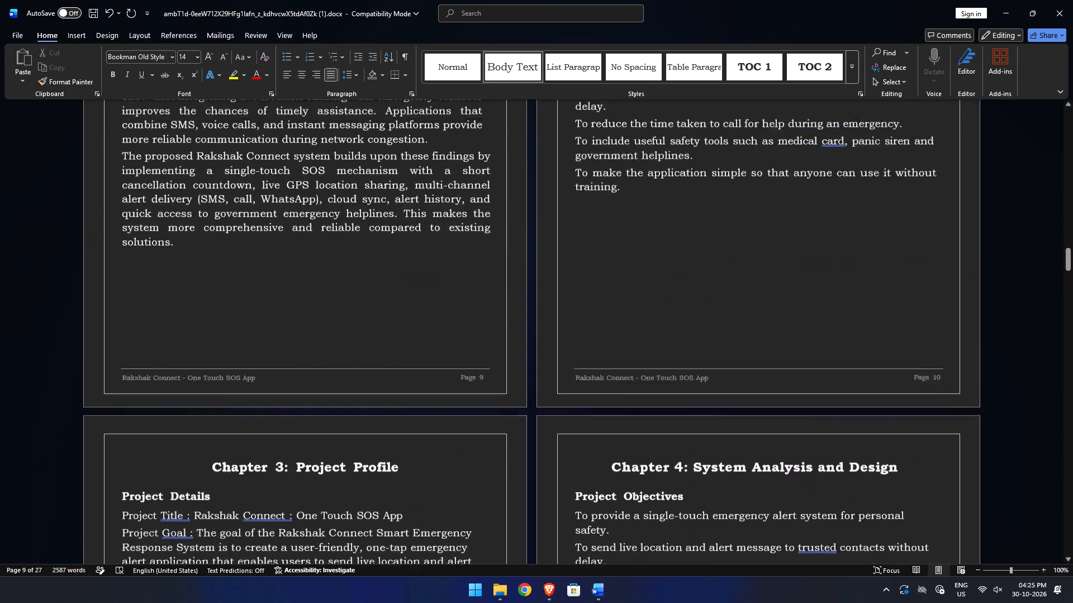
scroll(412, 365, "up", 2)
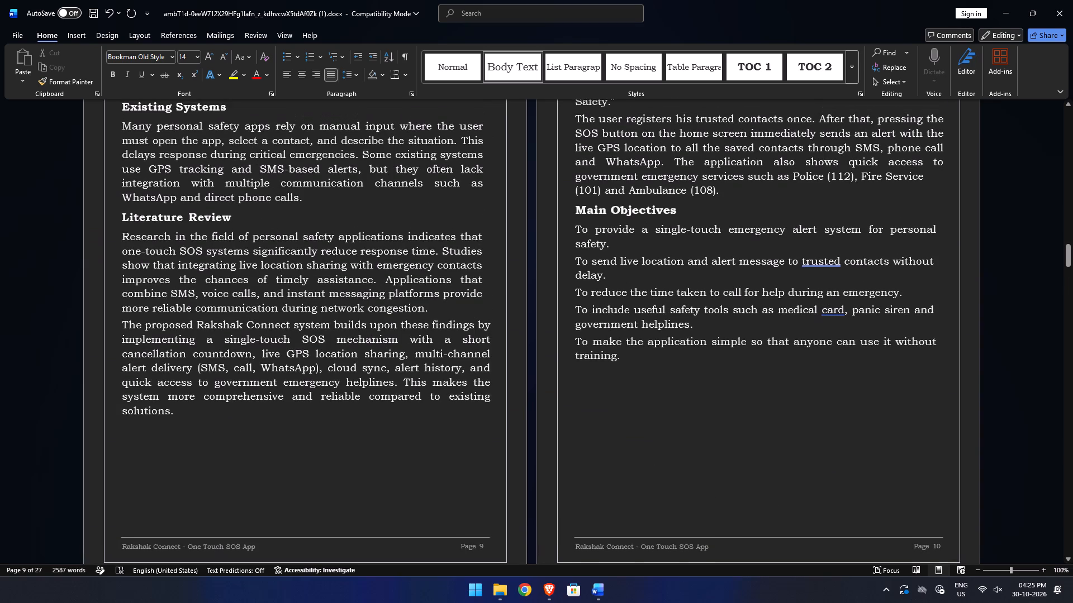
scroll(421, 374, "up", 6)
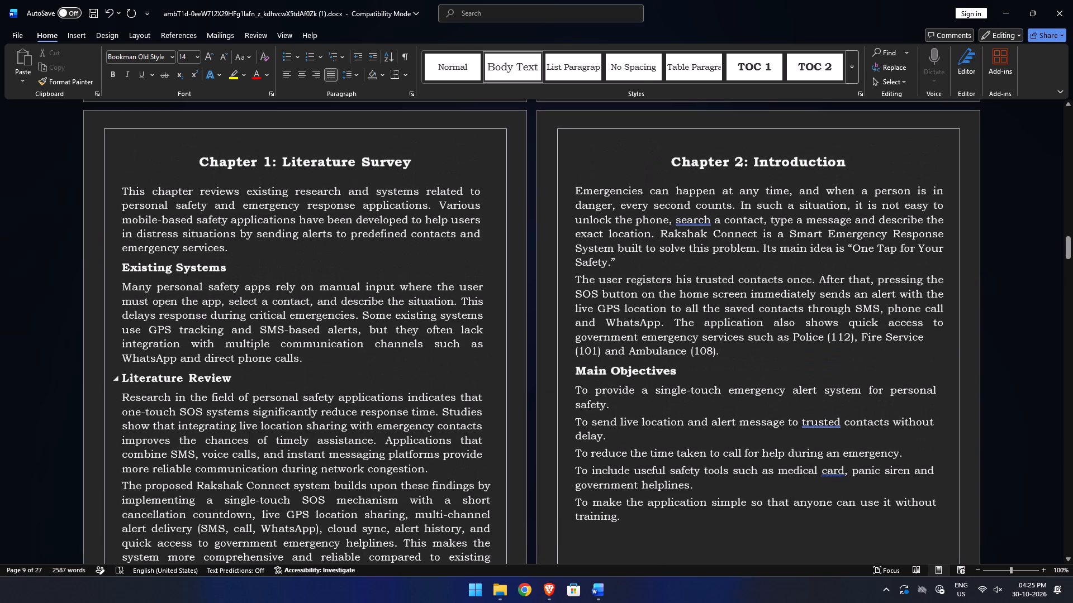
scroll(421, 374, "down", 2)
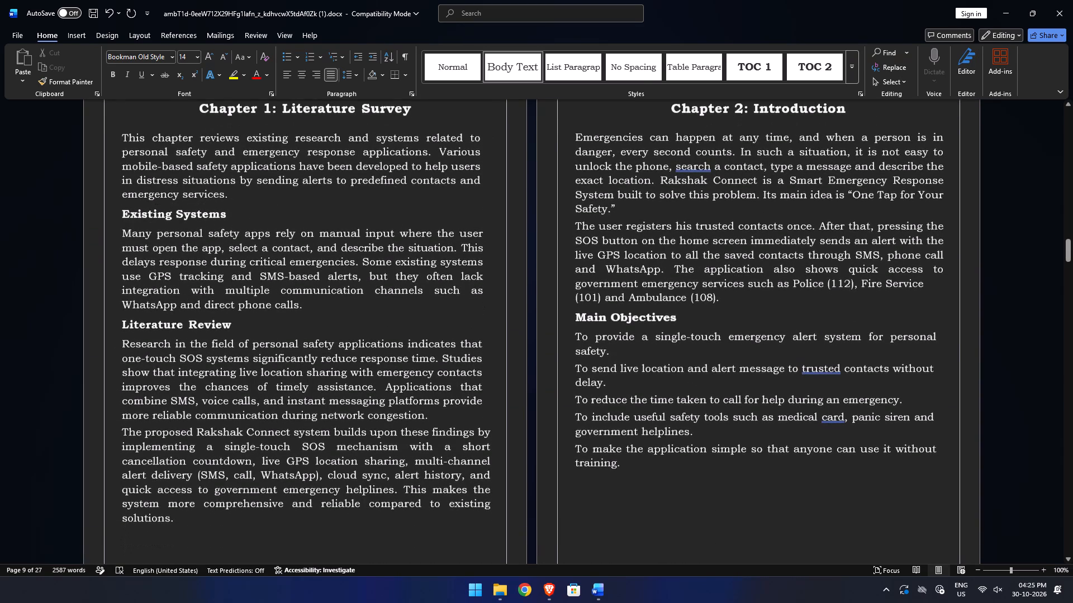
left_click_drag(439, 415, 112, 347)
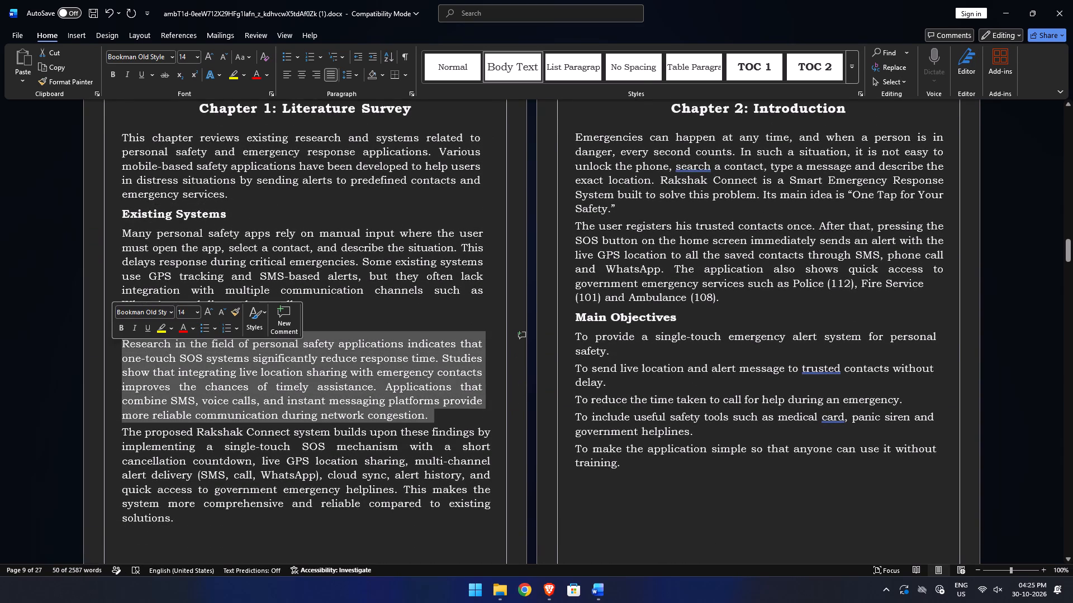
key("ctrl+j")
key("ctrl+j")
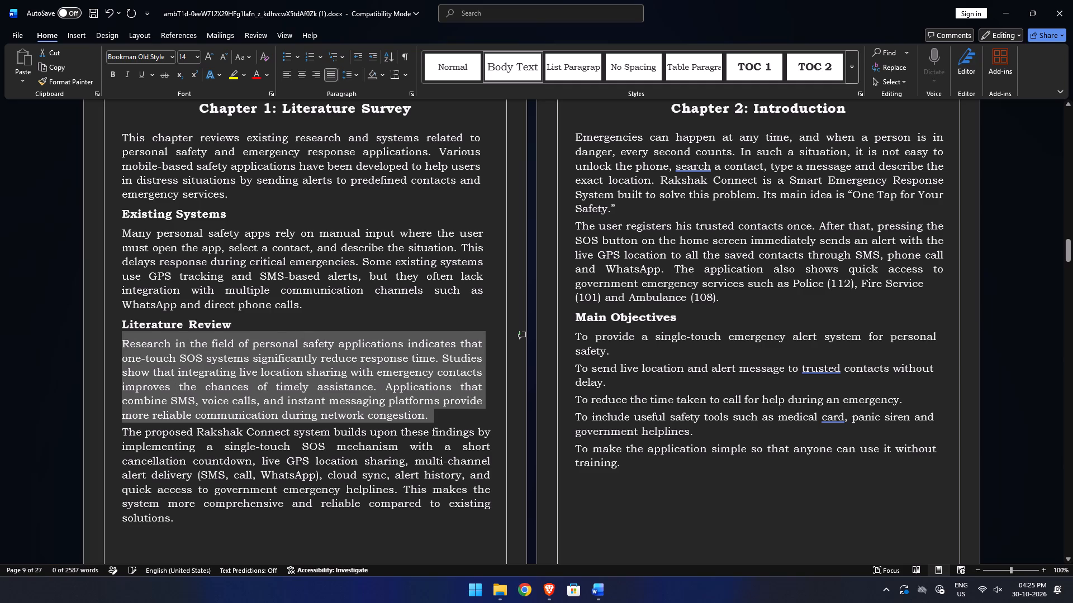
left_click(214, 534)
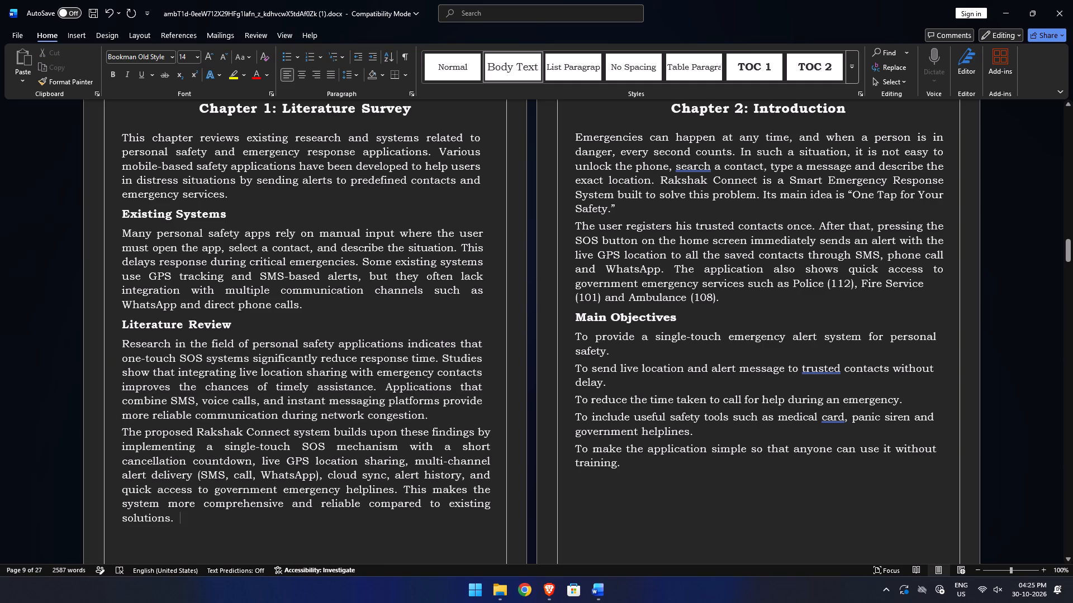
Review the layout and alignment of the front pages, from the contents and abstract back to the certificates and title page.
scroll(242, 459, "up", 4)
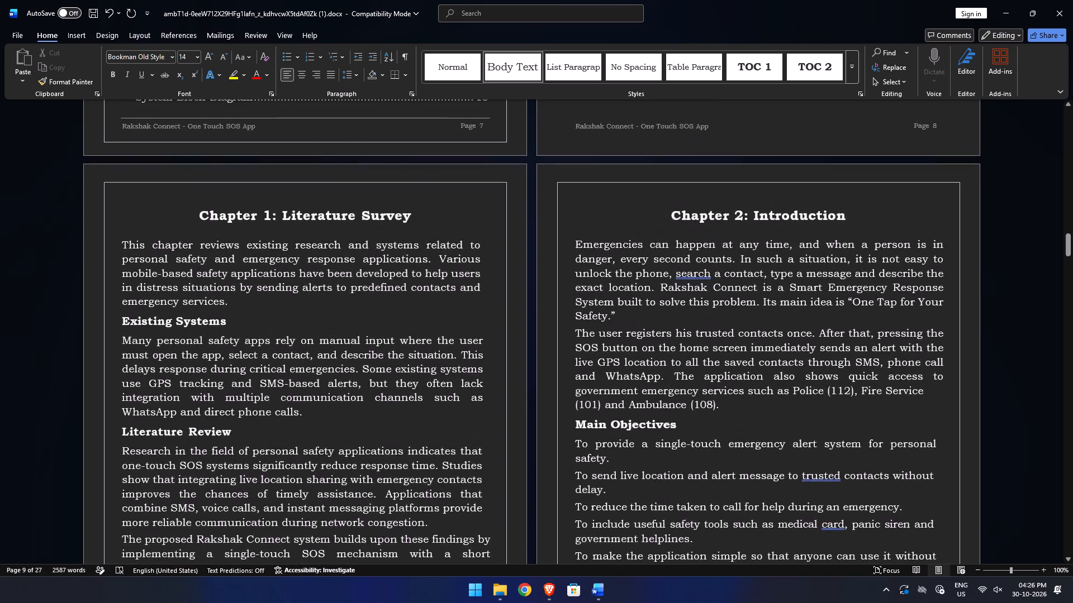
scroll(241, 459, "up", 11)
scroll(241, 459, "up", 15)
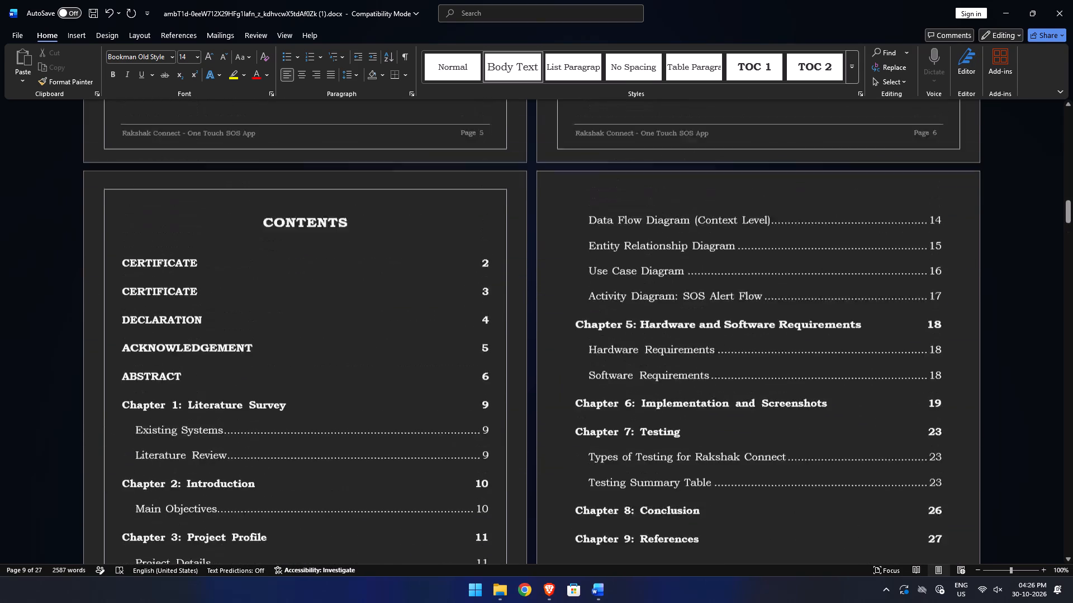
scroll(241, 459, "up", 20)
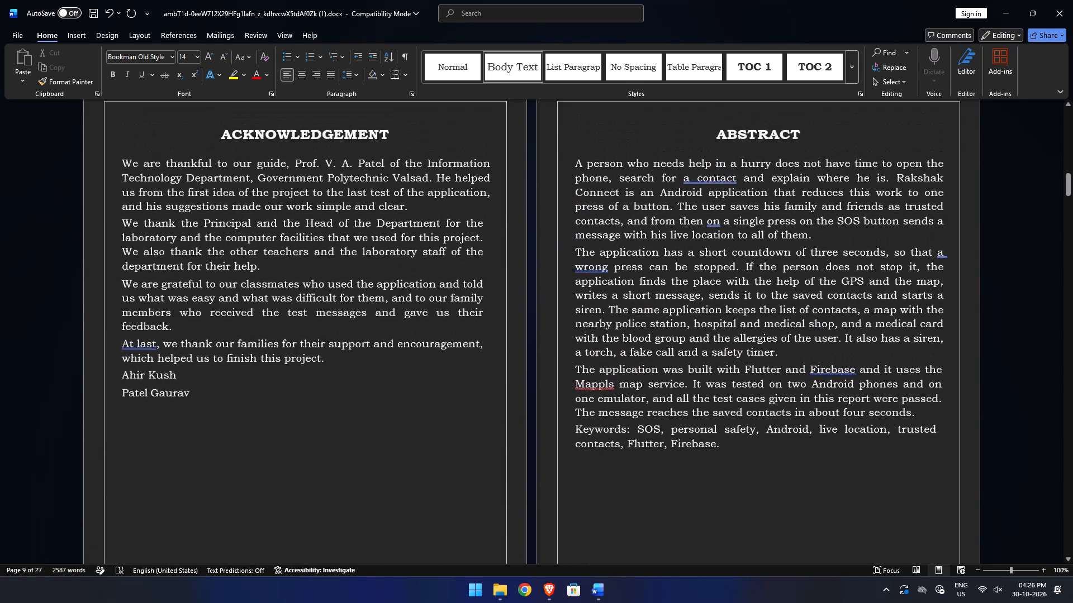
scroll(235, 460, "up", 20)
scroll(235, 460, "up", 11)
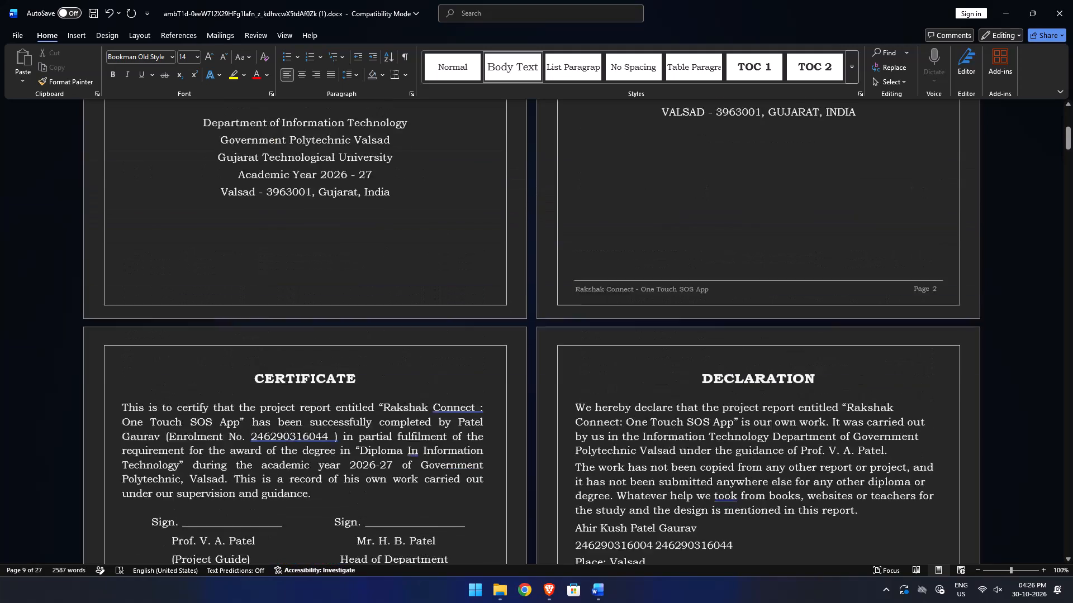
scroll(235, 460, "up", 20)
scroll(235, 460, "up", 11)
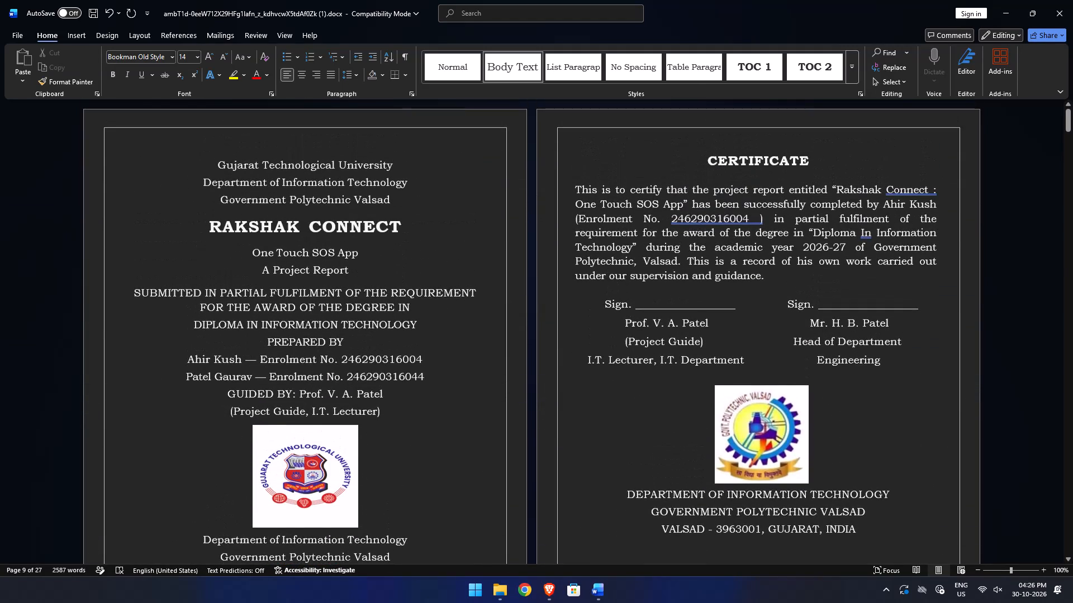
scroll(183, 405, "down", 20)
scroll(183, 405, "down", 16)
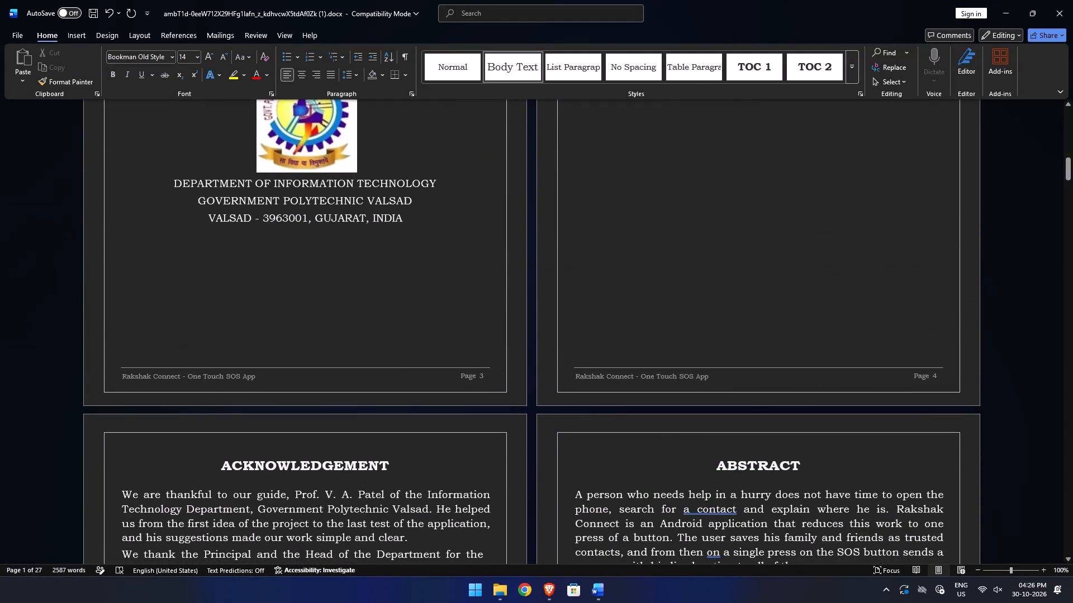
Save the report document.
left_click(92, 14)
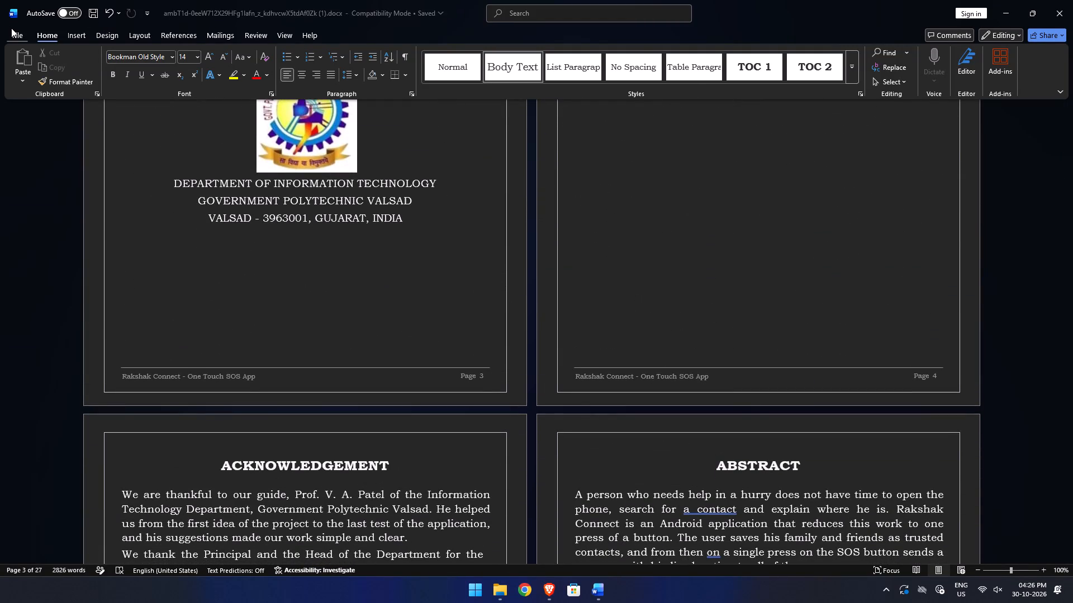
Export the report as a PDF to the Downloads folder under the document's own file name, replacing the earlier PDF.
left_click(14, 30)
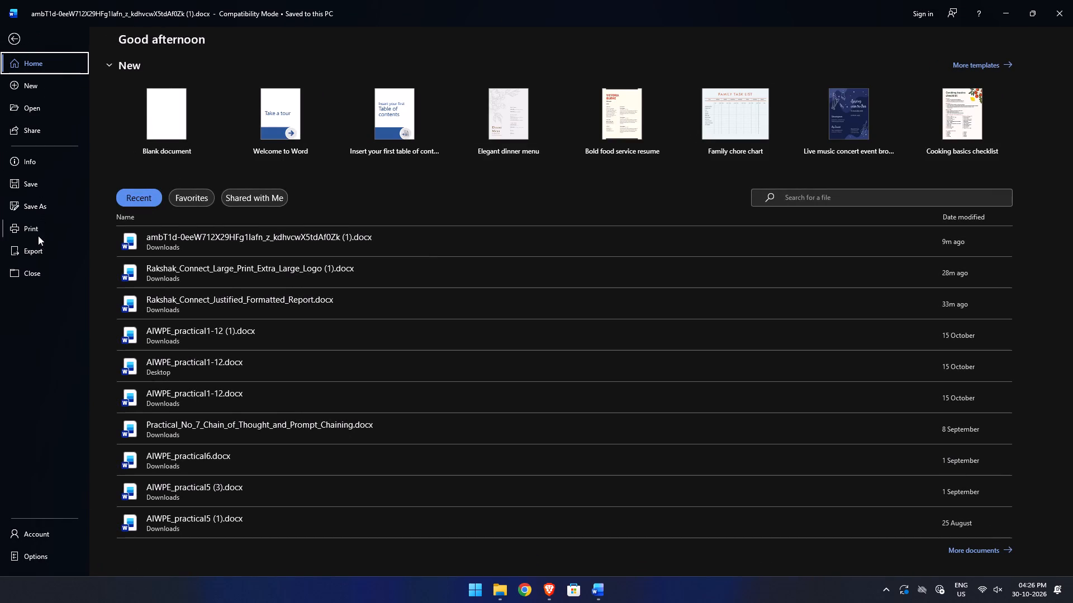
left_click(37, 248)
left_click(322, 164)
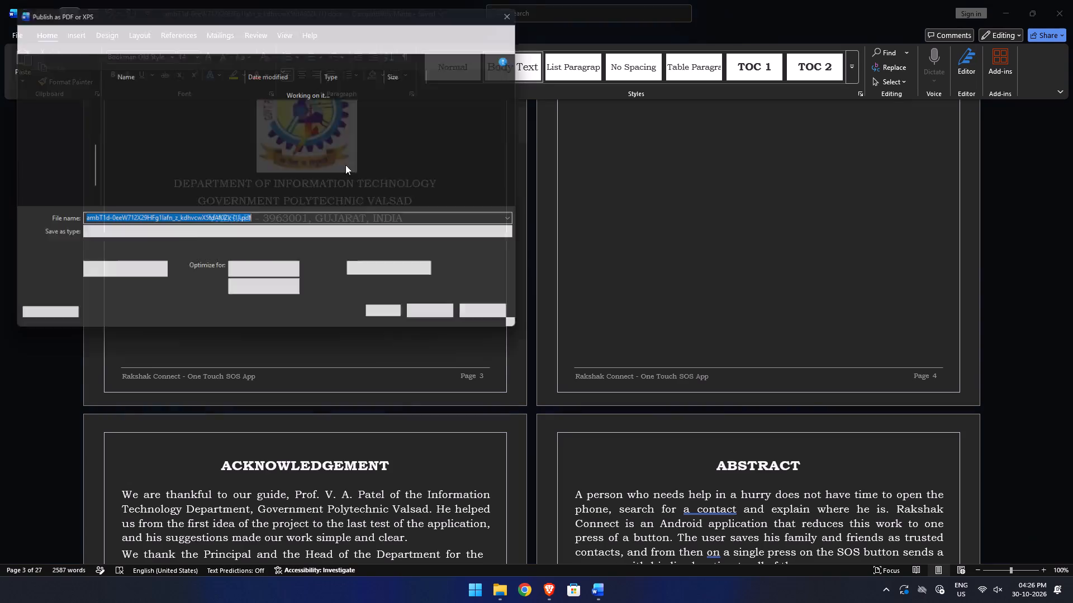
scroll(69, 119, "up", 3)
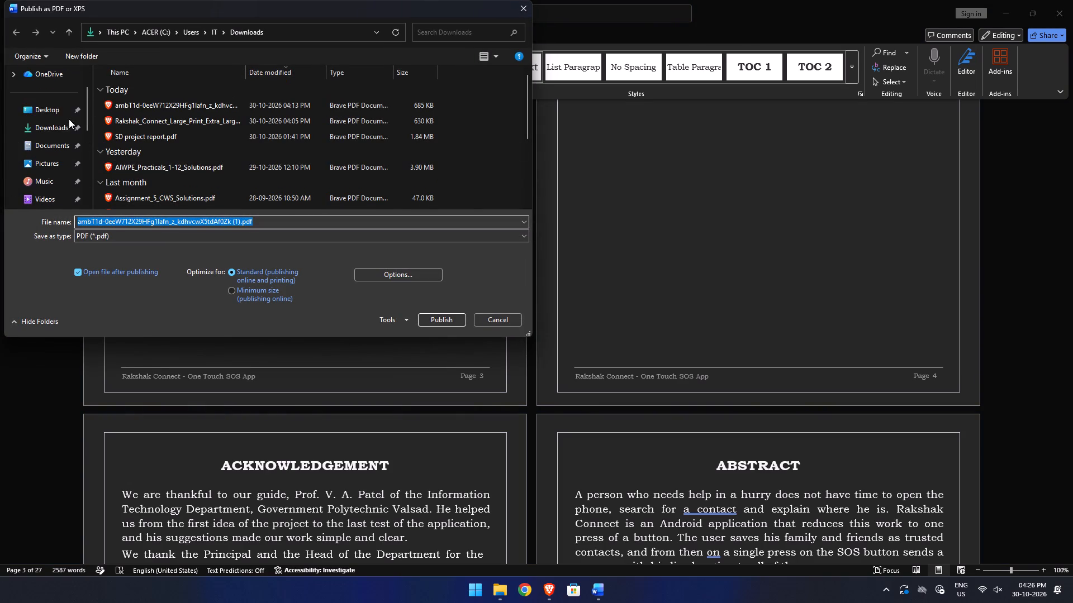
left_click(48, 126)
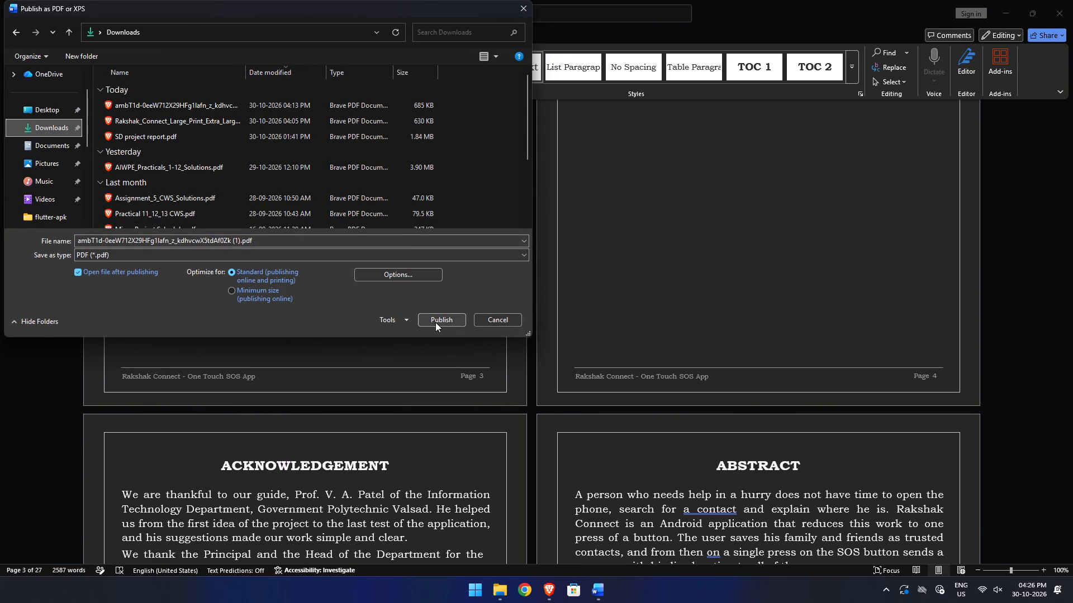
left_click(435, 322)
left_click(594, 294)
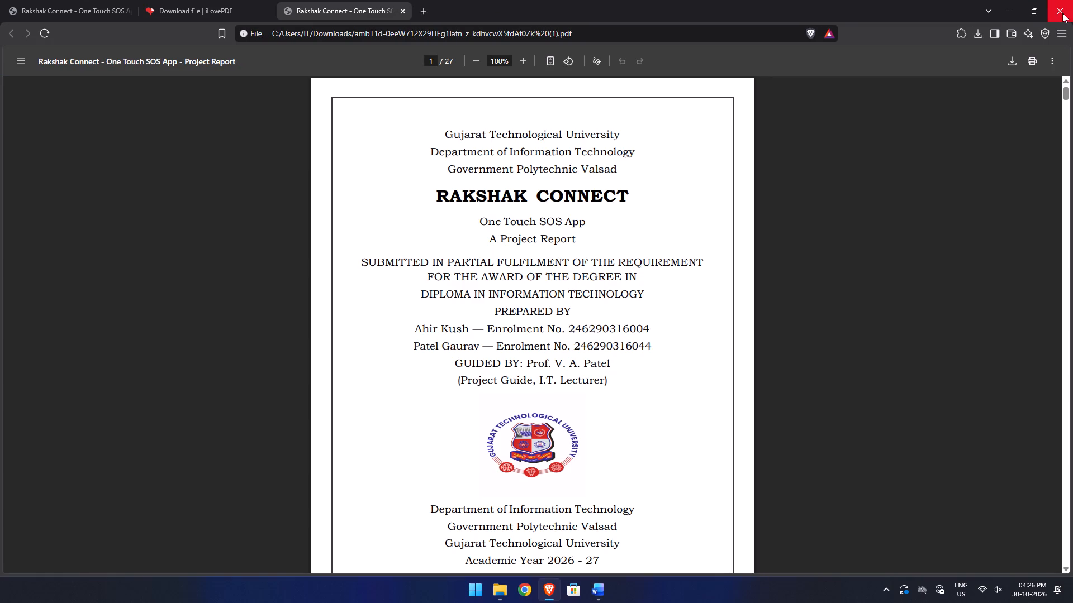
Minimize the open windows to reach the desktop and open KDE Connect.
left_click(1009, 6)
left_click(996, 10)
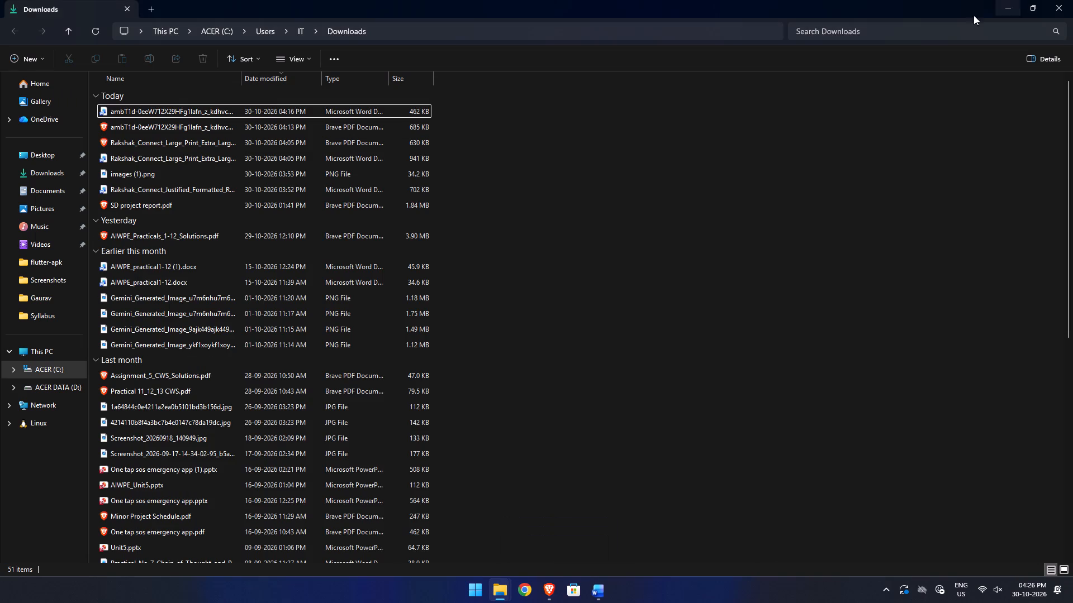
left_click(1008, 12)
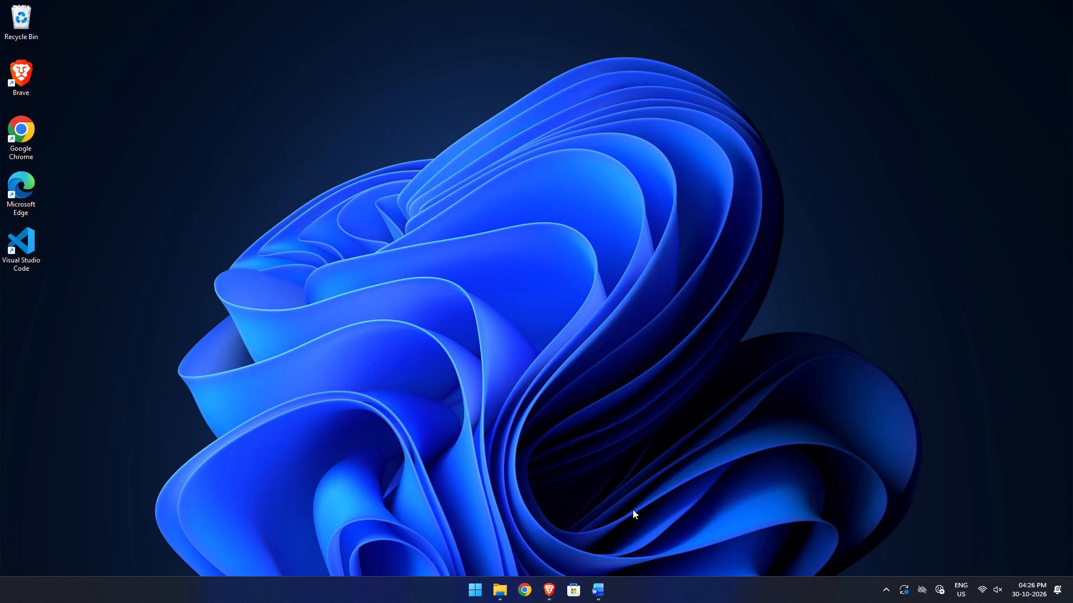
left_click(886, 589)
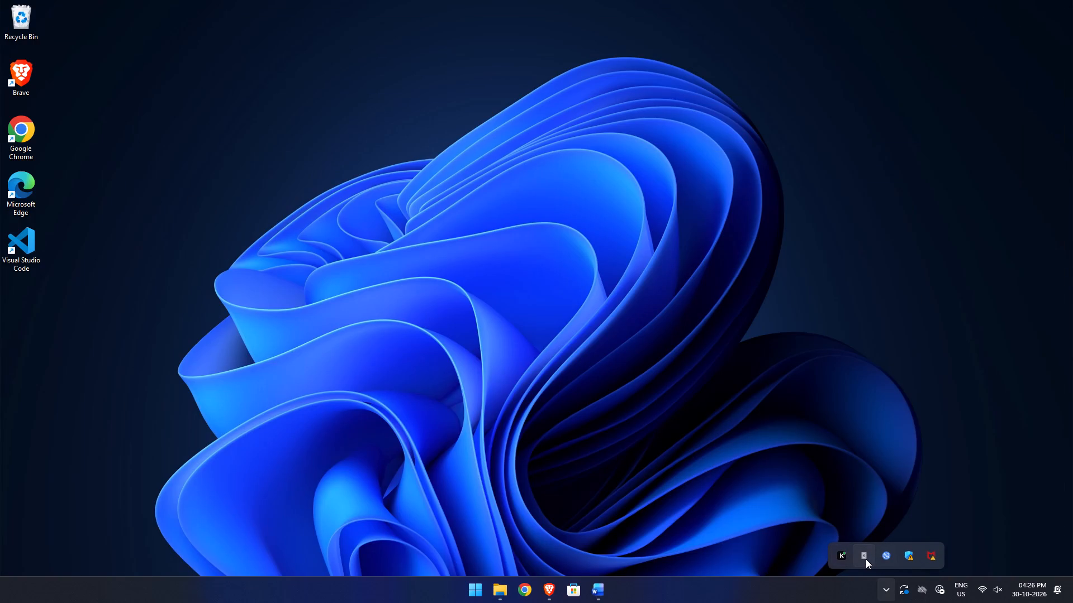
left_click(866, 559)
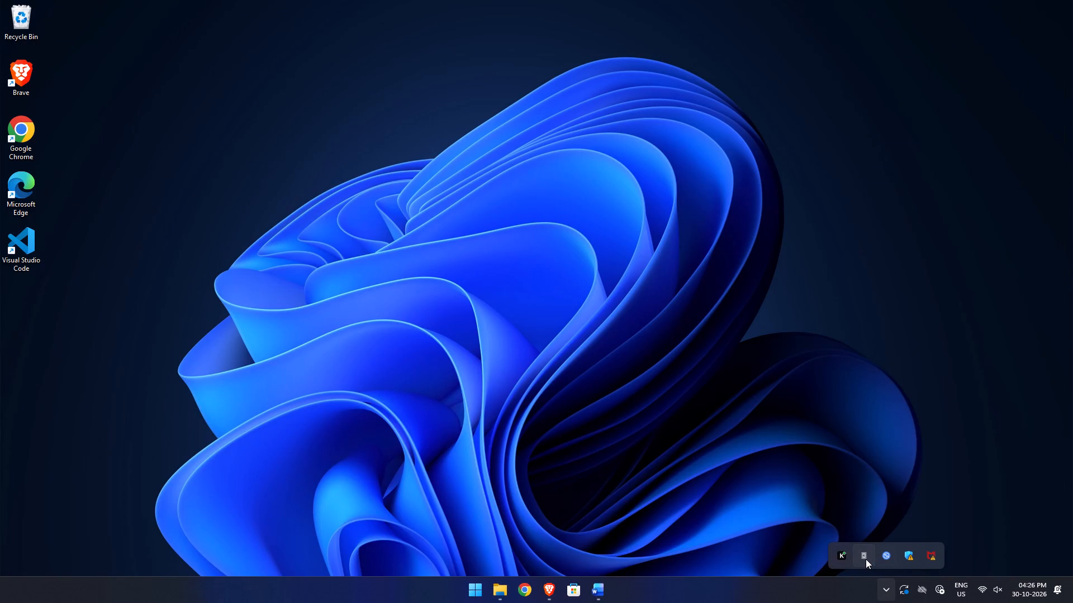
left_click(866, 559)
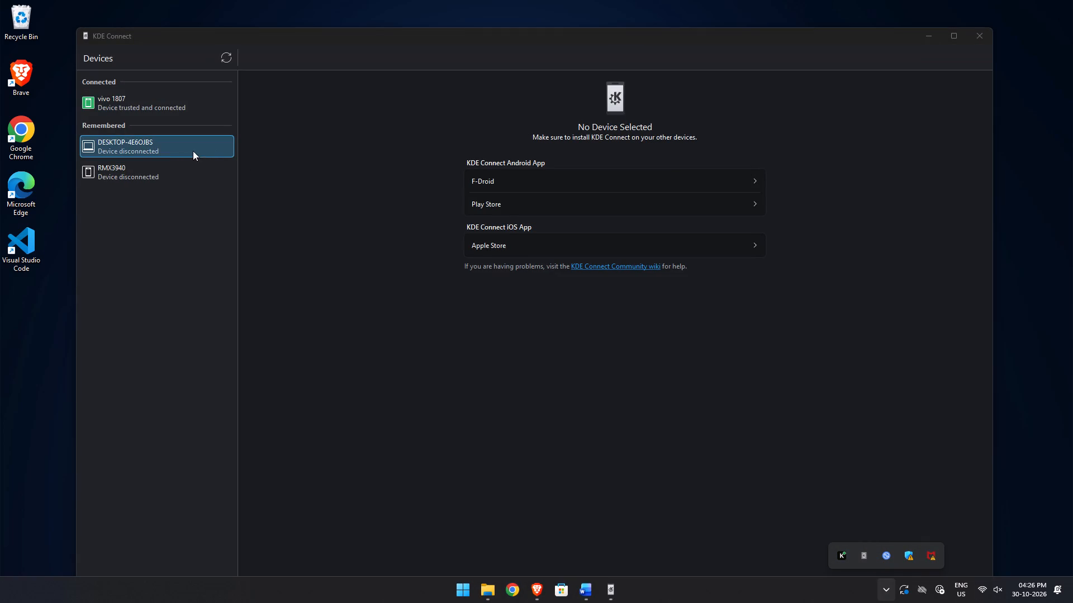
Share the newly exported report PDF from the Downloads folder with the vivo 1807 phone, and minimize KDE Connect.
left_click(175, 101)
left_click(297, 221)
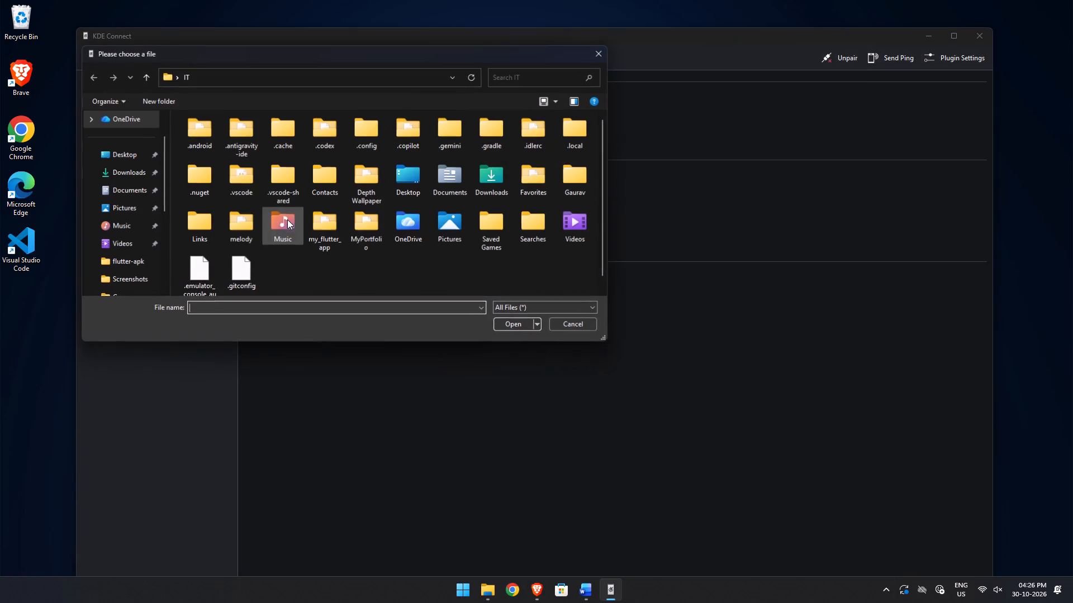
left_click(117, 170)
left_click(232, 149)
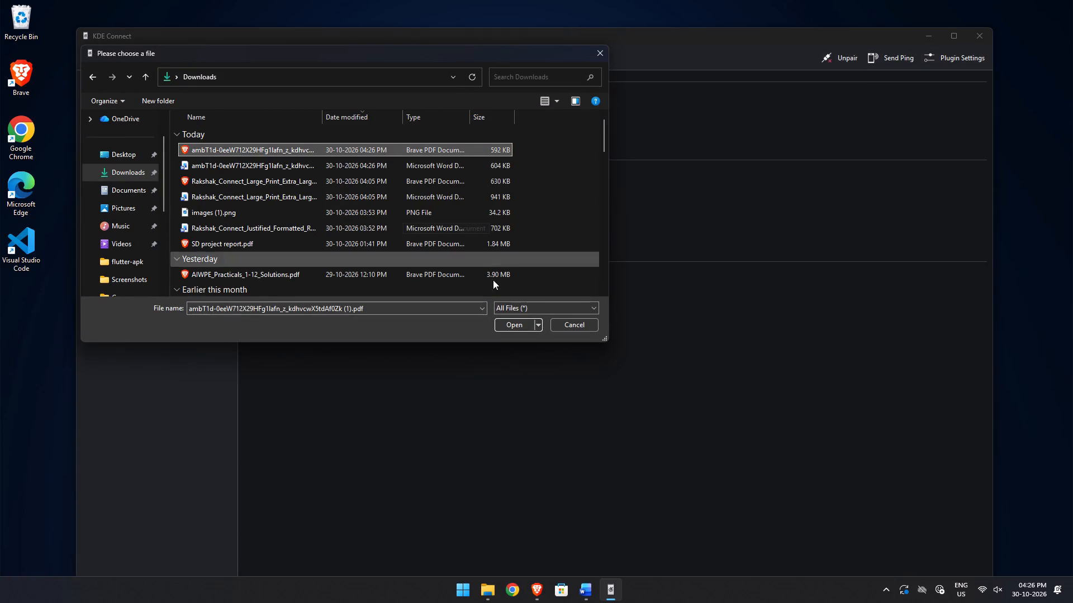
left_click(514, 329)
left_click(926, 32)
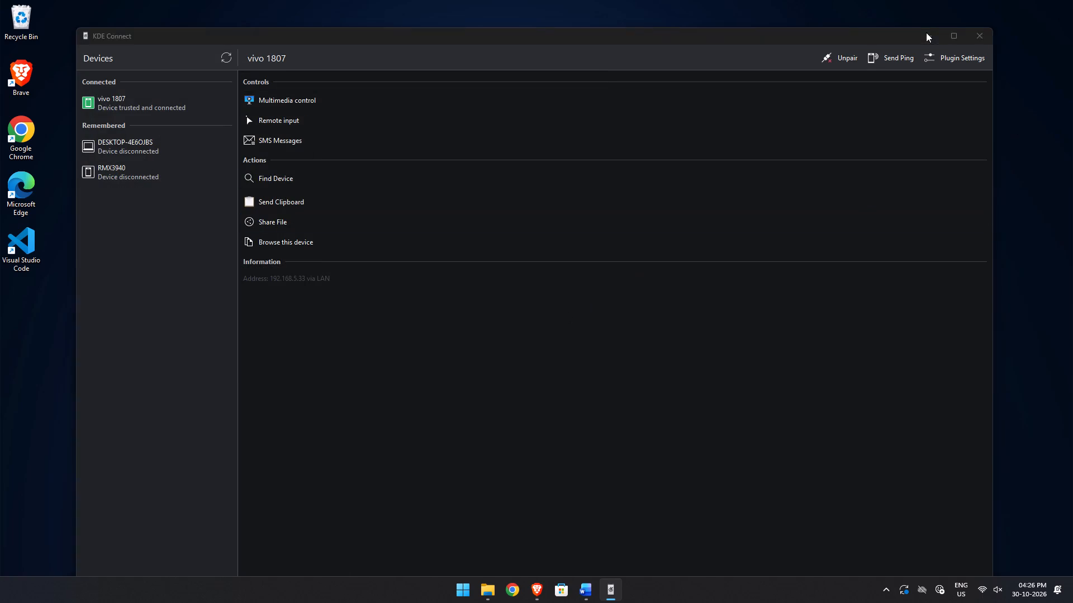
Switch to Brave and examine the exported PDF's title page, certificates and declaration for layout and alignment, minimizing the browser when done.
left_click(540, 586)
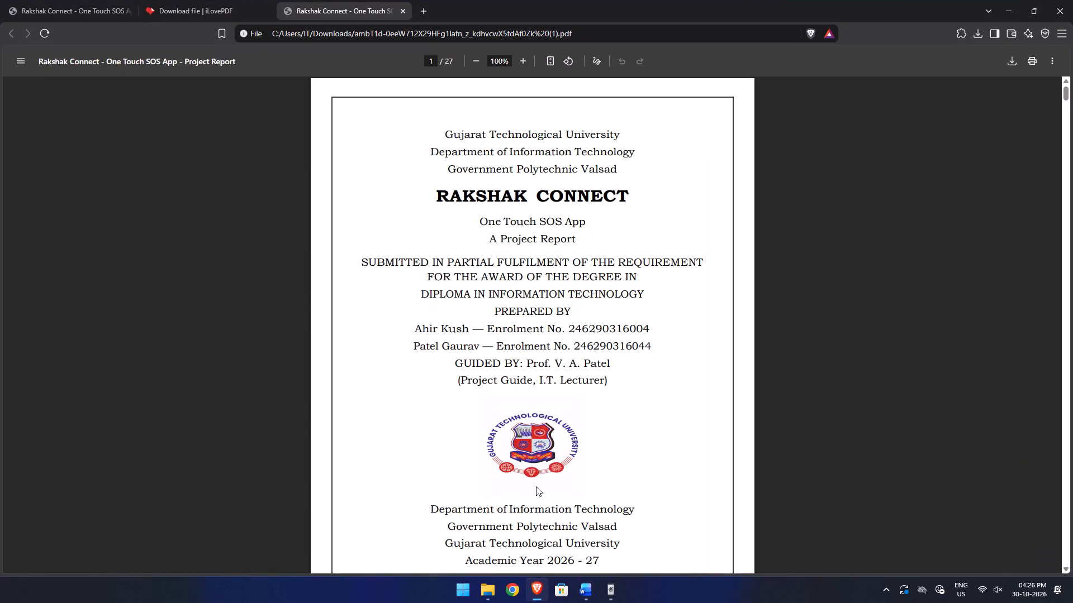
scroll(481, 371, "down", 6)
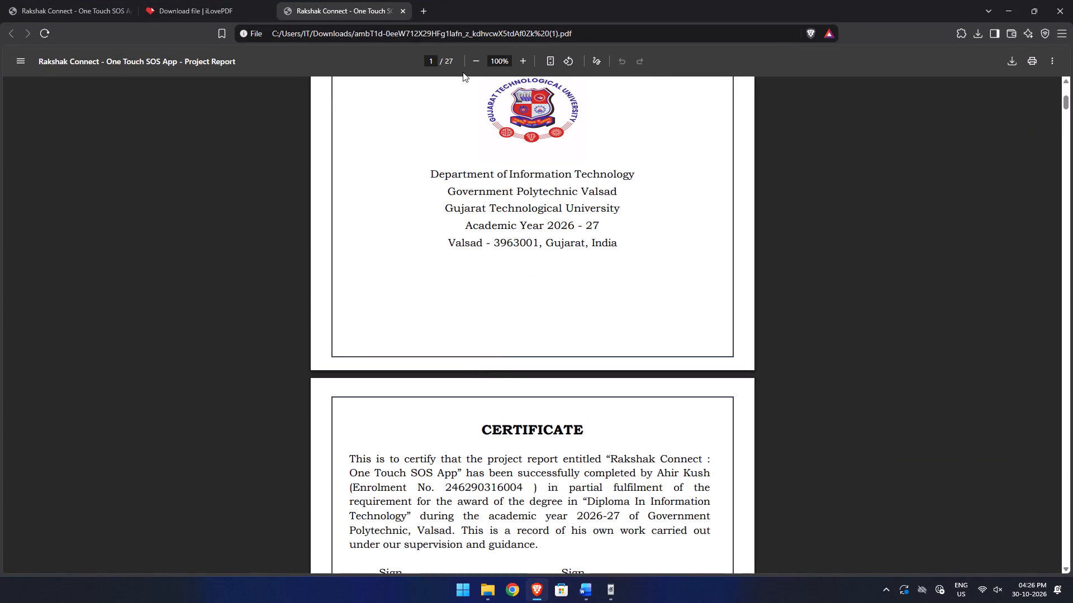
triple_click(527, 57)
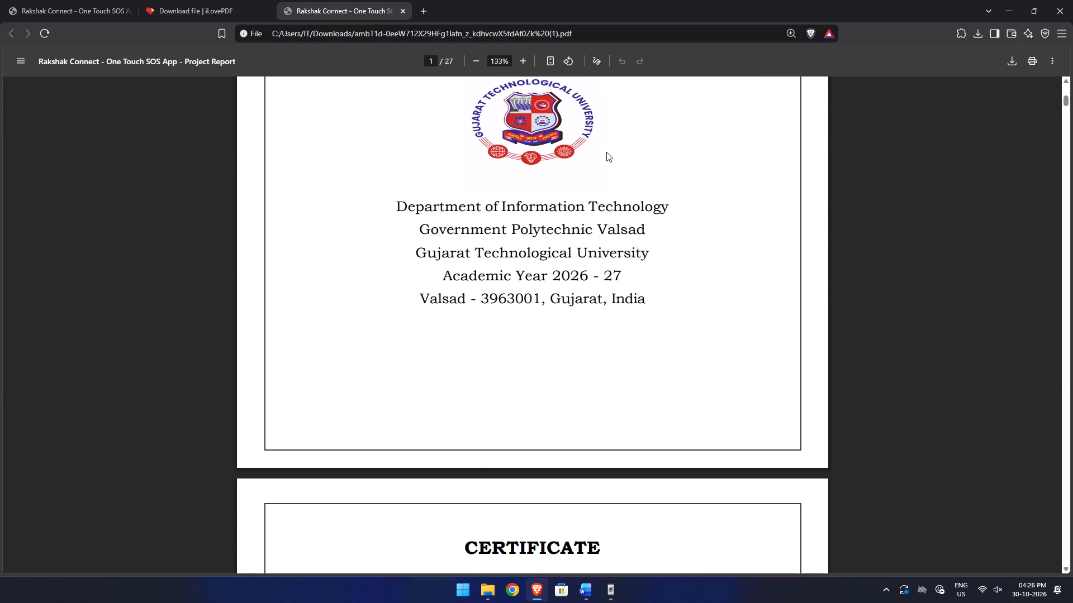
scroll(610, 162, "down", 6)
scroll(571, 199, "down", 4)
scroll(567, 204, "up", 2)
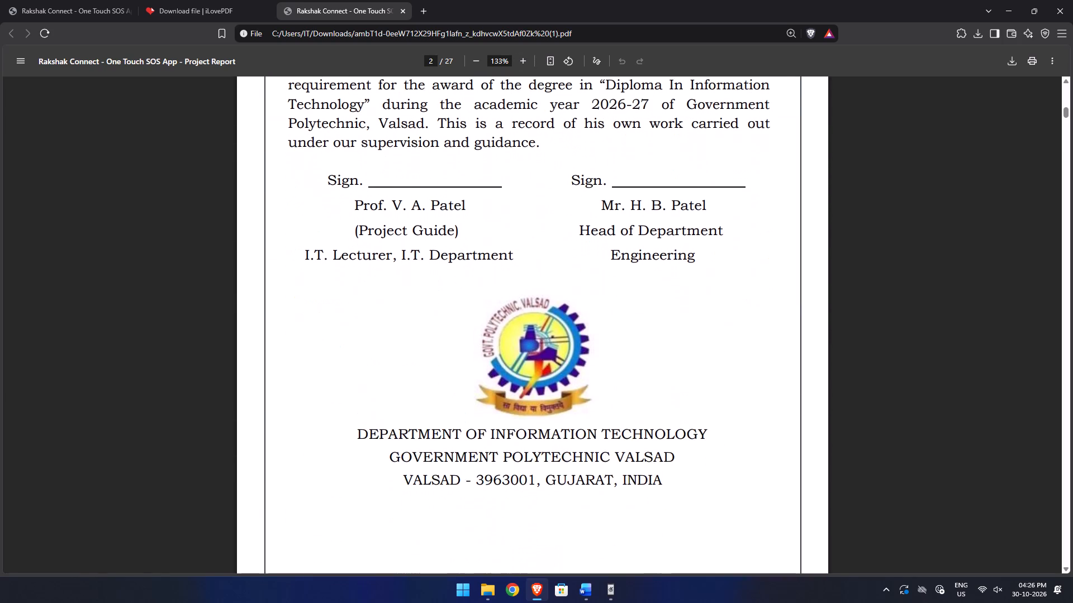
scroll(567, 193, "up", 1)
scroll(565, 190, "down", 17)
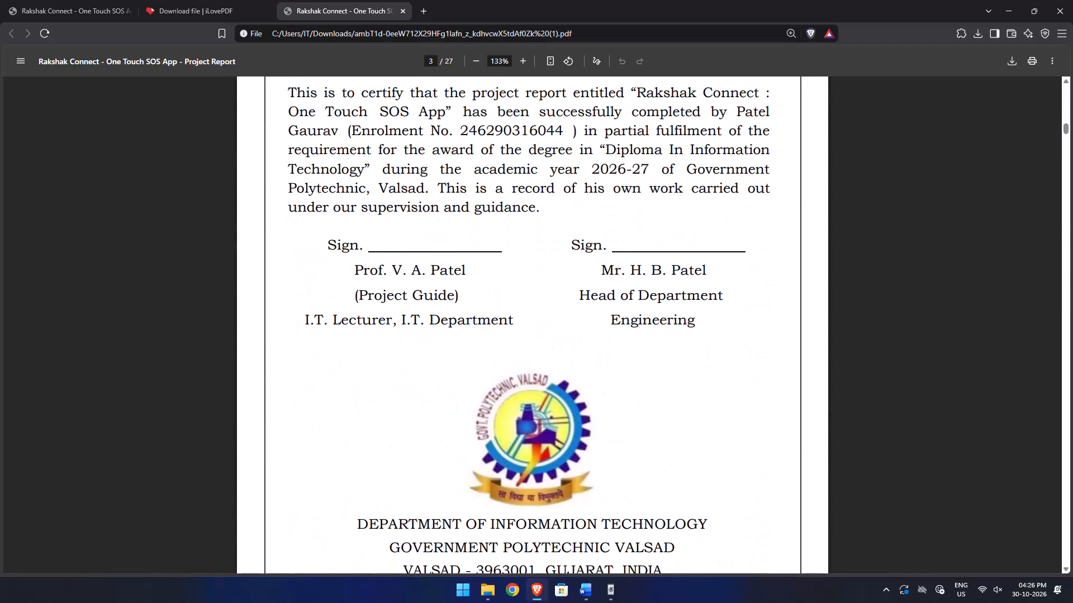
scroll(559, 179, "up", 2)
scroll(554, 179, "down", 5)
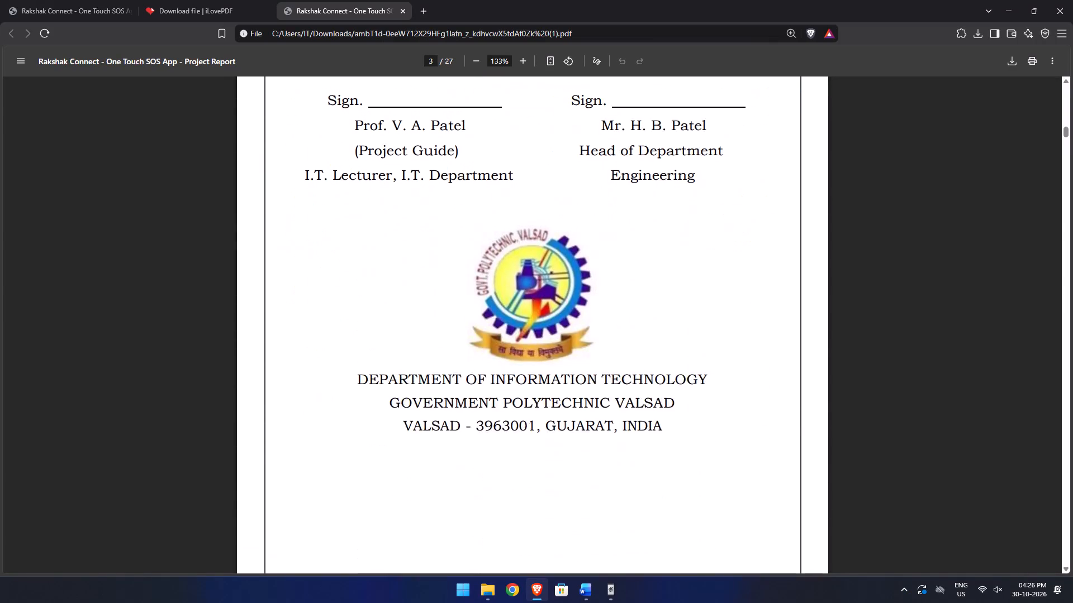
scroll(554, 179, "down", 15)
scroll(553, 178, "up", 6)
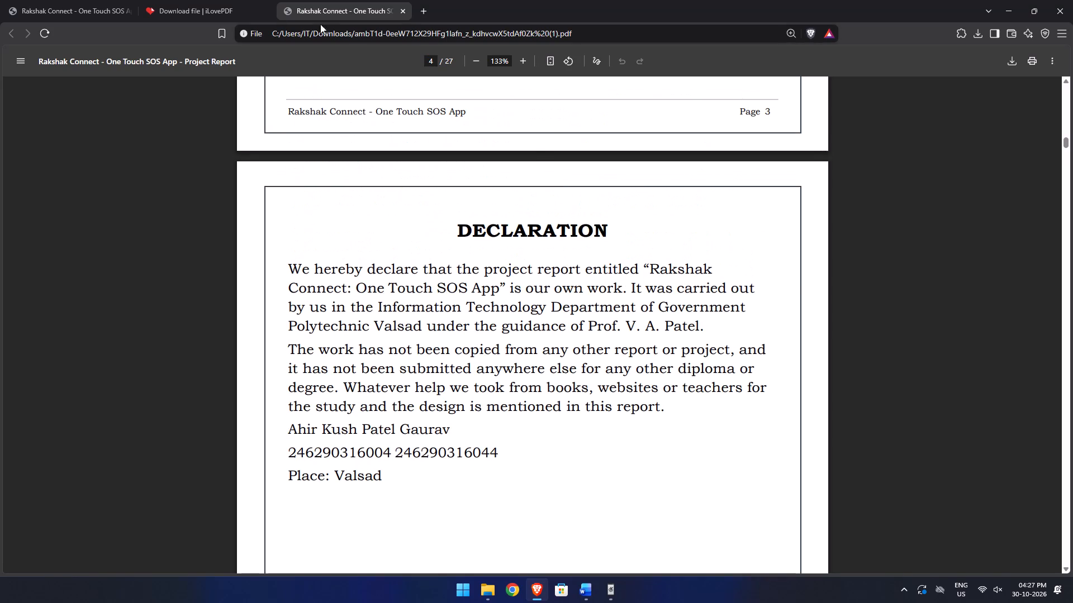
left_click(31, 0)
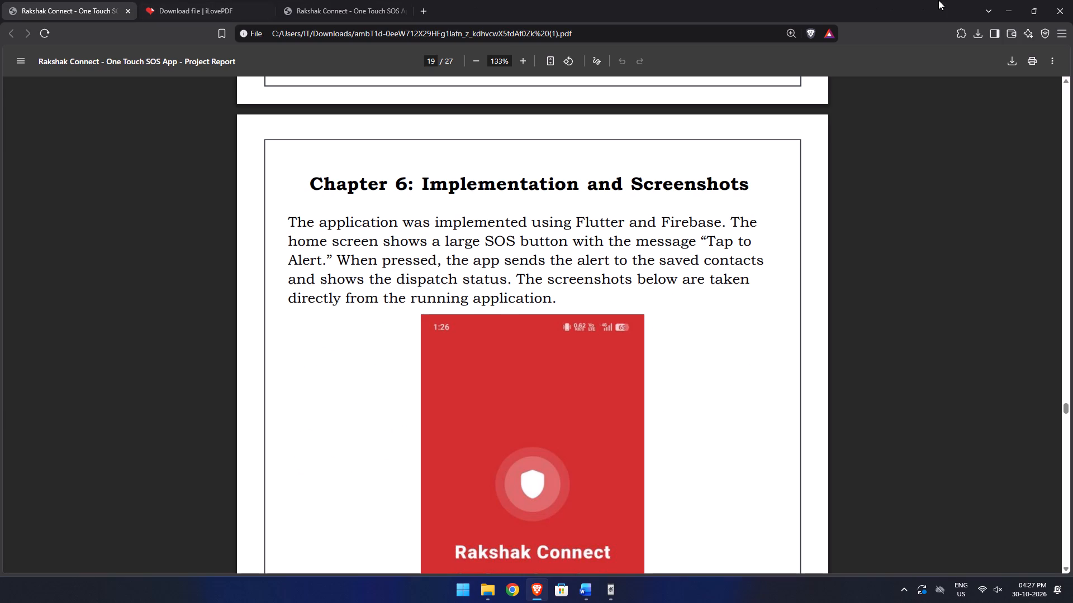
left_click(1012, 6)
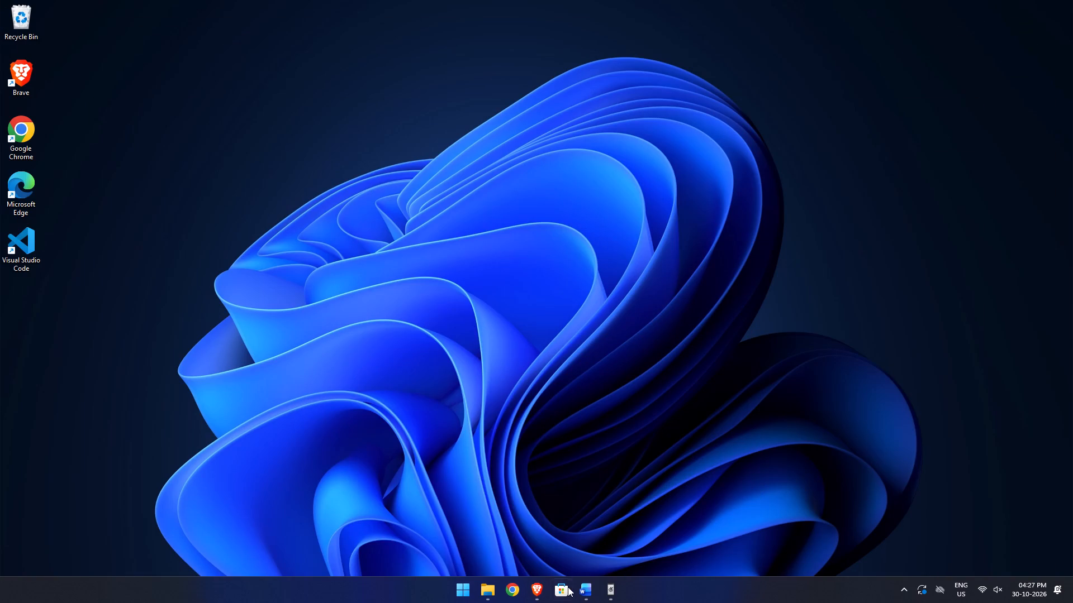
Switch to Word and justify both body paragraphs of the Declaration page.
left_click(582, 592)
scroll(416, 379, "up", 1)
scroll(416, 379, "down", 3)
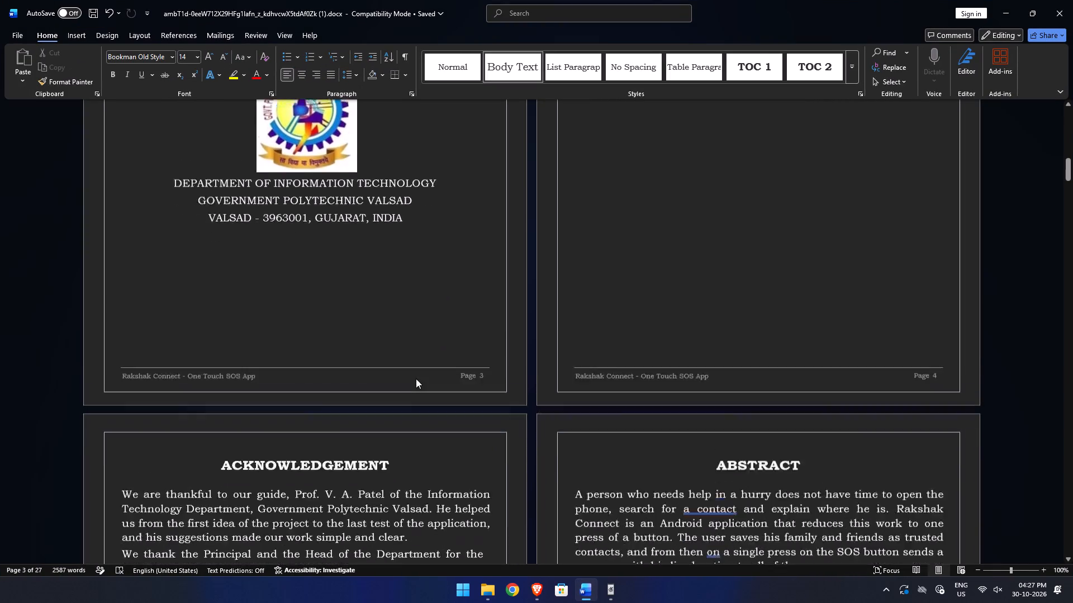
scroll(413, 376, "down", 3)
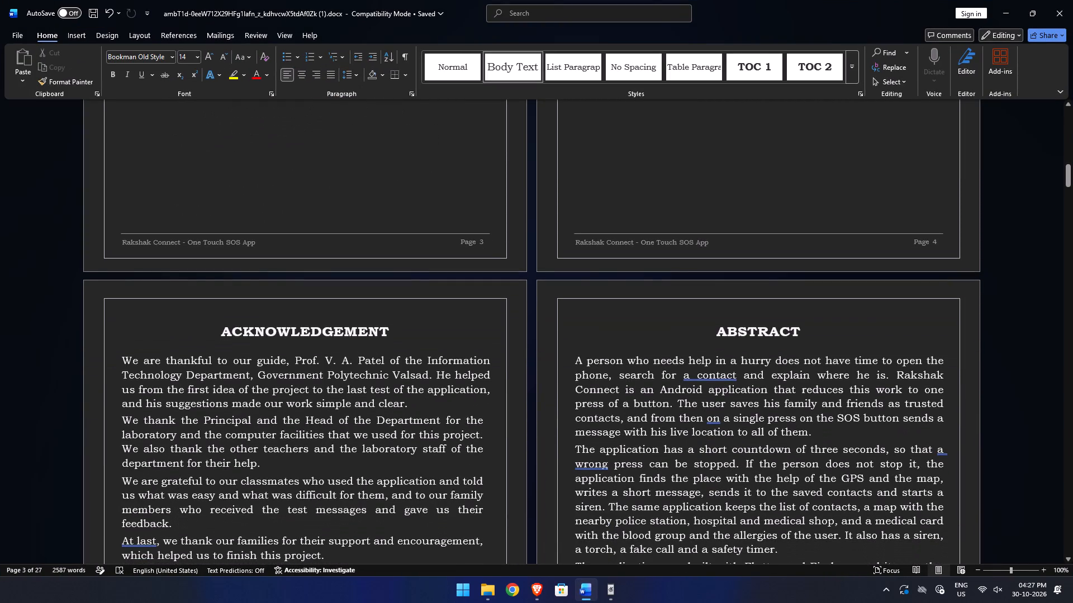
scroll(420, 408, "down", 17)
scroll(401, 391, "down", 7)
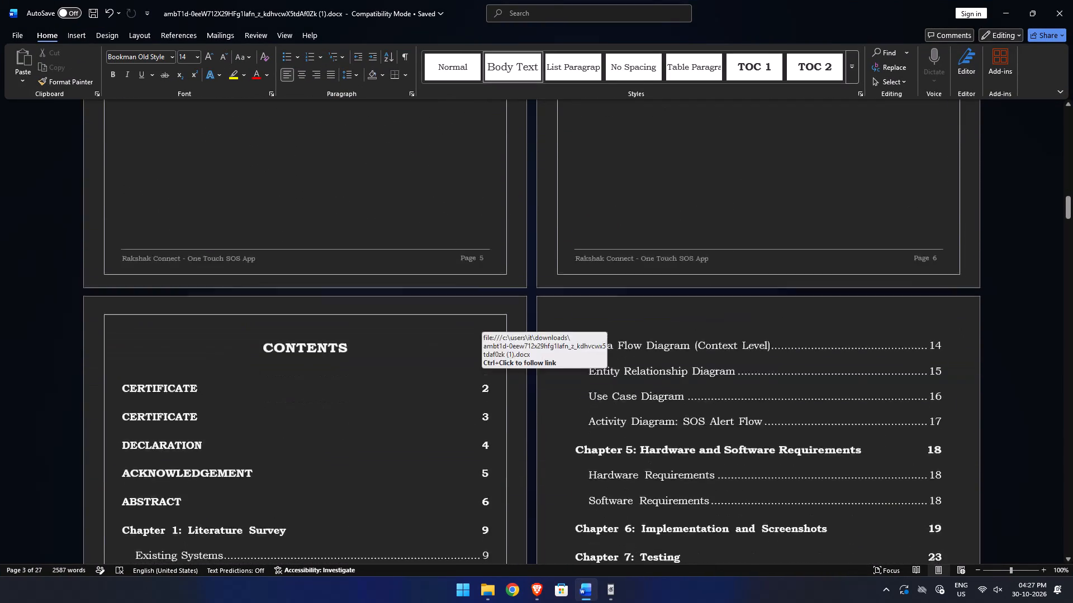
scroll(396, 390, "down", 2)
scroll(396, 390, "up", 20)
scroll(396, 390, "up", 20)
scroll(396, 390, "up", 3)
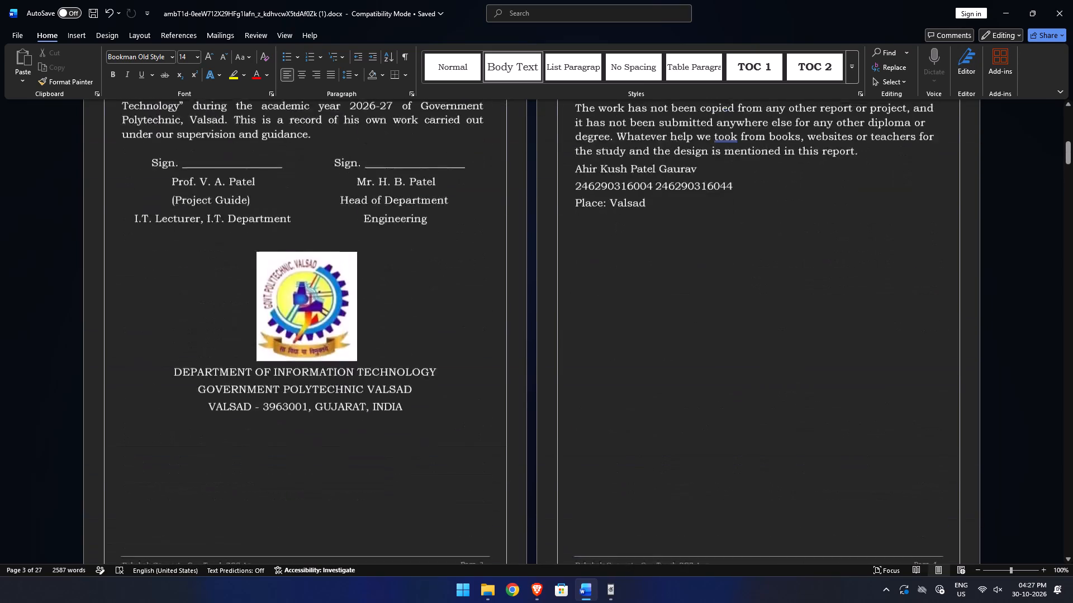
scroll(394, 376, "up", 10)
scroll(393, 376, "down", 4)
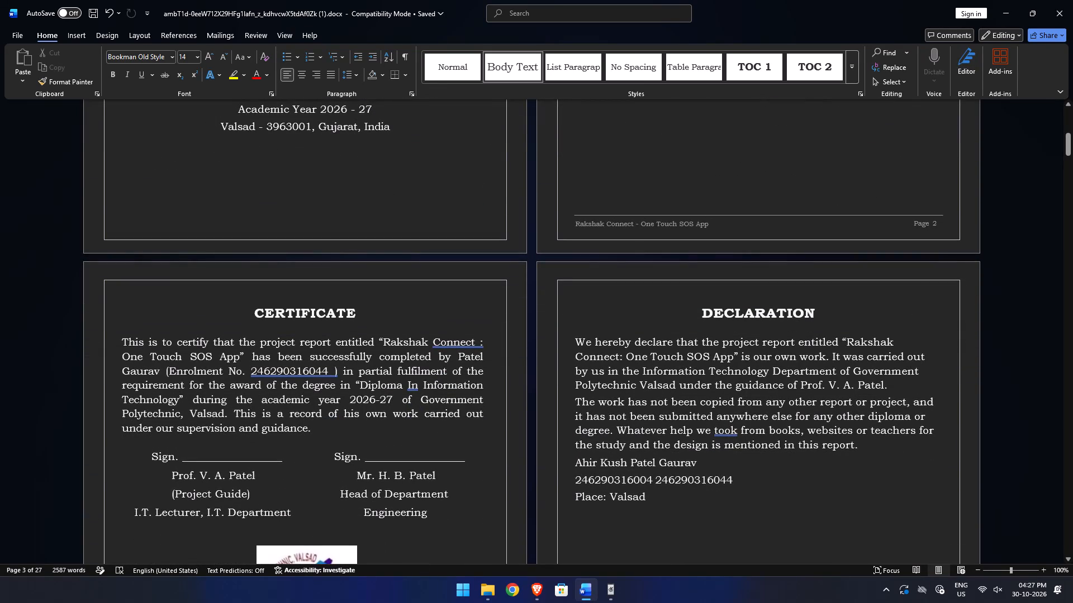
left_click_drag(893, 387, 571, 341)
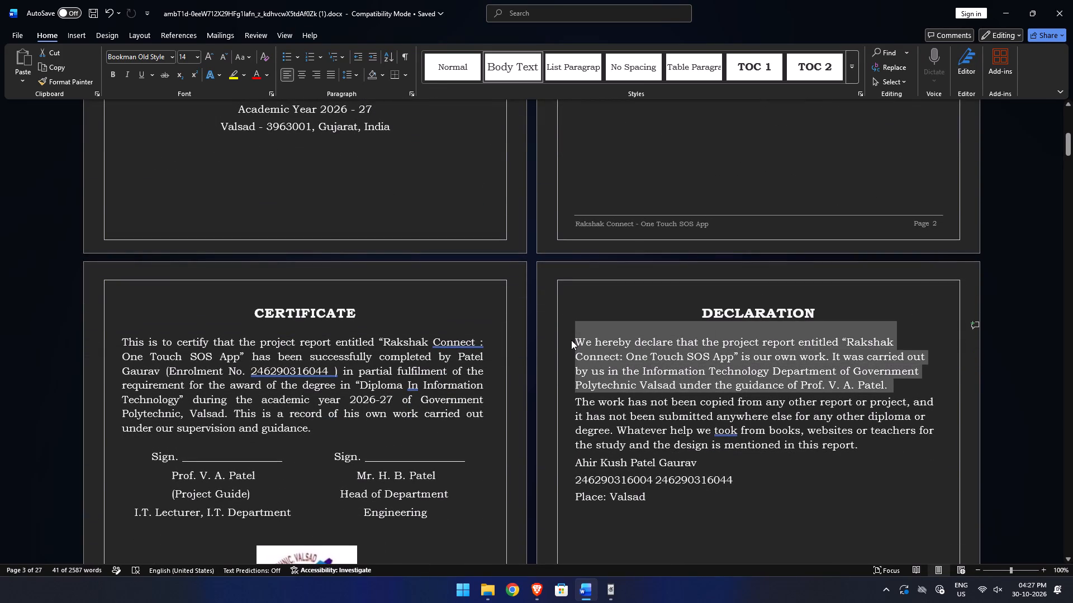
key("super+j")
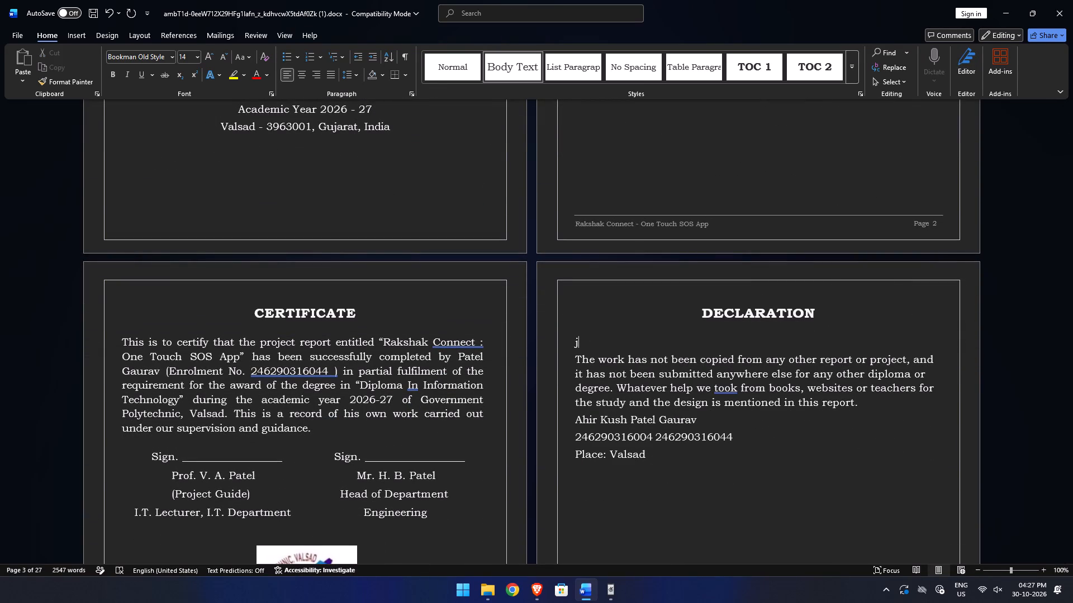
left_click(110, 8)
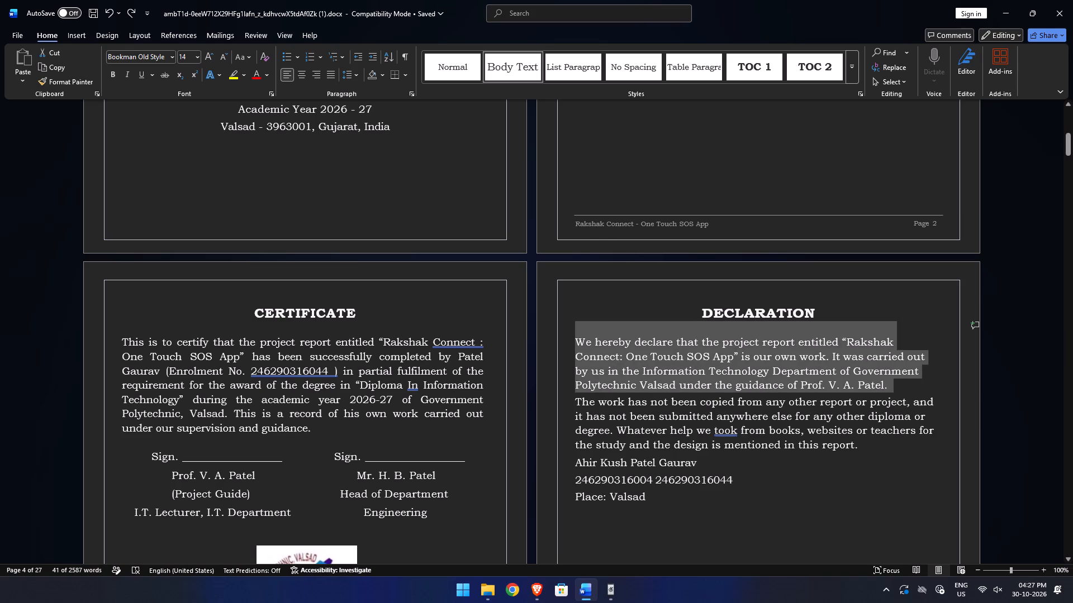
key("ctrl+j")
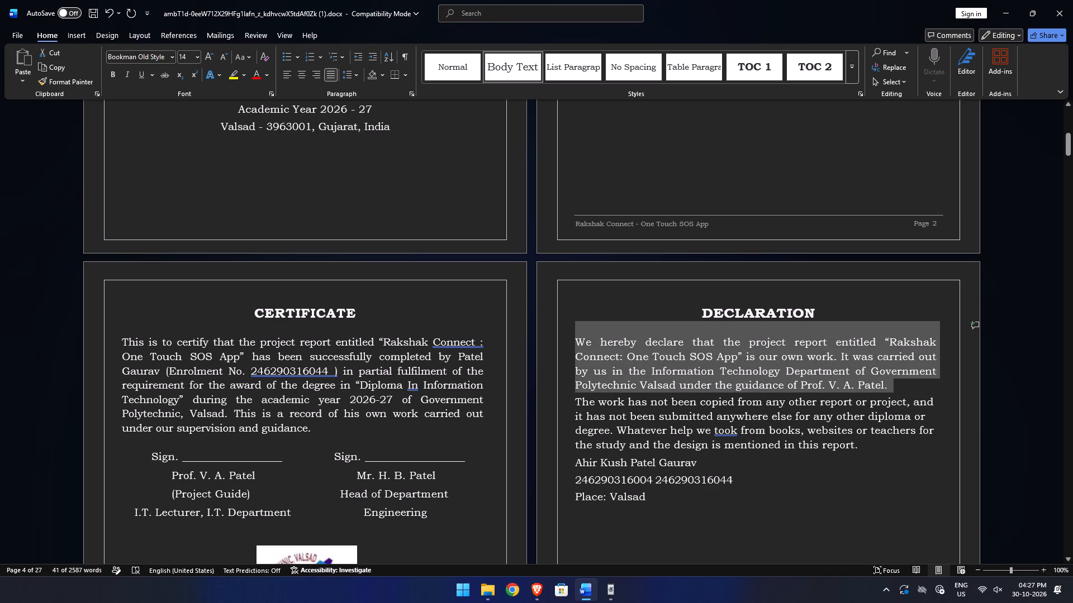
left_click_drag(873, 444, 544, 399)
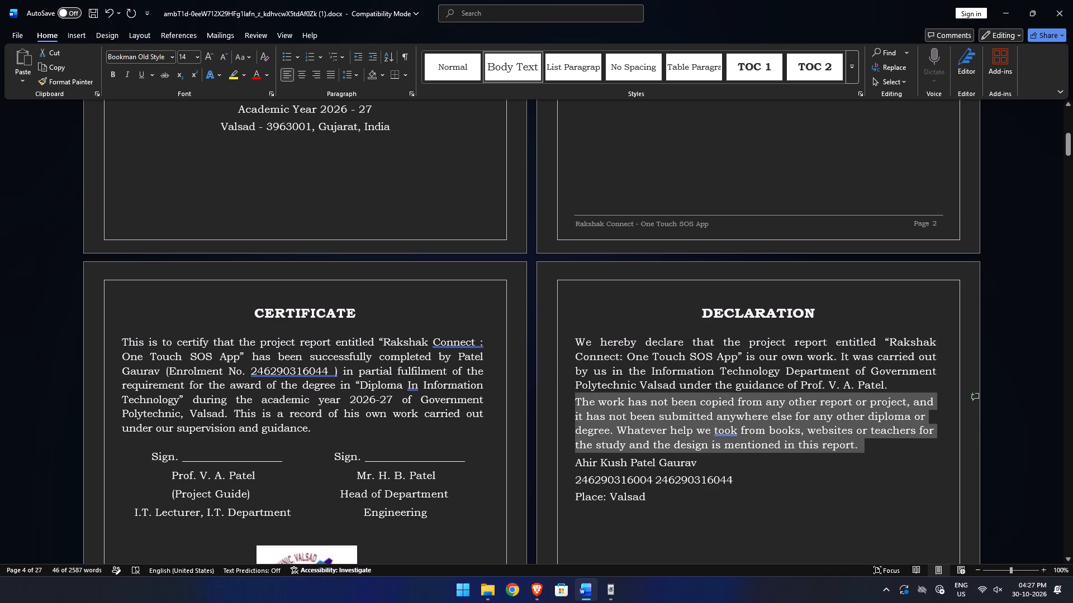
key("ctrl+j")
left_click(672, 531, "ctrl")
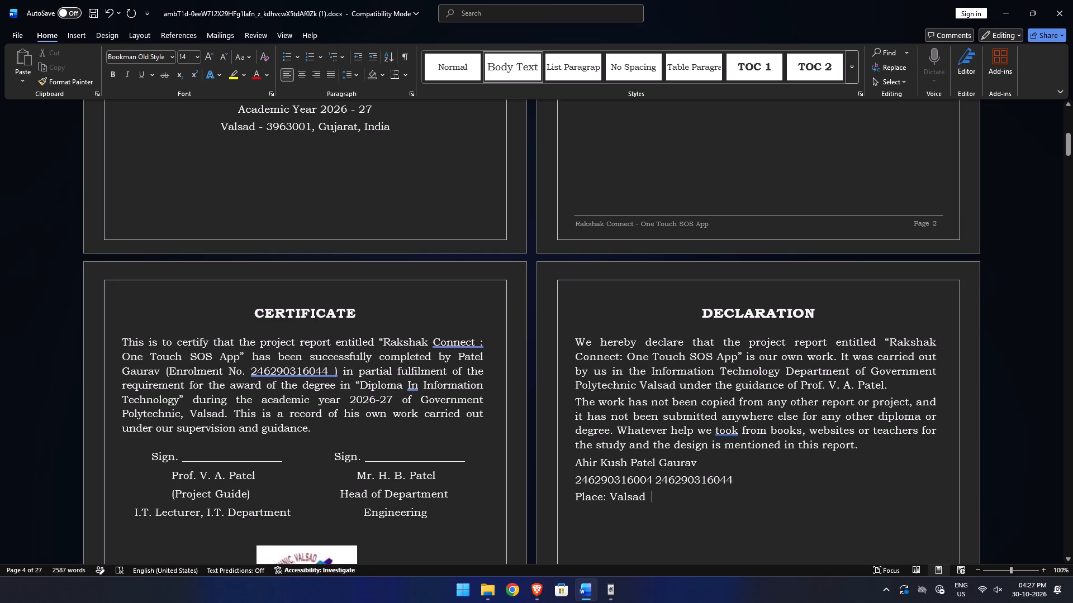
Review the alignment of the front pages, from the declaration, acknowledgement and abstract back to the title page and on to the contents.
scroll(424, 404, "down", 16)
scroll(416, 389, "down", 7)
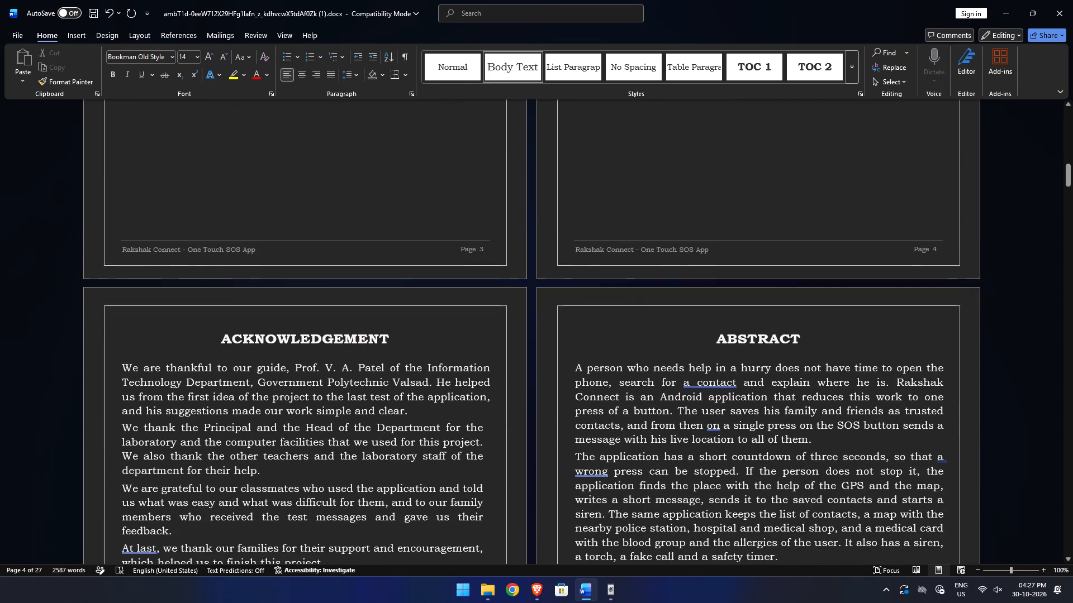
scroll(416, 389, "down", 3)
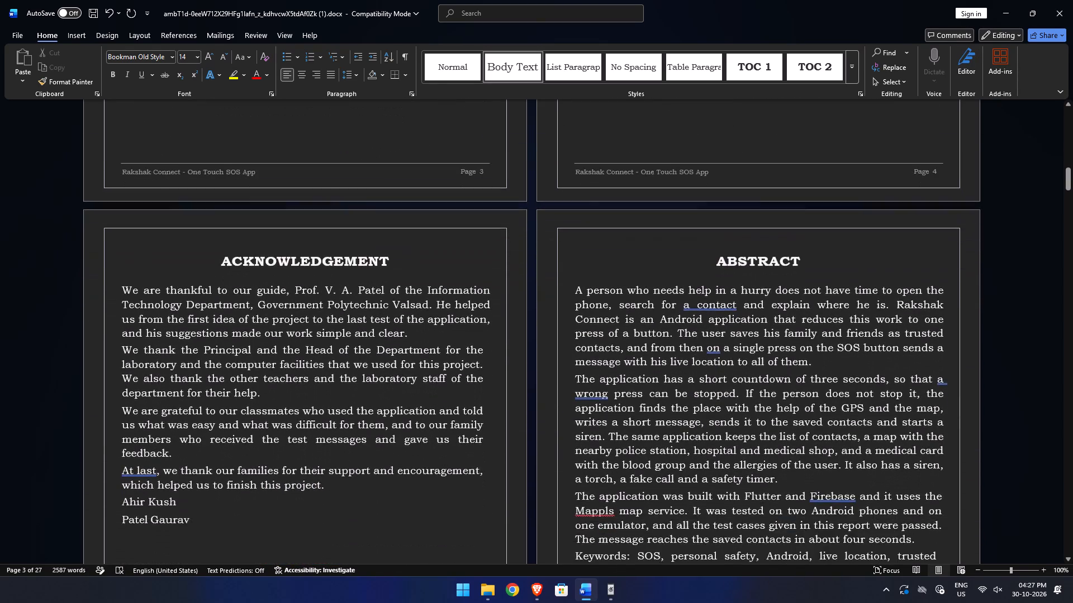
scroll(416, 389, "down", 2)
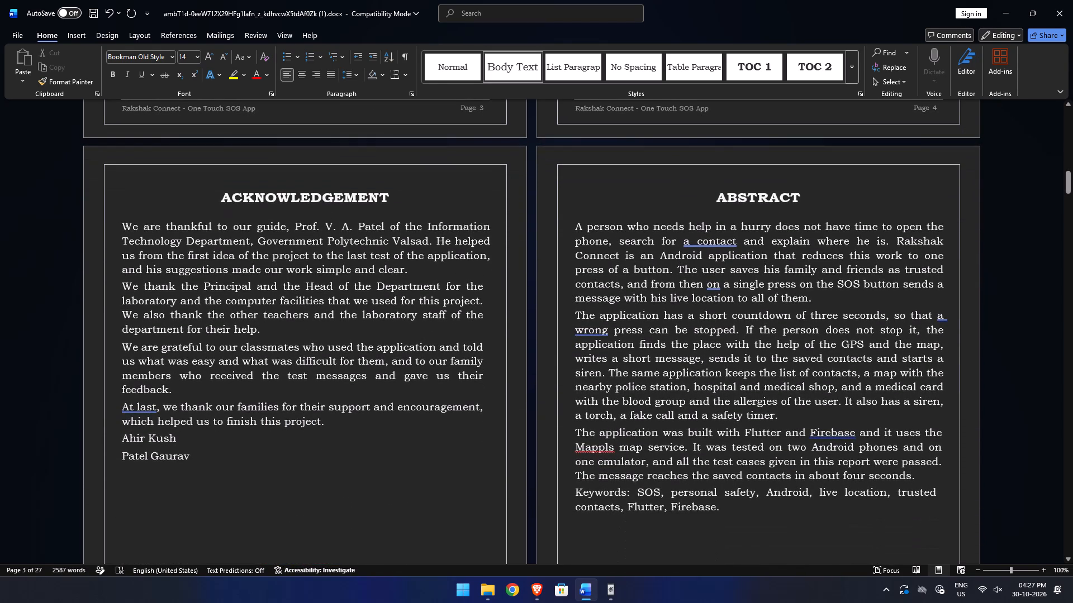
scroll(416, 389, "down", 4)
scroll(416, 389, "up", 20)
scroll(416, 389, "up", 4)
middle_click(416, 389)
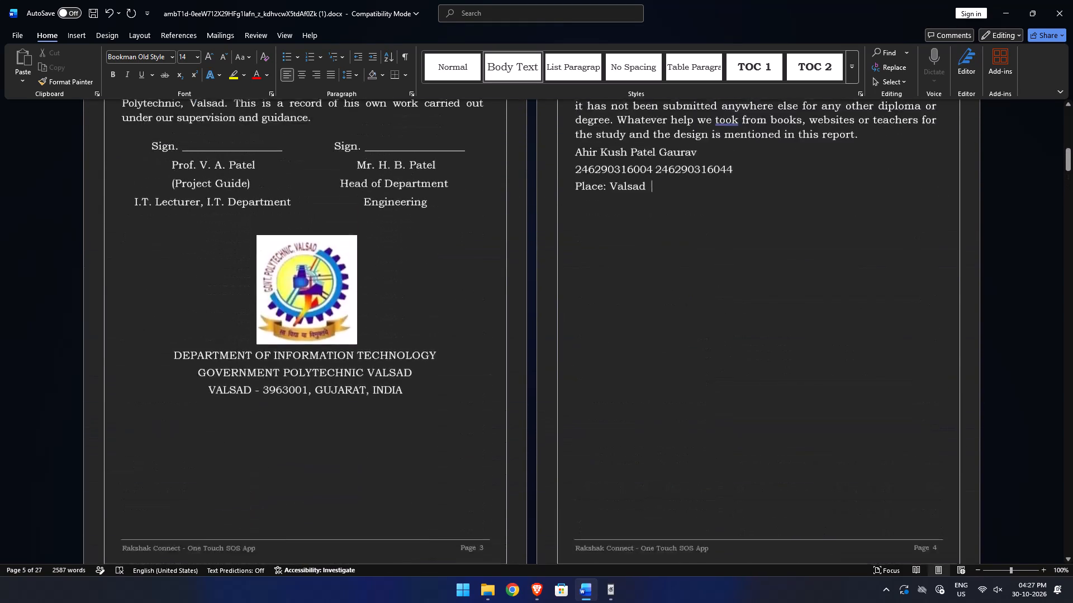
scroll(412, 386, "up", 13)
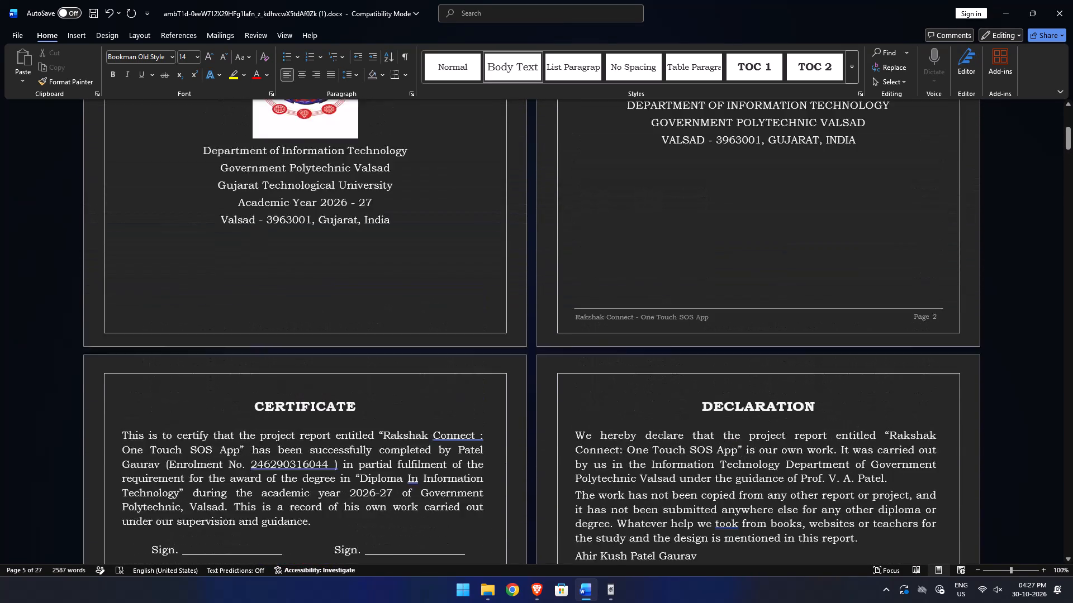
scroll(409, 382, "up", 13)
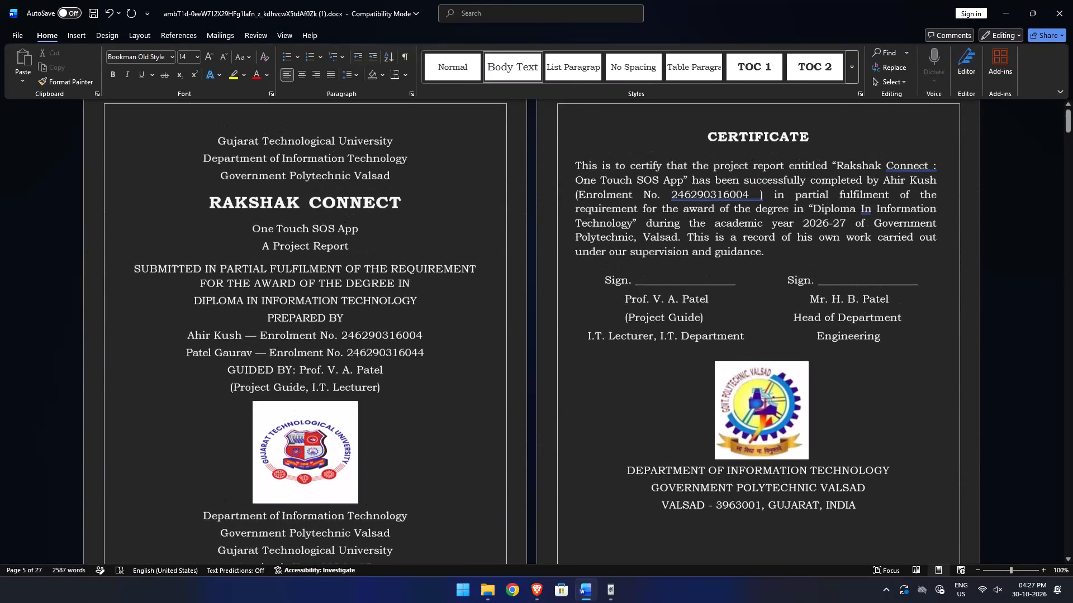
scroll(409, 382, "up", 3)
scroll(409, 382, "down", 18)
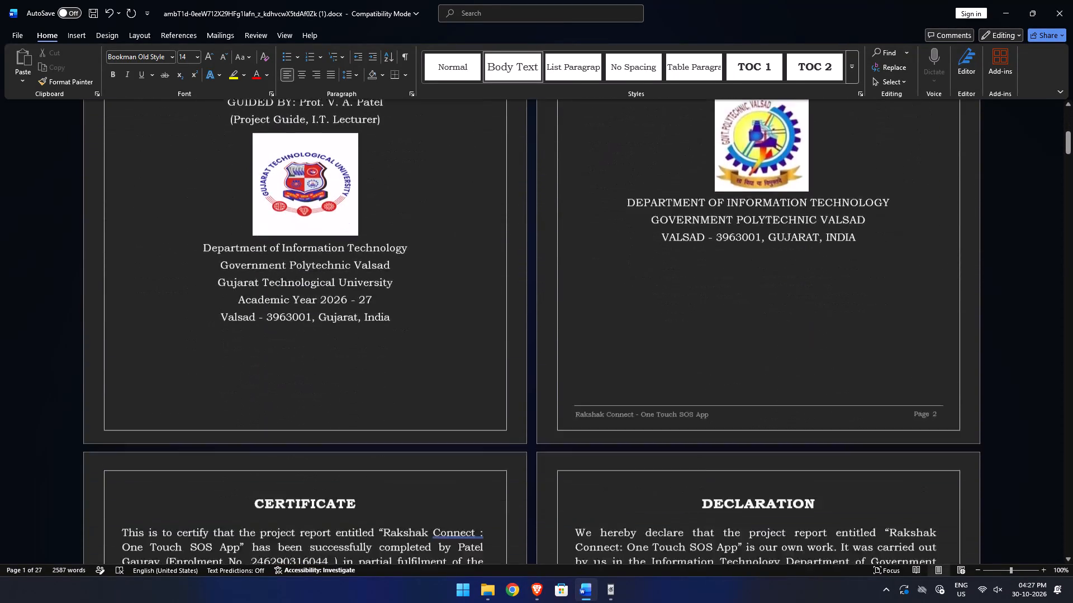
scroll(409, 382, "down", 20)
scroll(409, 382, "down", 12)
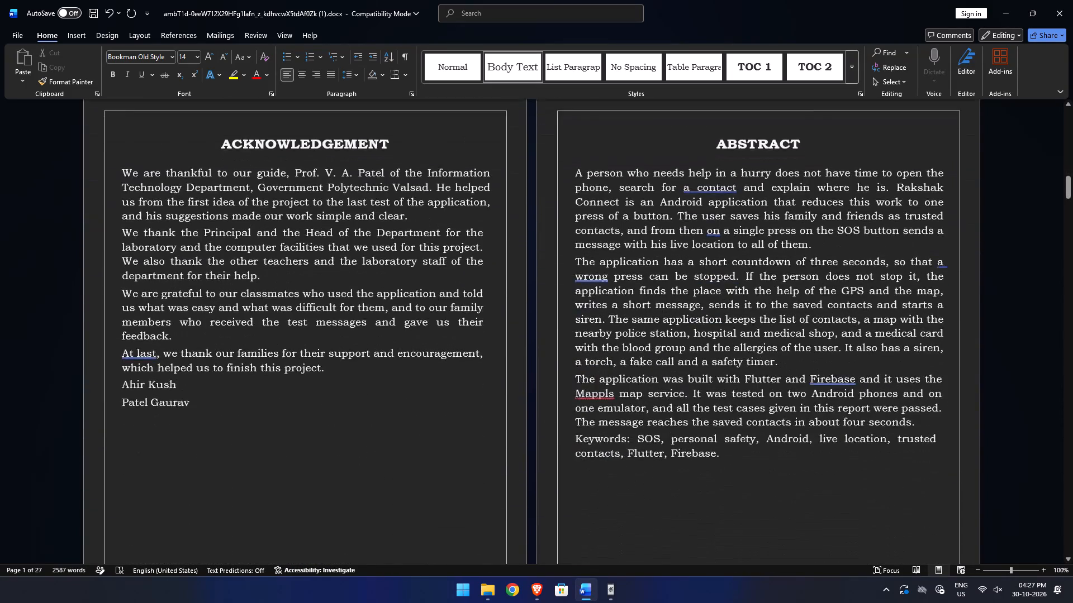
scroll(402, 367, "down", 20)
scroll(402, 367, "down", 5)
Save the report document.
left_click(91, 7)
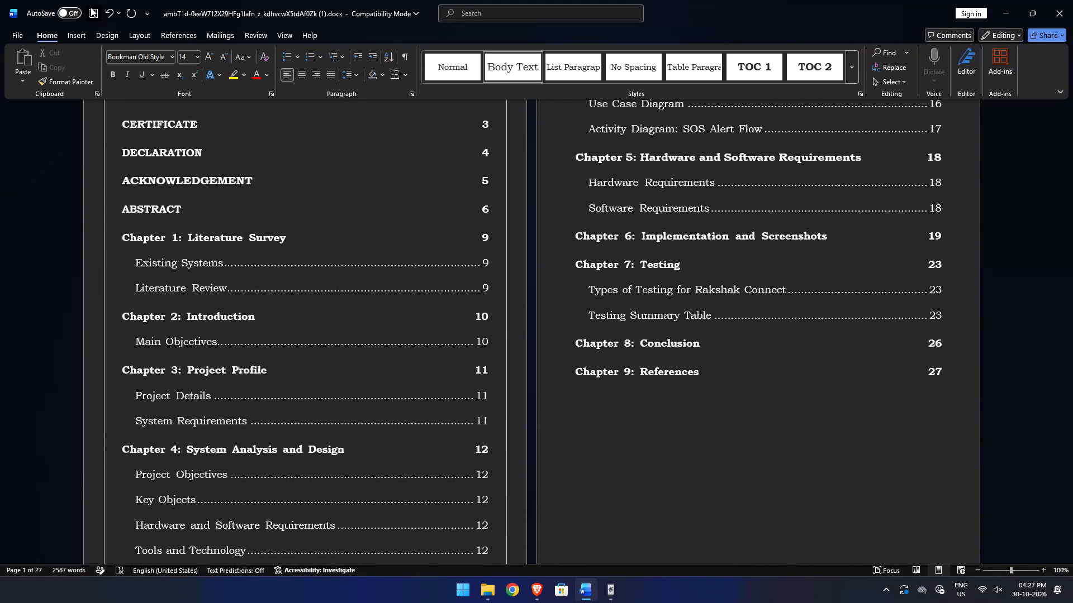
Review the report's layout from the table of contents through the Chapter 5 requirements page, save it again and close the document.
scroll(378, 225, "down", 6)
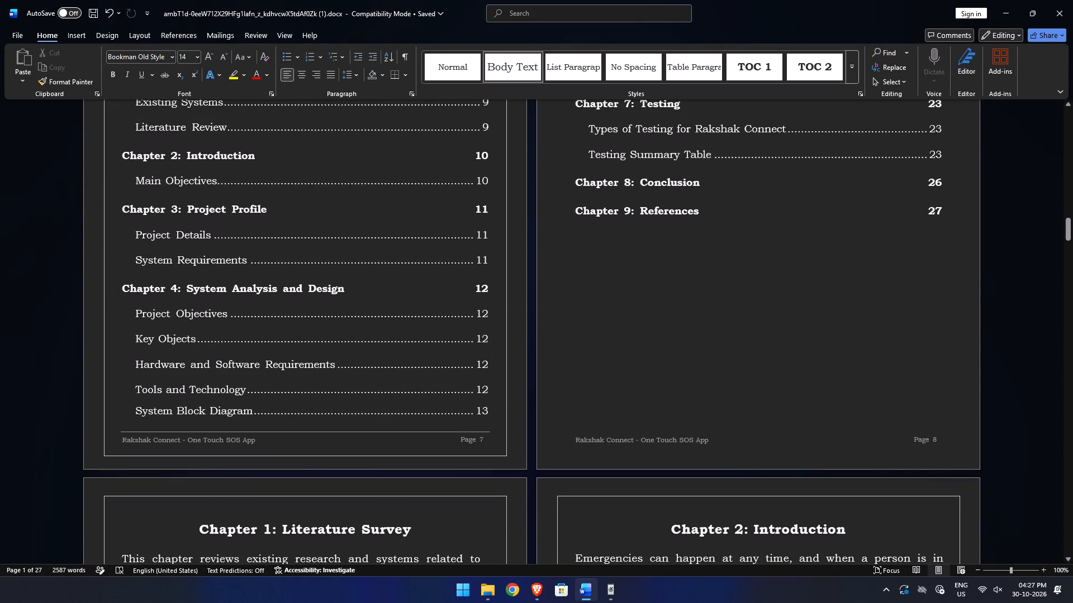
scroll(547, 304, "down", 16)
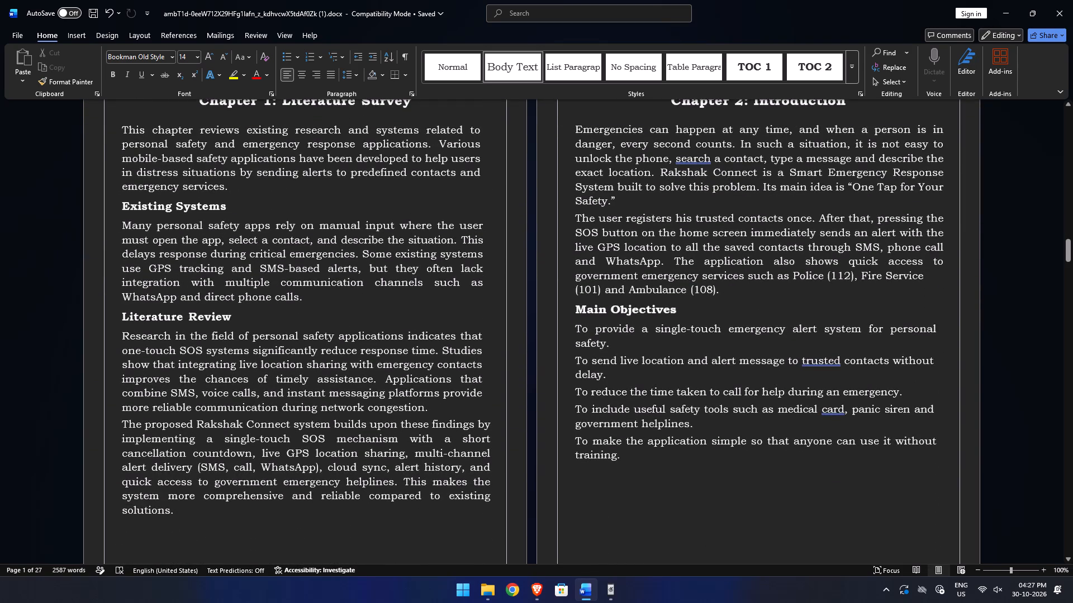
scroll(508, 268, "down", 17)
scroll(506, 269, "down", 7)
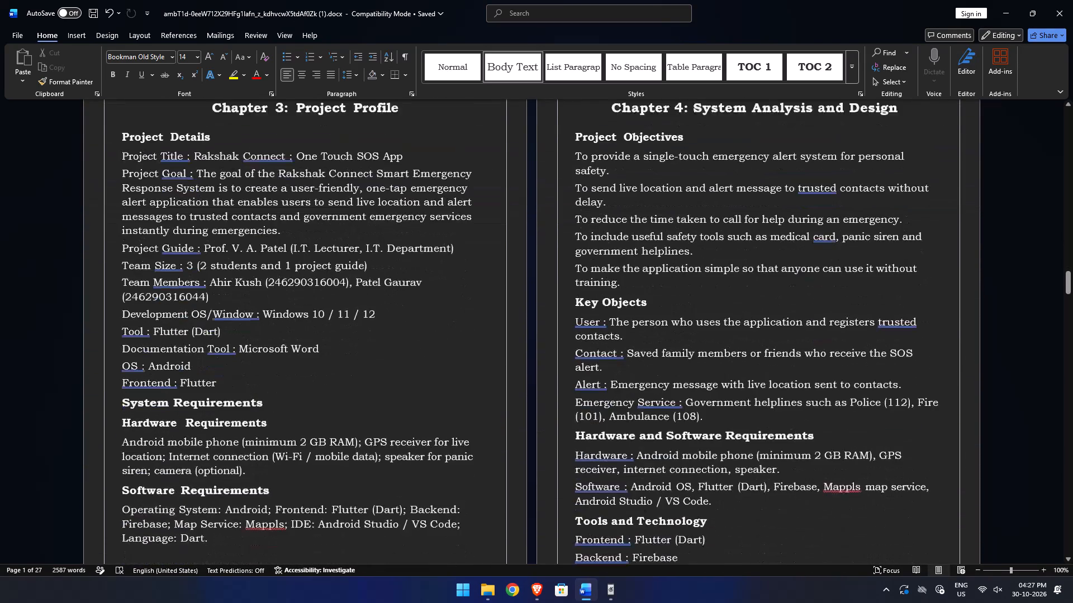
left_click(91, 15)
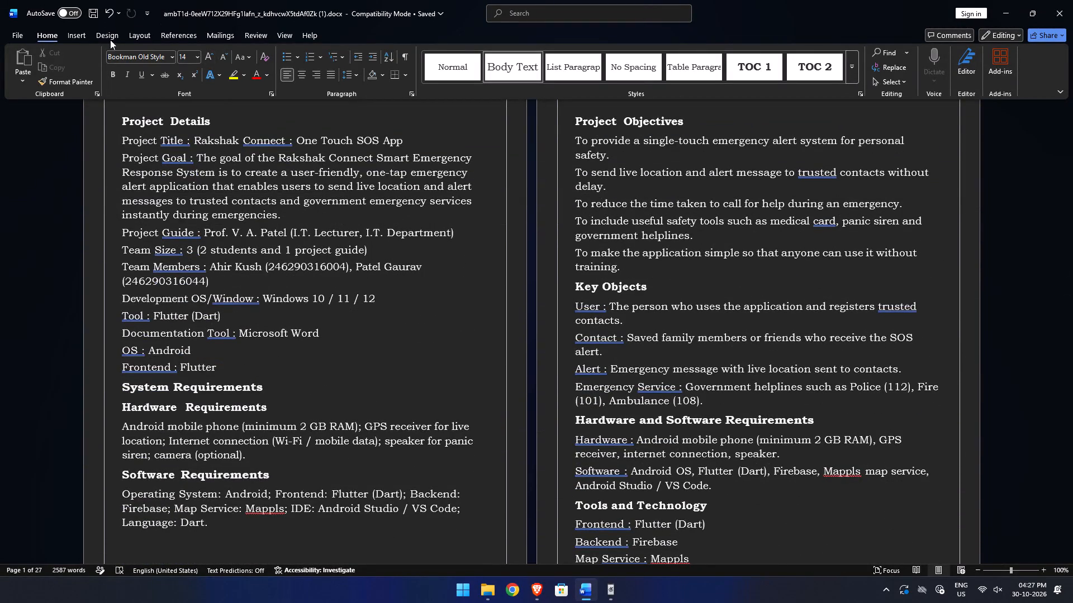
scroll(405, 309, "down", 18)
scroll(406, 310, "down", 9)
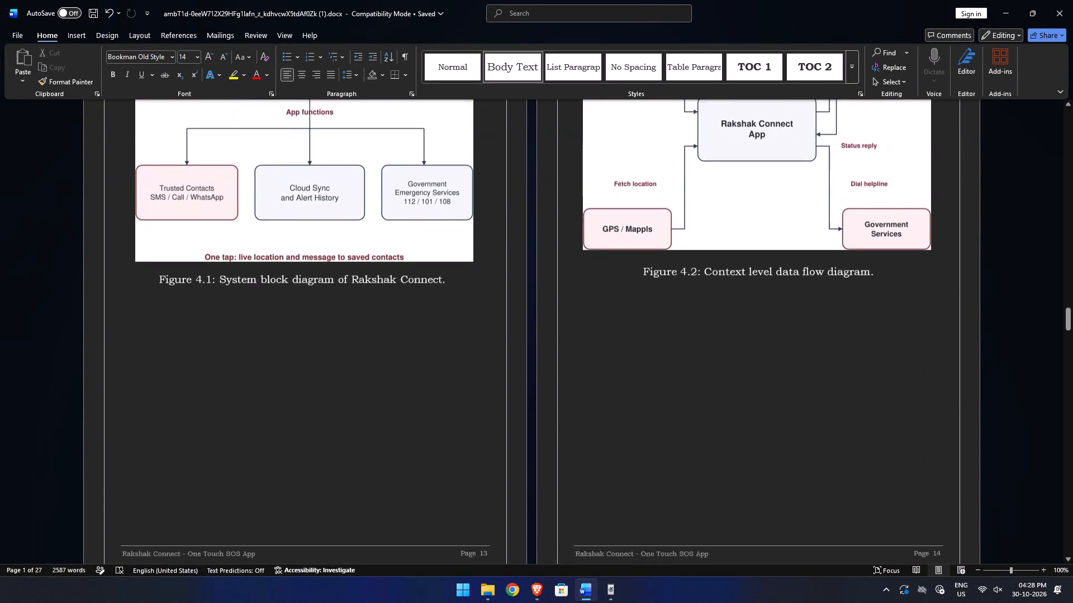
scroll(396, 290, "down", 18)
scroll(395, 288, "down", 8)
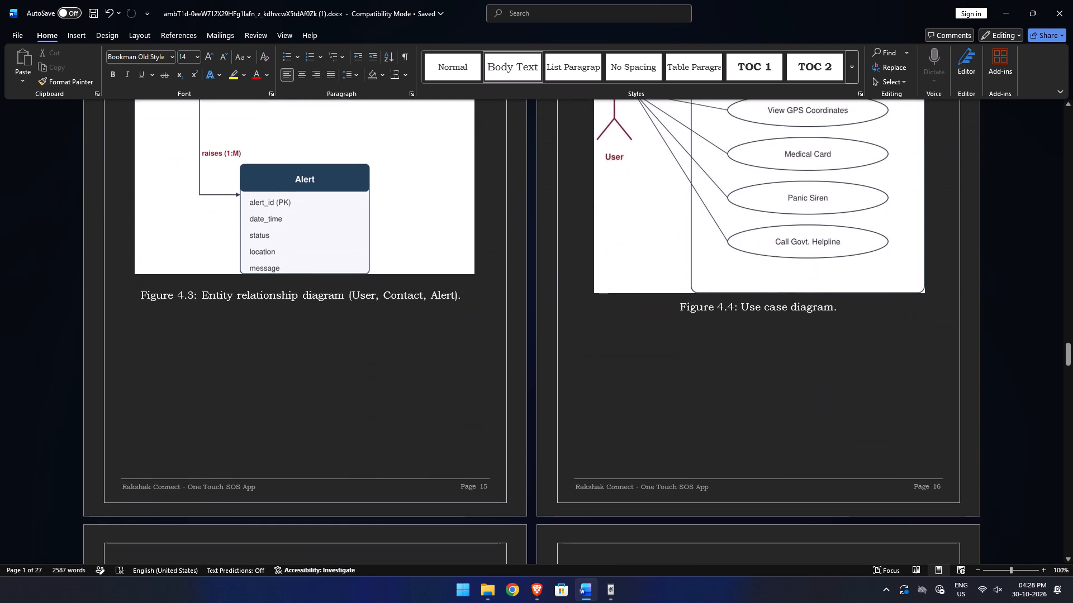
scroll(395, 288, "down", 16)
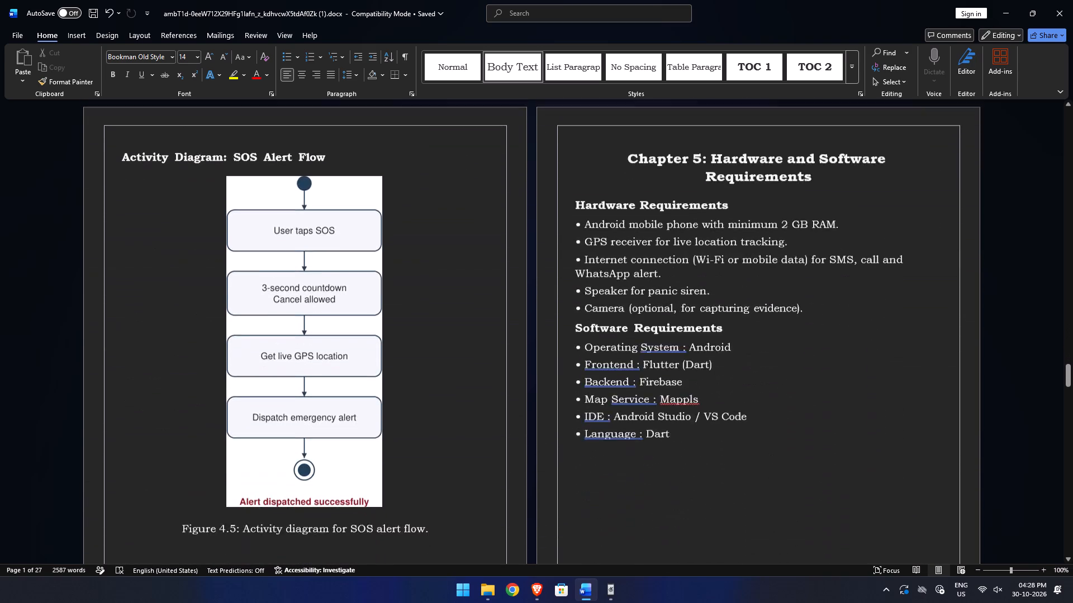
scroll(571, 265, "down", 4)
left_click(1062, 18)
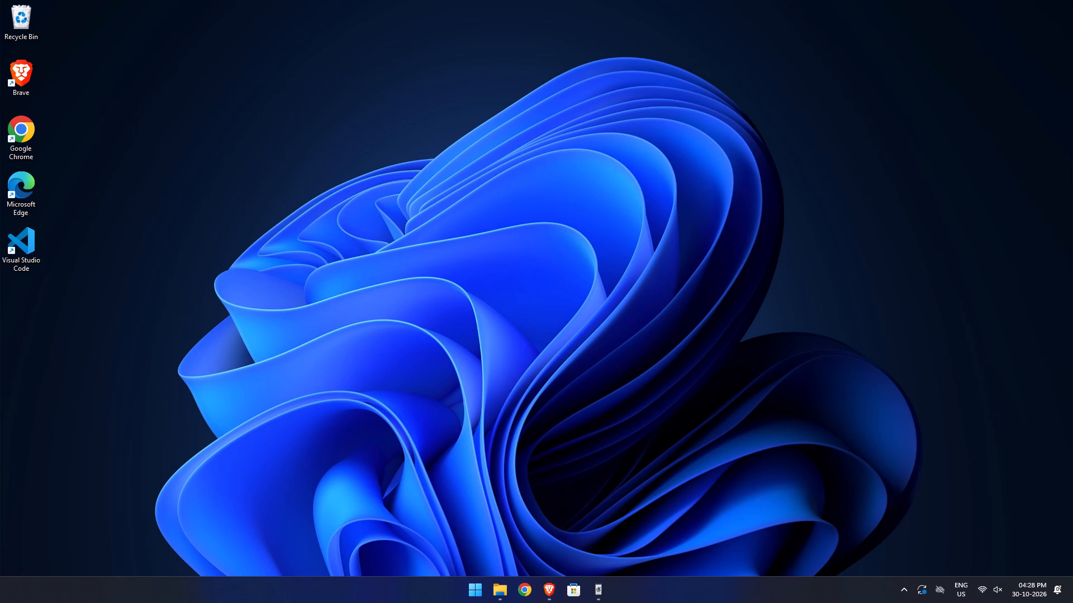
Check the deleted files in the Recycle Bin, selecting them all, and close it.
double_click(24, 23)
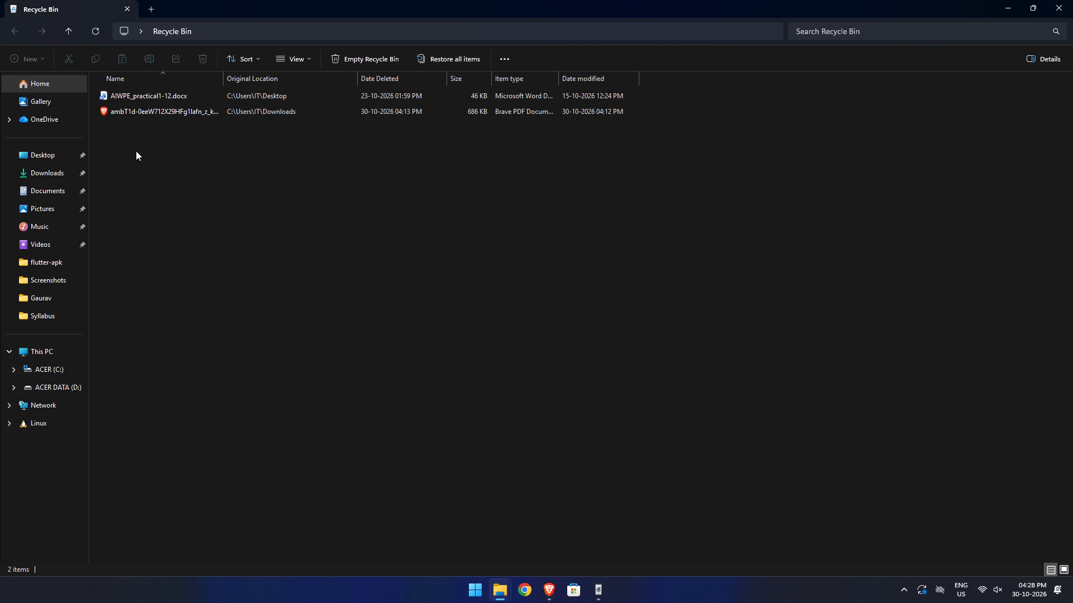
key("ctrl+a")
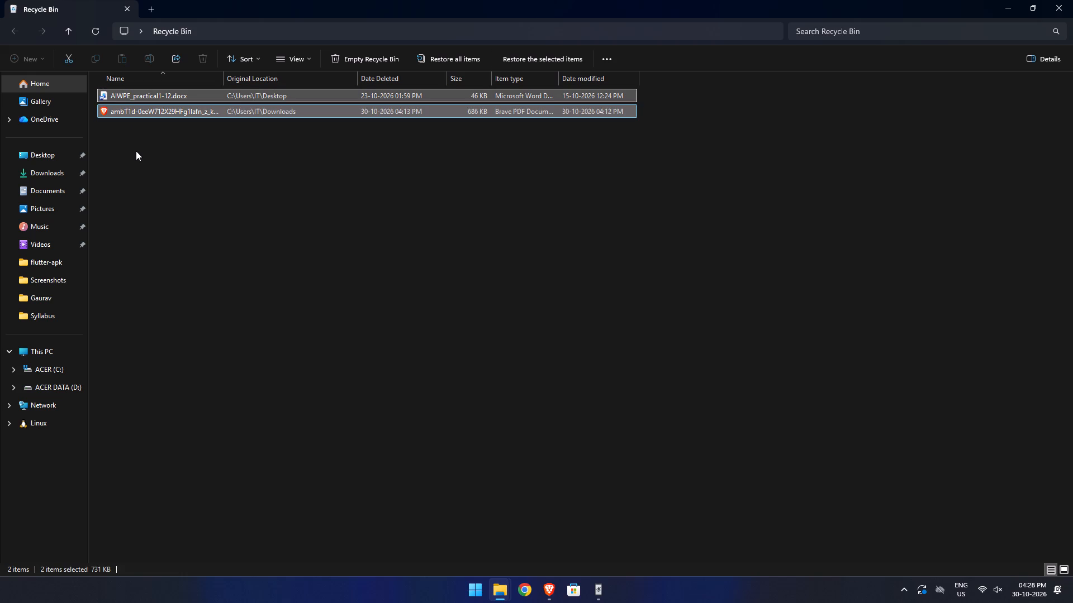
left_click(1047, 4)
left_click(898, 102)
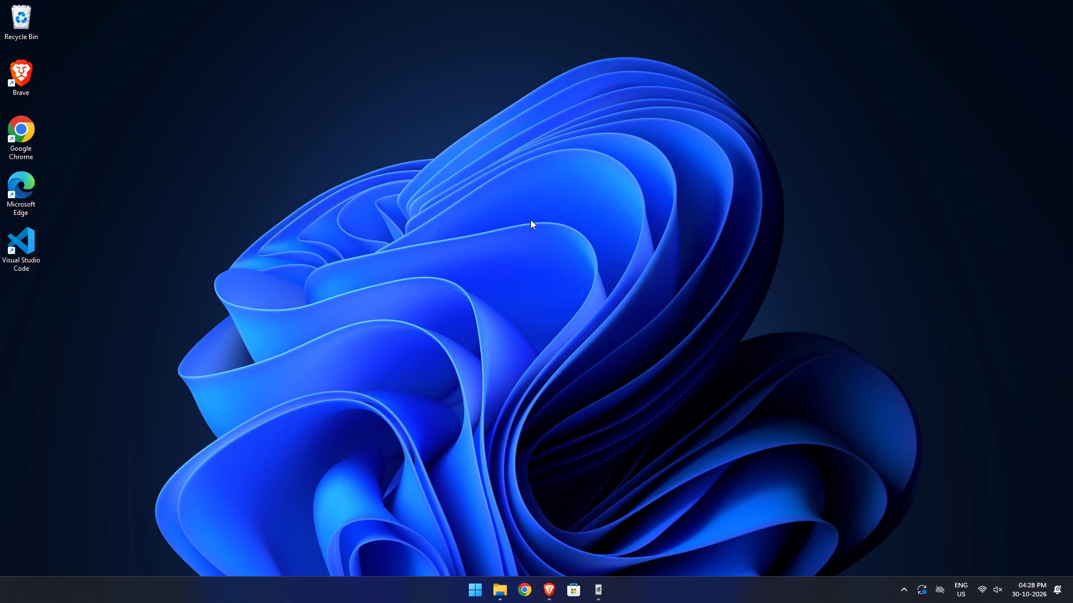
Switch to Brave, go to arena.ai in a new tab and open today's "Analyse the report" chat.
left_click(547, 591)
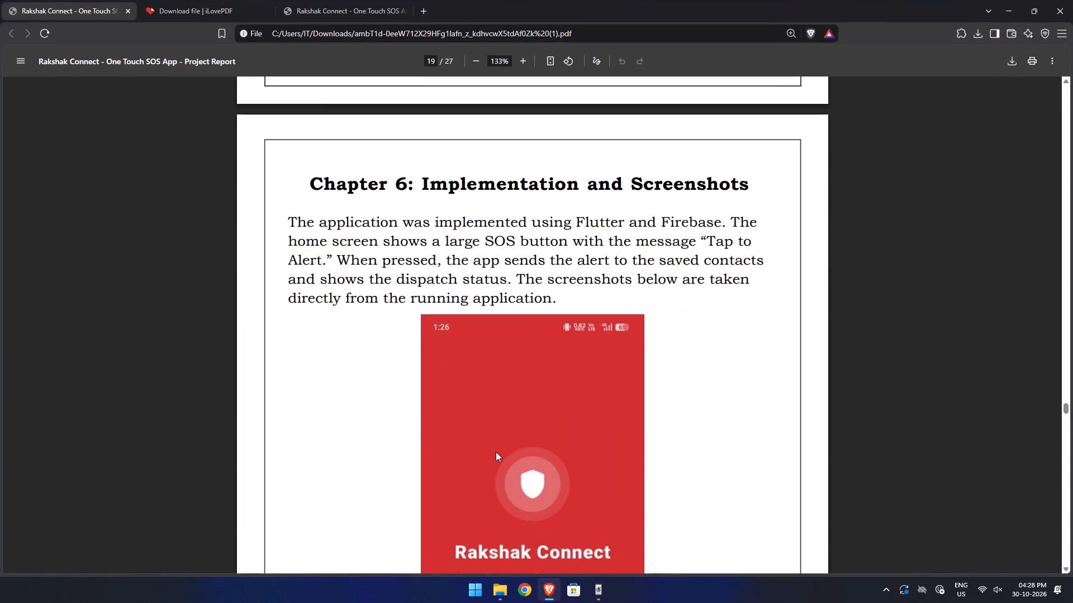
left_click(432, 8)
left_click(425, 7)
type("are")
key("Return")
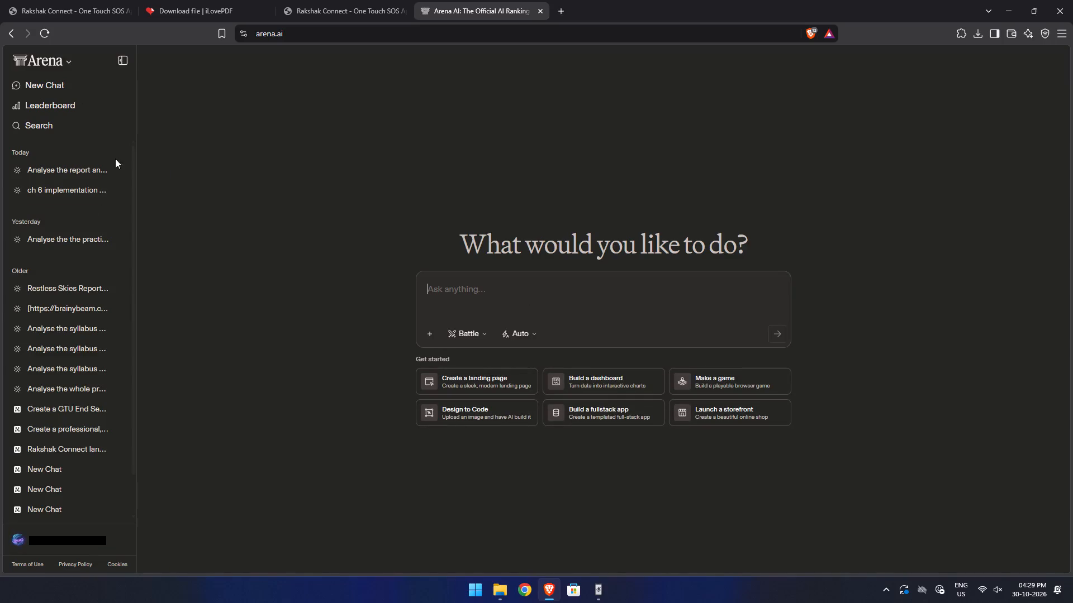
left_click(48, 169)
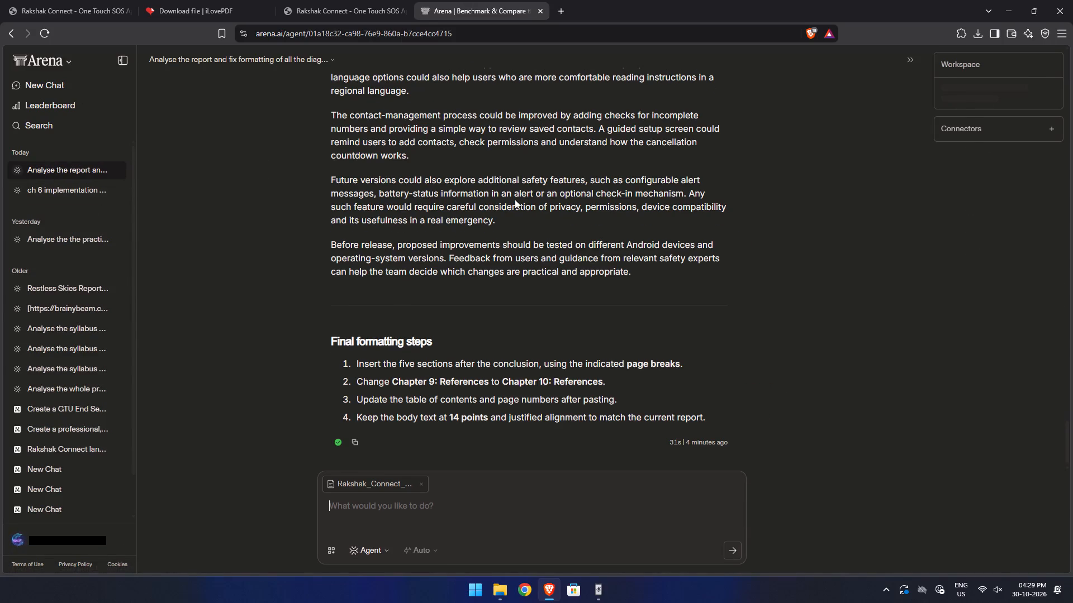
Examine the end of the report chat, reloading the page to check for a newer message, and close the browser.
scroll(562, 218, "down", 7)
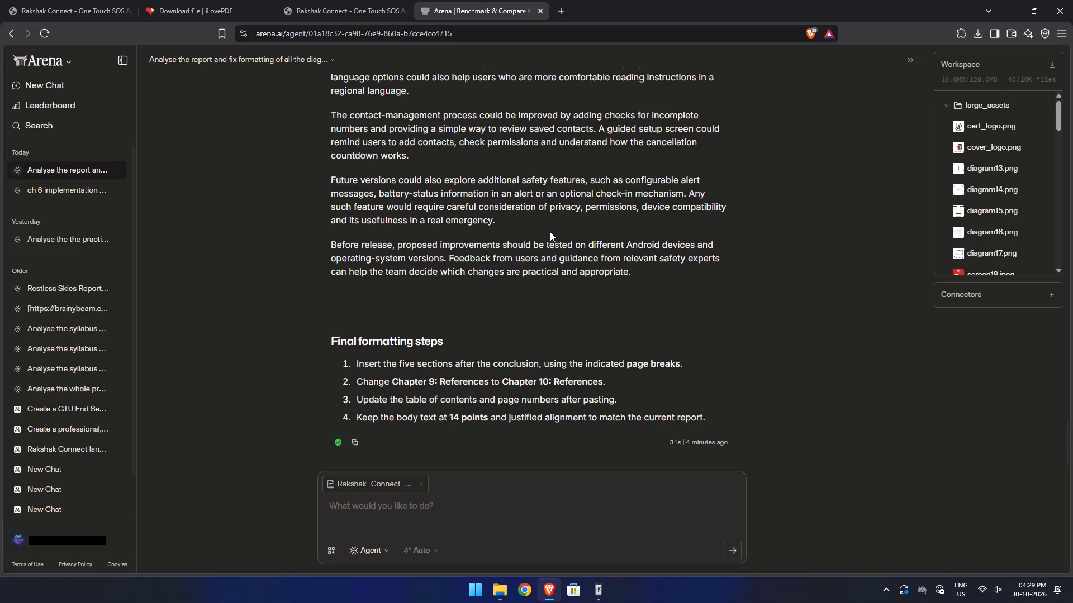
scroll(500, 234, "down", 5)
left_click(48, 29)
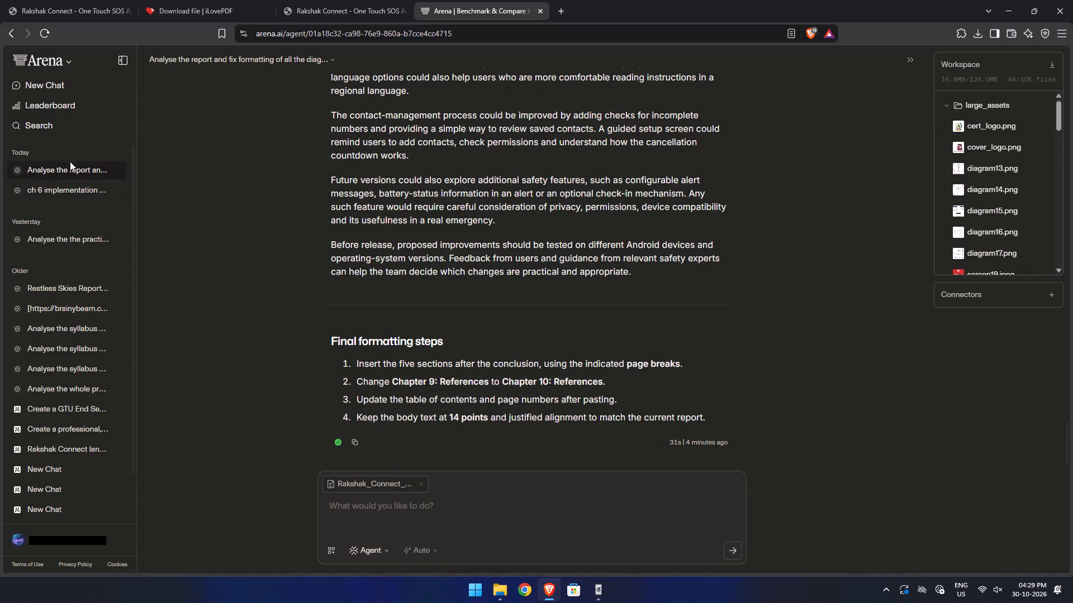
scroll(288, 212, "down", 5)
scroll(288, 212, "up", 5)
scroll(268, 197, "down", 6)
scroll(267, 197, "up", 4)
scroll(265, 195, "down", 4)
scroll(265, 195, "up", 4)
scroll(265, 195, "down", 3)
scroll(264, 195, "up", 7)
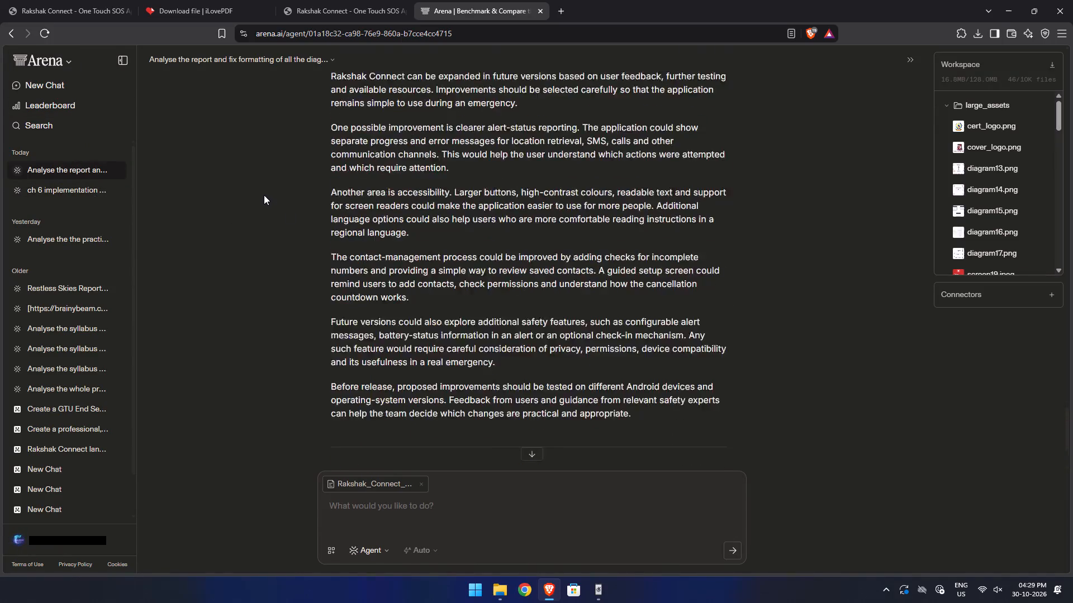